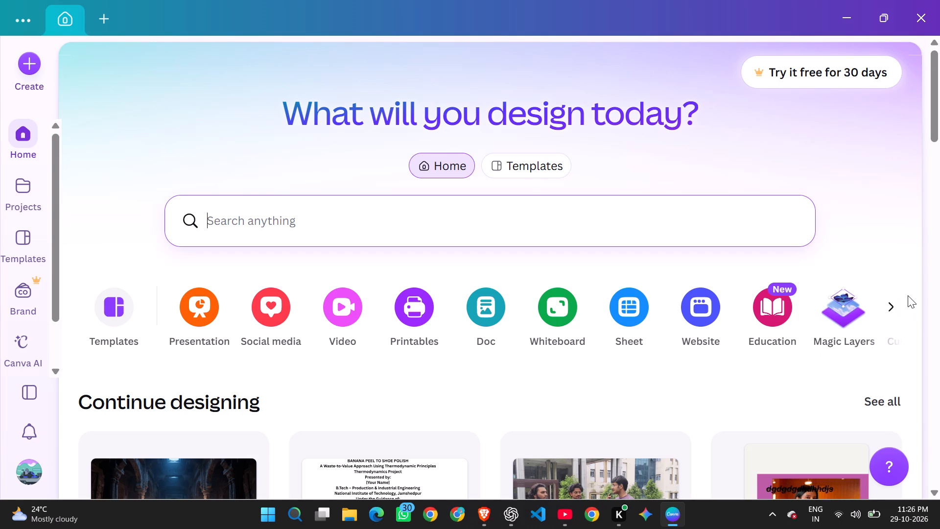
Open the recent video design showing the dark, torch-lit haunted hall from the Continue designing section.
scroll(638, 196, down, 1)
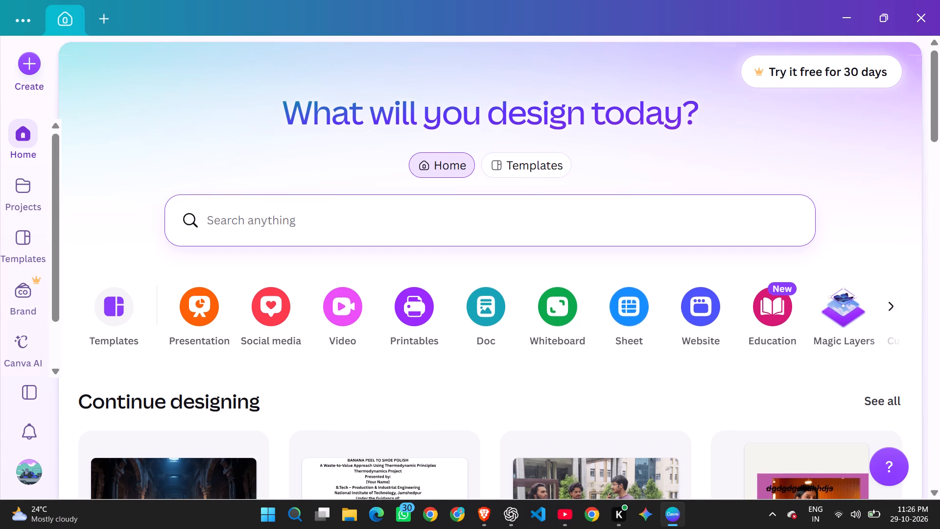
click(171, 409)
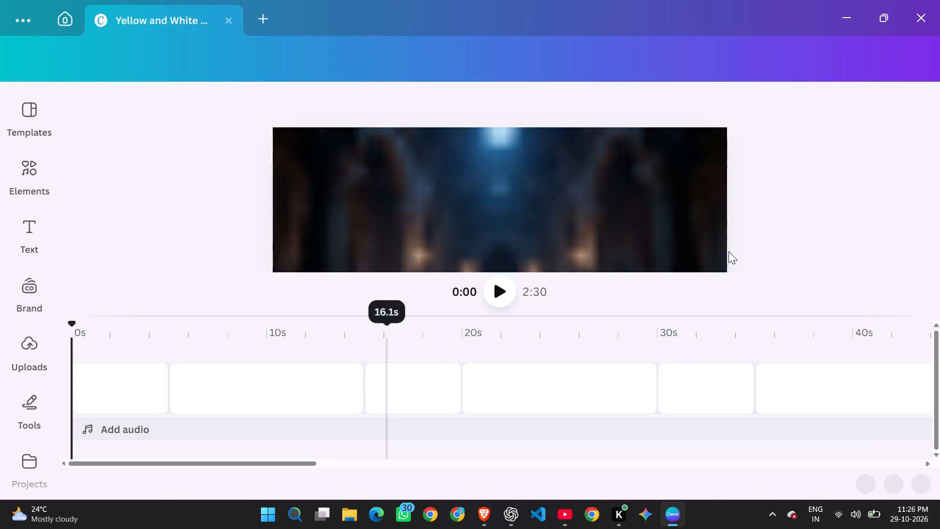
Review the haunted-location clips along the video's timeline, from the opening towards the end and back.
drag(296, 458, 377, 458)
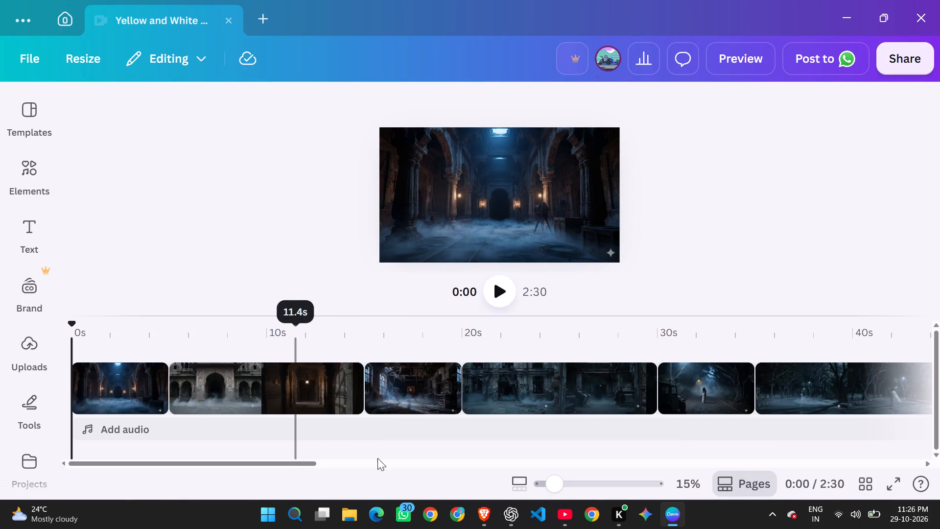
drag(377, 458, 423, 458)
drag(293, 464, 704, 432)
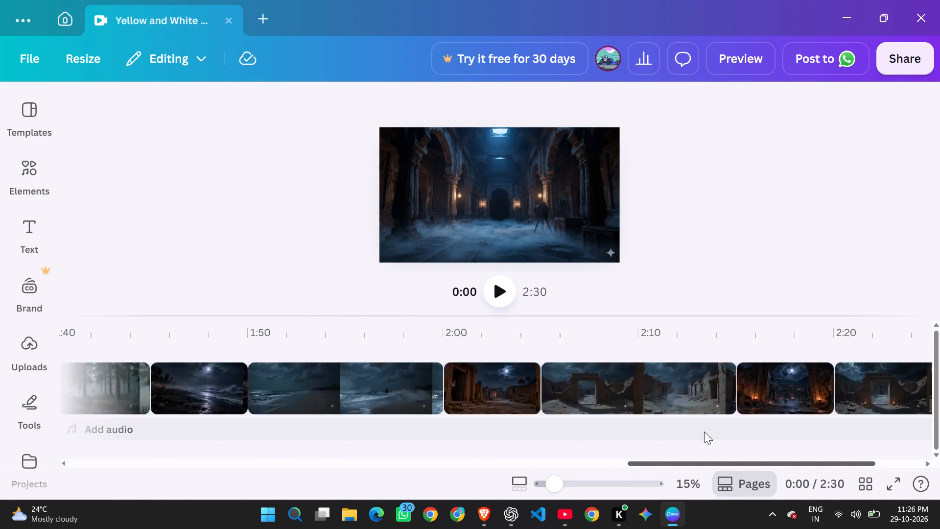
drag(704, 432, 135, 477)
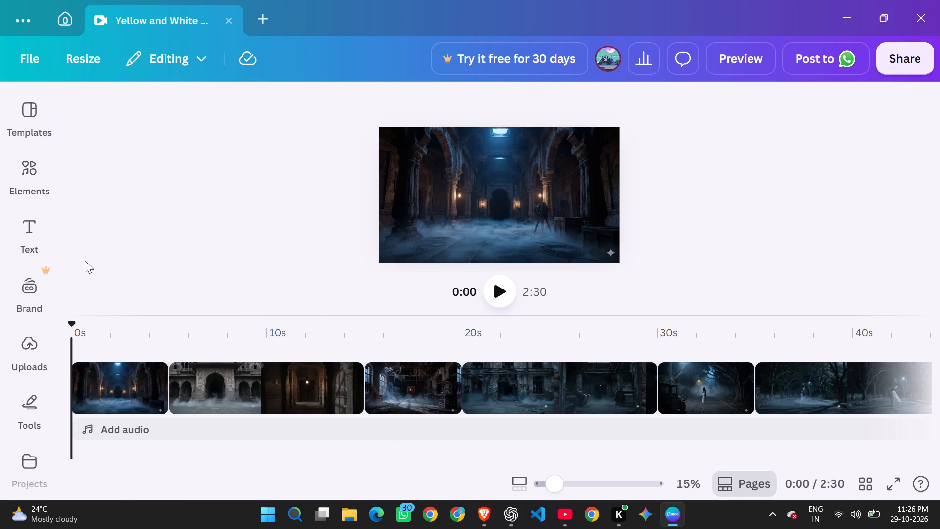
Examine the element categories available for the video, from audio, videos and photos to shapes and charts.
click(27, 225)
scroll(176, 253, down, 2)
click(21, 180)
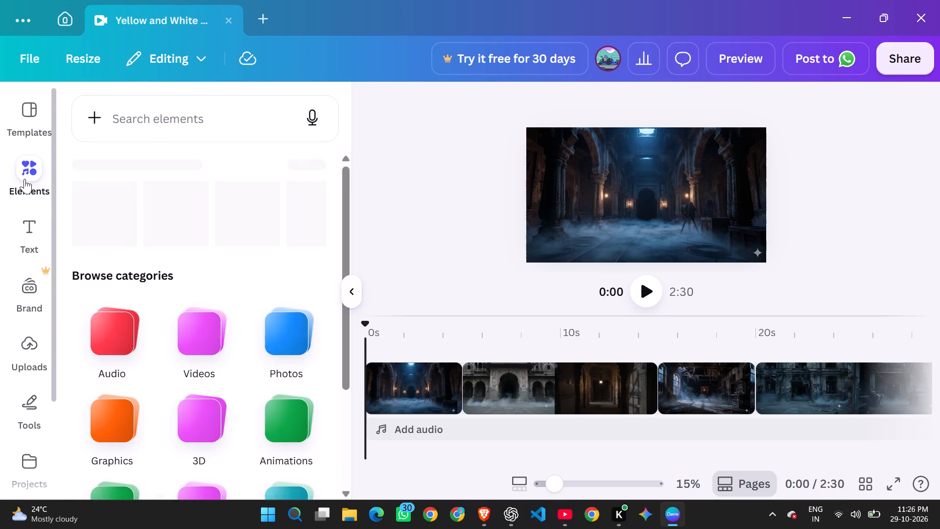
scroll(232, 331, down, 2)
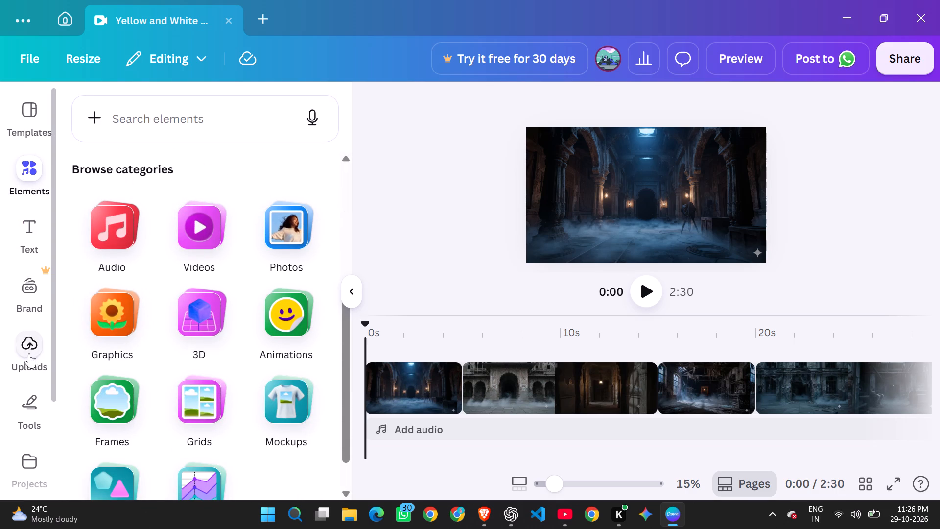
scroll(98, 361, down, 1)
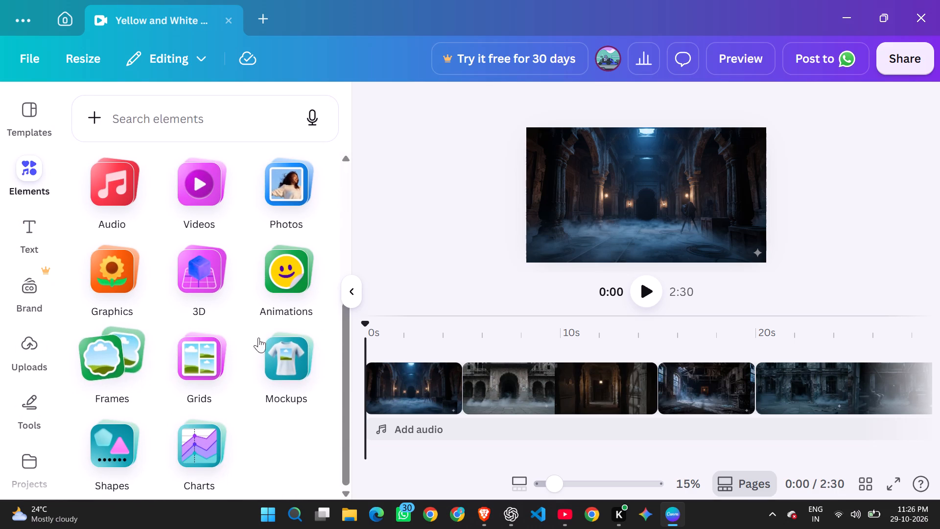
scroll(222, 270, up, 1)
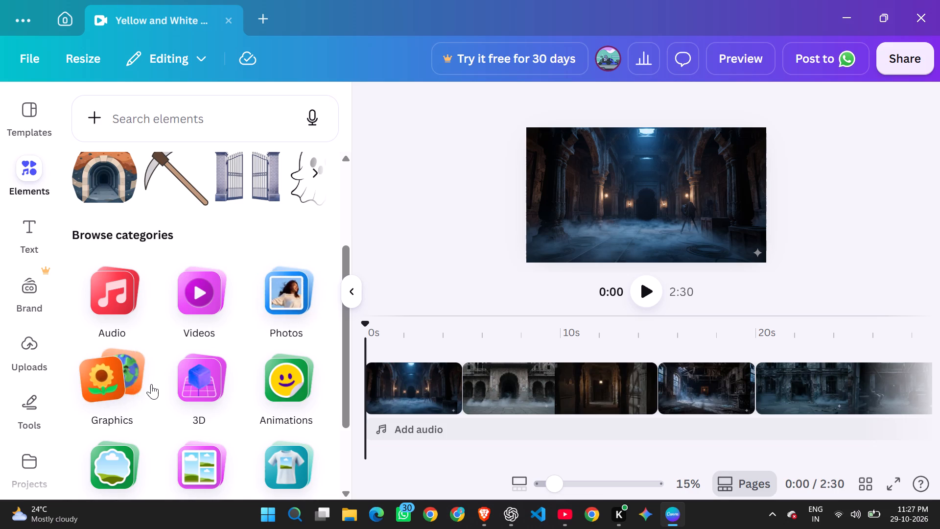
scroll(199, 325, down, 1)
Browse the Animations category of elements, including the recommended, arrow, word, food, shape and emoji animations.
click(266, 287)
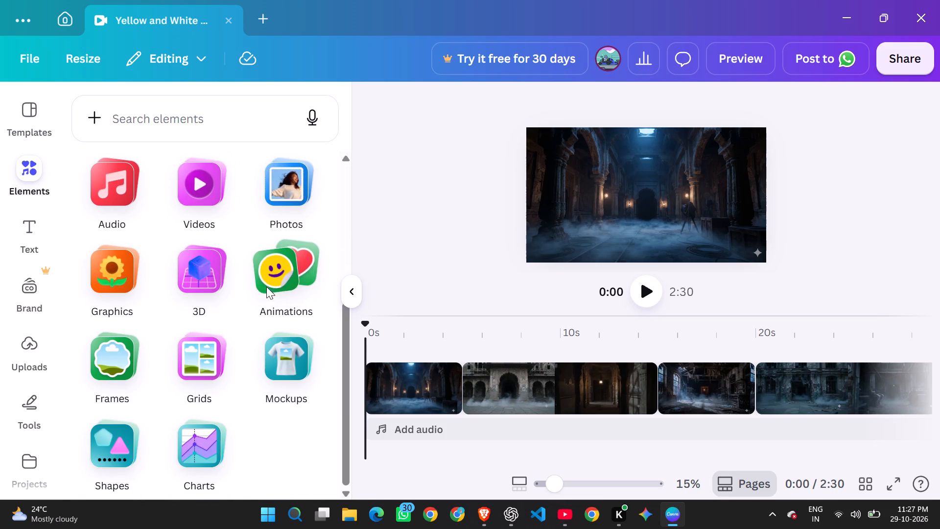
scroll(141, 332, down, 1)
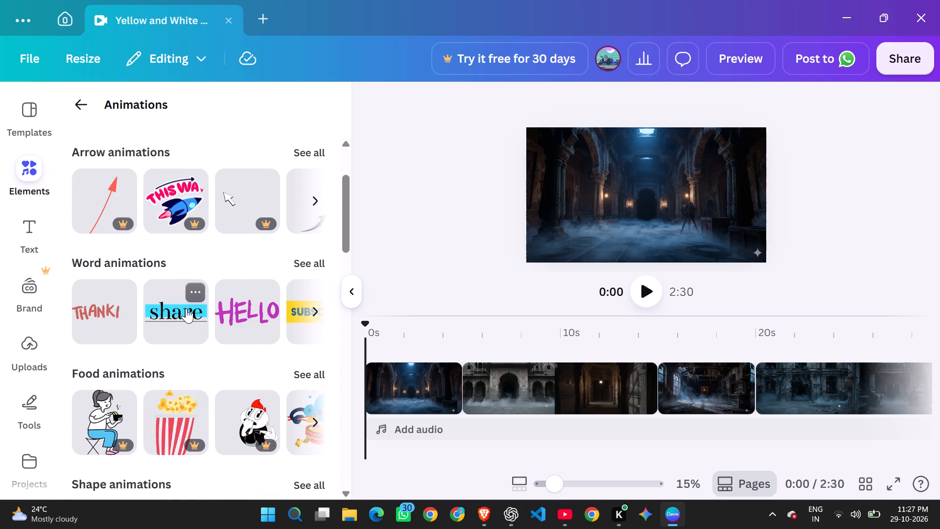
scroll(145, 316, down, 1)
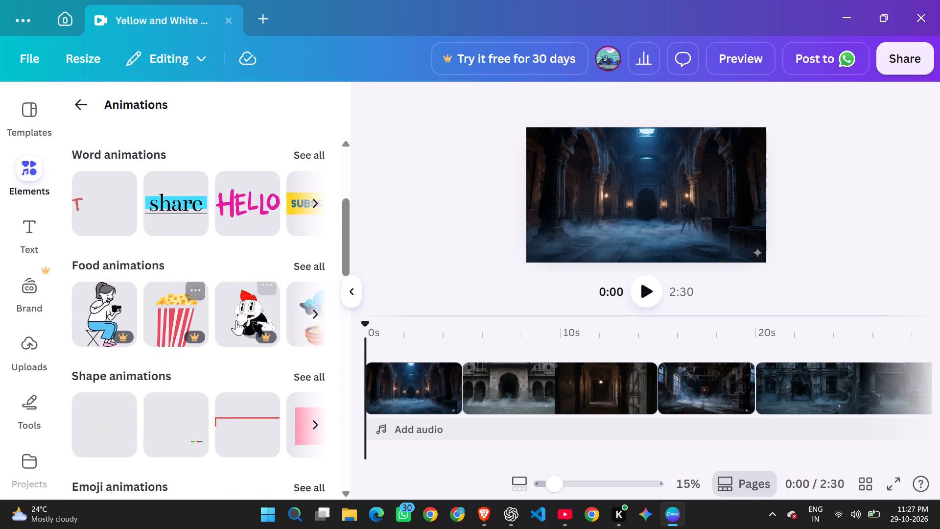
scroll(109, 320, up, 3)
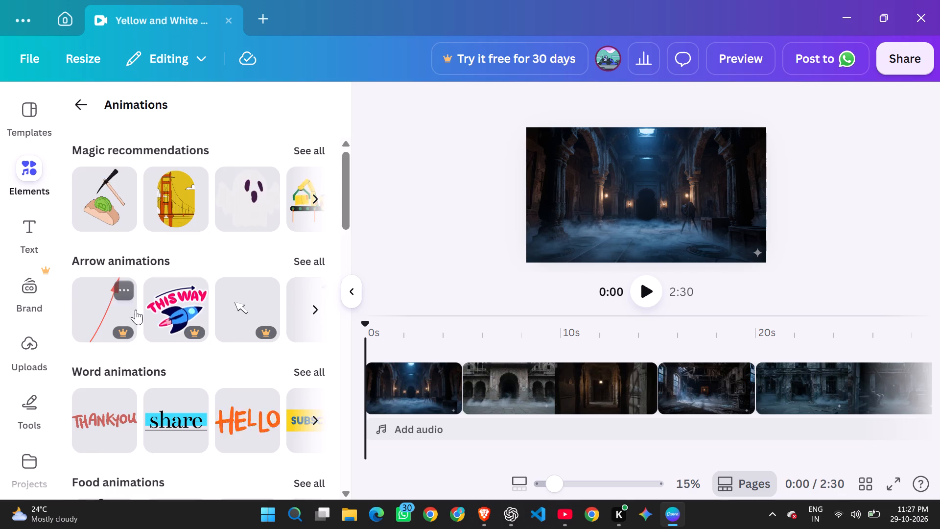
scroll(166, 335, down, 2)
scroll(210, 362, down, 1)
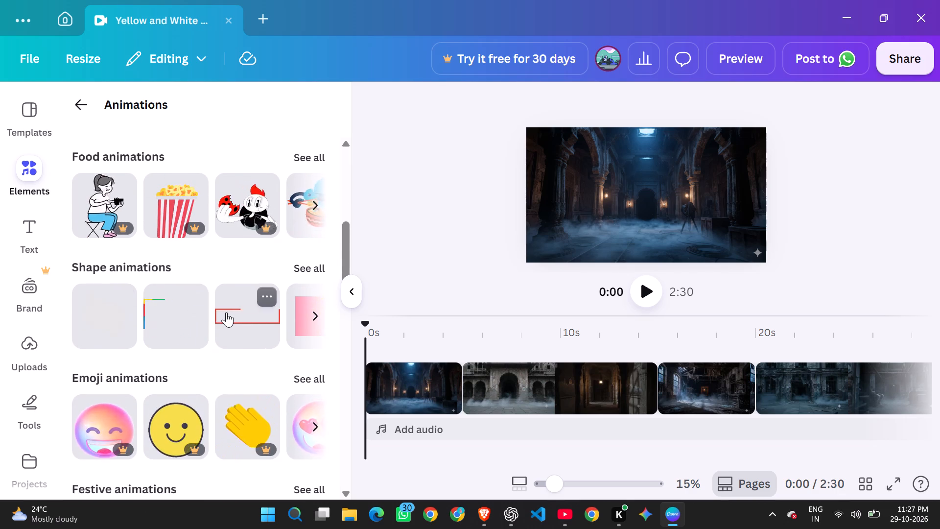
scroll(227, 312, down, 1)
scroll(197, 288, up, 6)
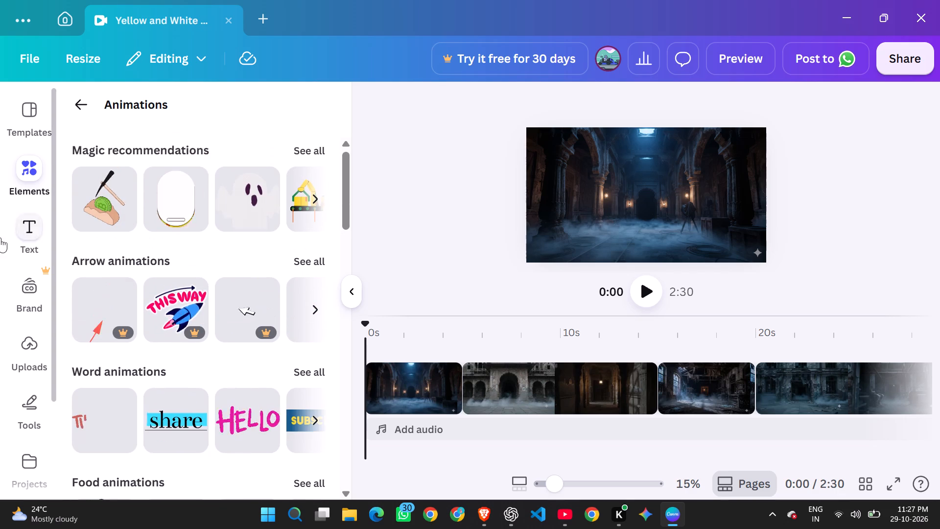
Examine the text options for the video, including dynamic text, text apps and font combinations.
click(27, 218)
scroll(197, 225, down, 1)
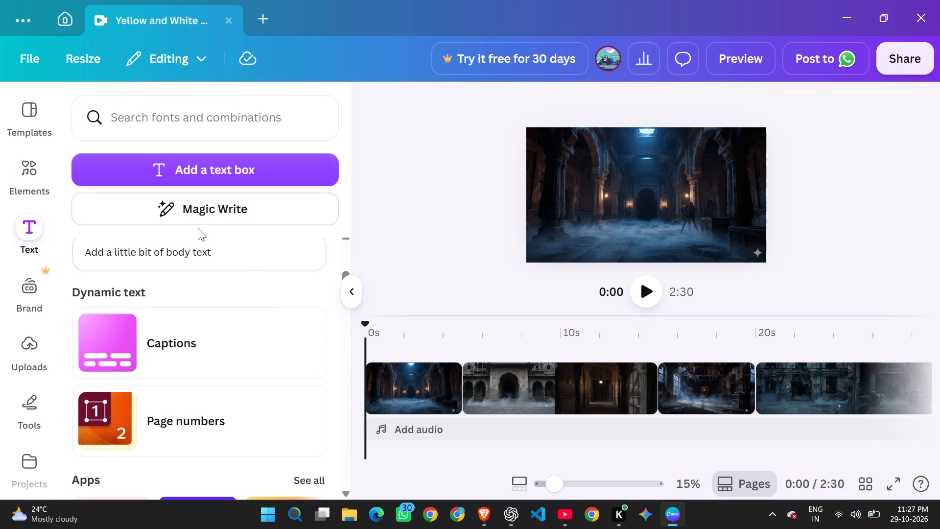
scroll(162, 340, down, 4)
scroll(217, 365, down, 1)
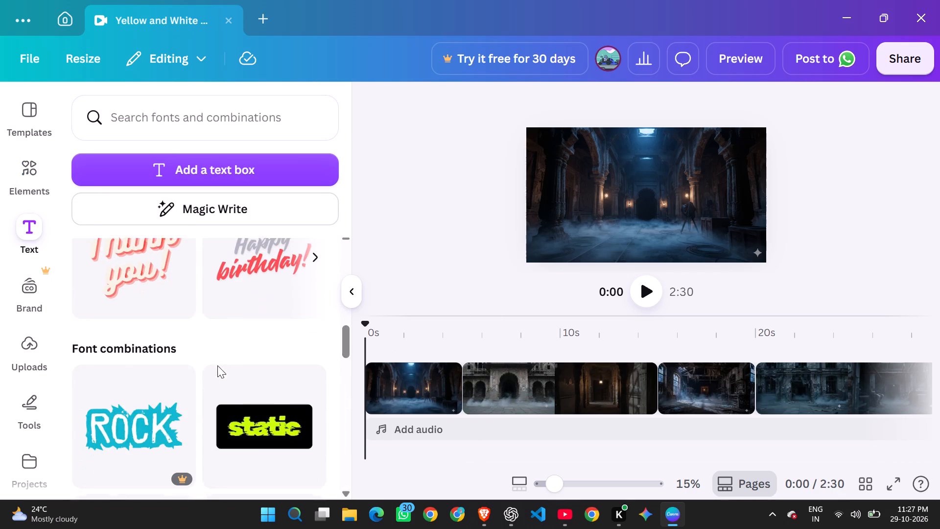
scroll(169, 180, up, 2)
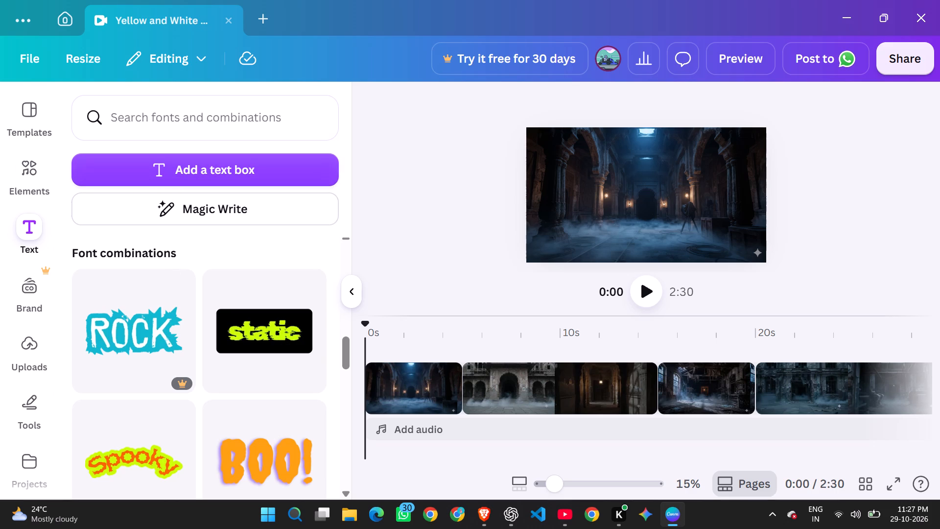
click(195, 113)
scroll(131, 257, up, 2)
scroll(211, 306, up, 2)
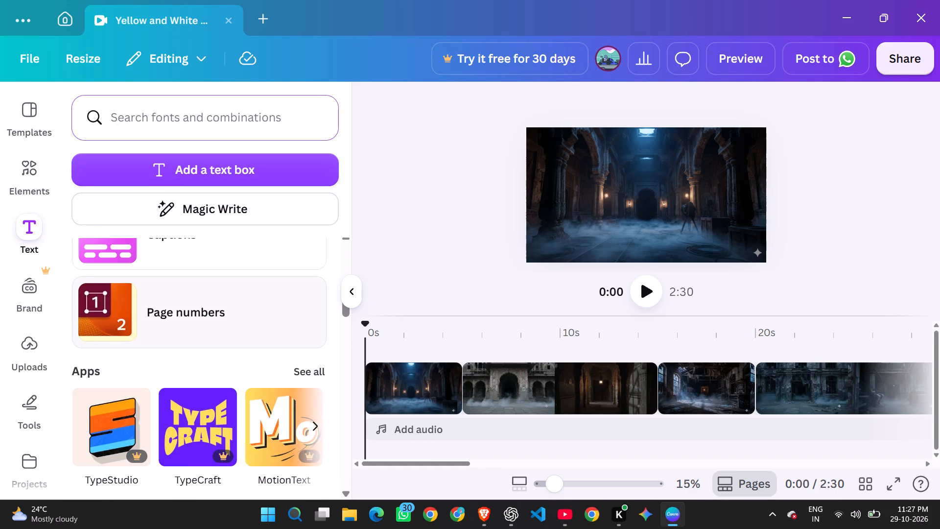
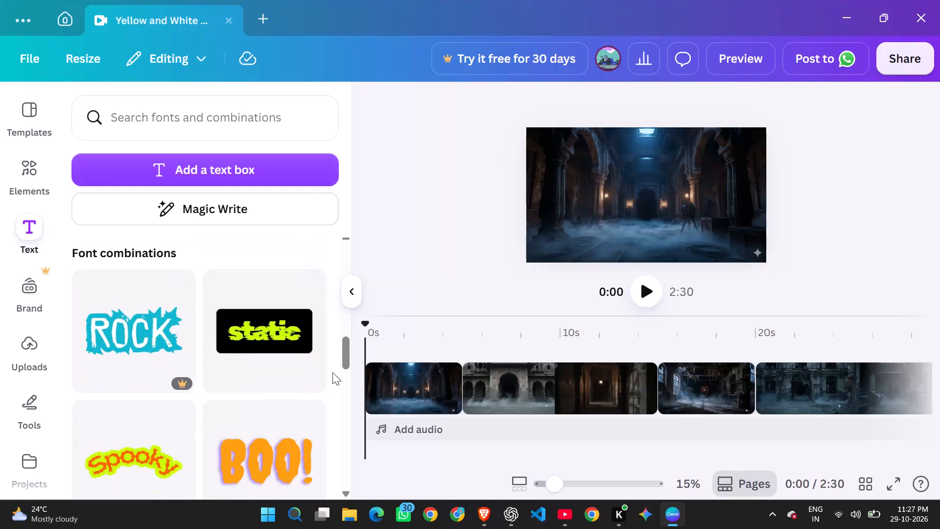
Browse further through the font combinations for a text style that suits the haunted-places video.
scroll(273, 381, down, 1)
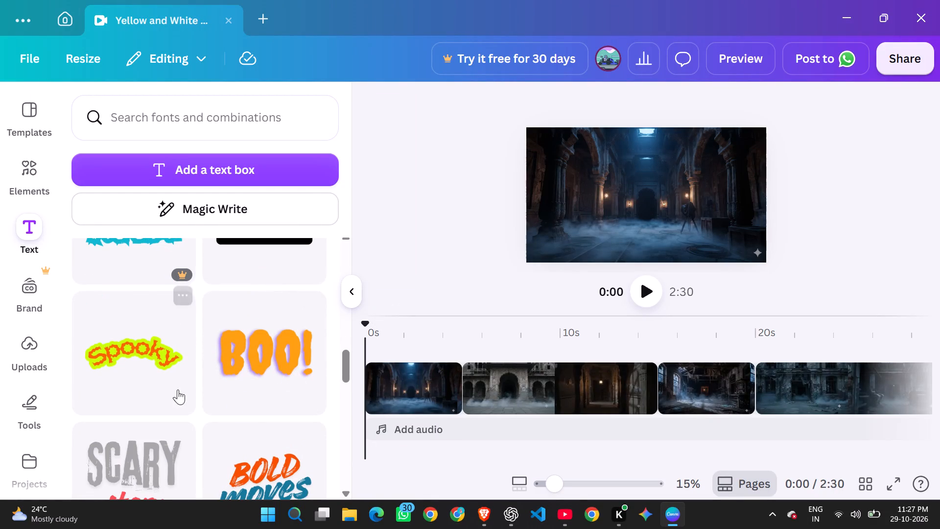
scroll(235, 381, down, 1)
scroll(312, 356, down, 3)
scroll(207, 382, up, 7)
Look through the Animations category of elements again, from the recommended animations down to the emoji, festive and confetti ones.
click(30, 174)
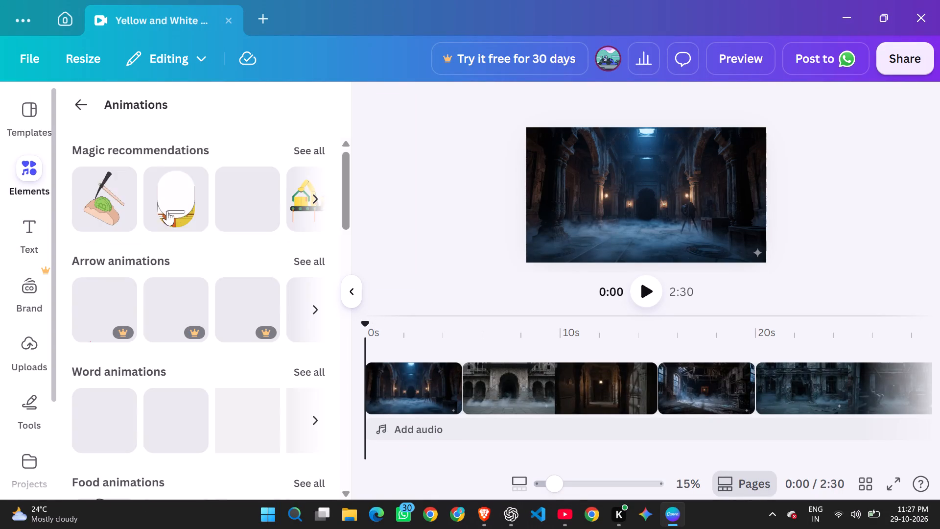
scroll(324, 256, down, 2)
scroll(98, 261, down, 2)
scroll(198, 247, down, 1)
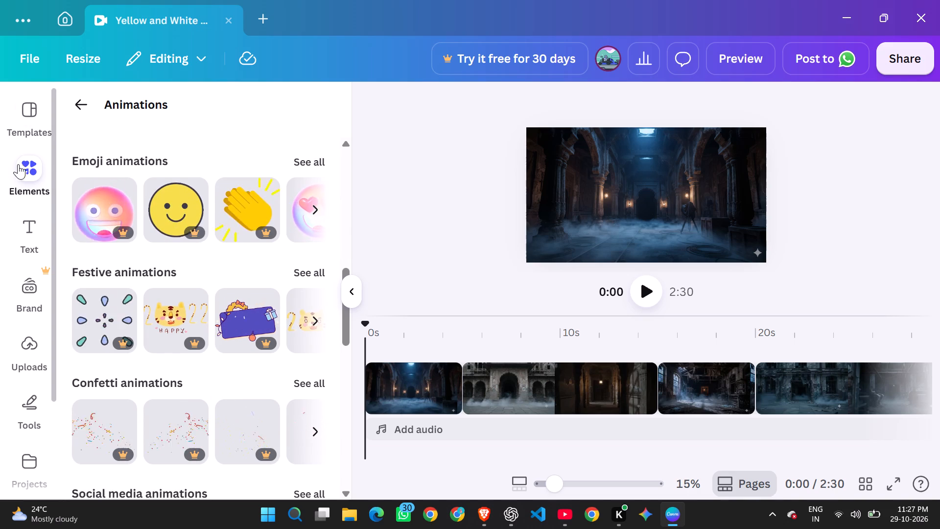
scroll(198, 221, up, 5)
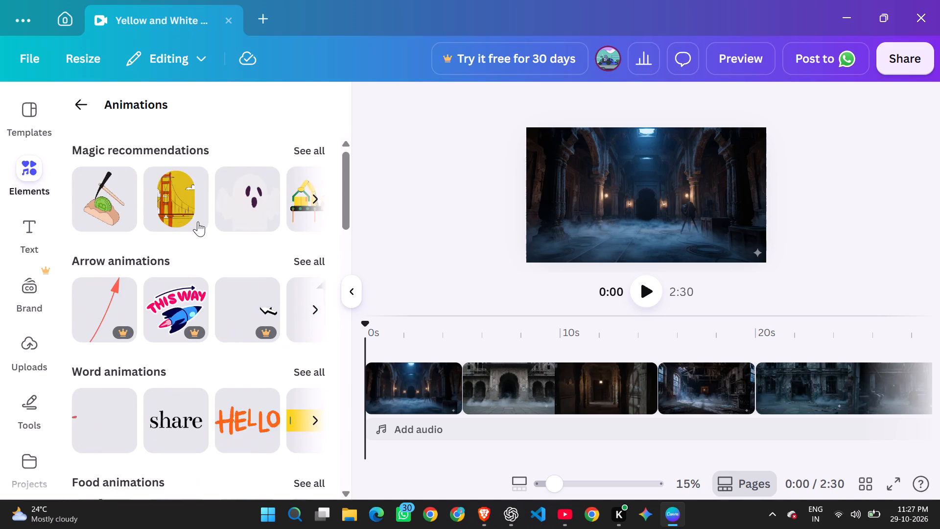
scroll(198, 221, up, 2)
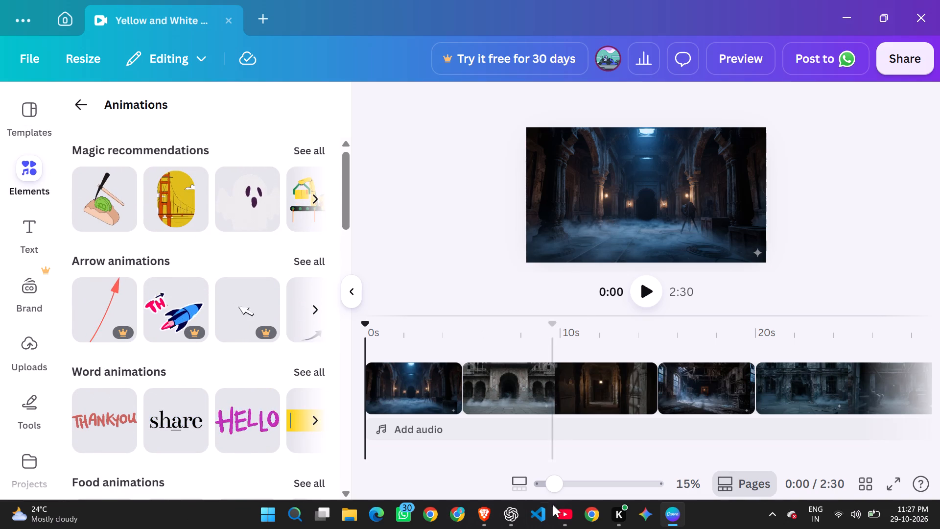
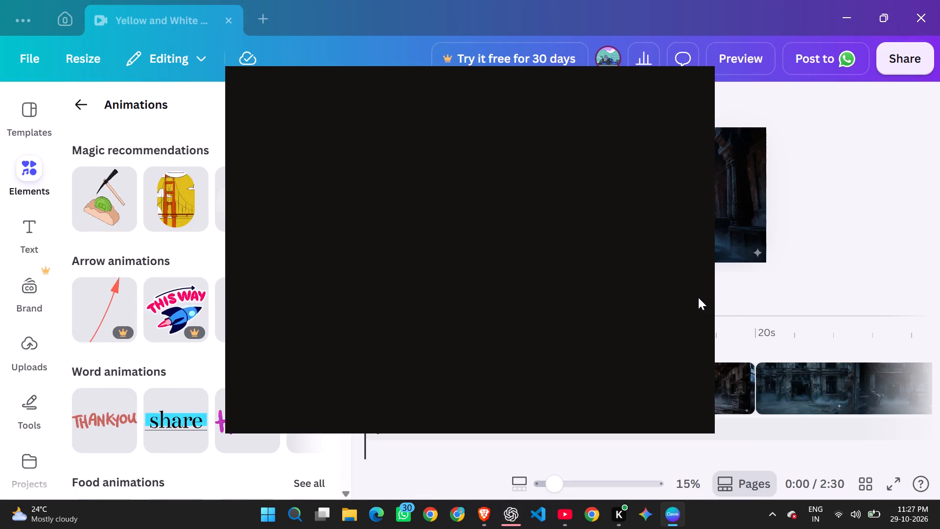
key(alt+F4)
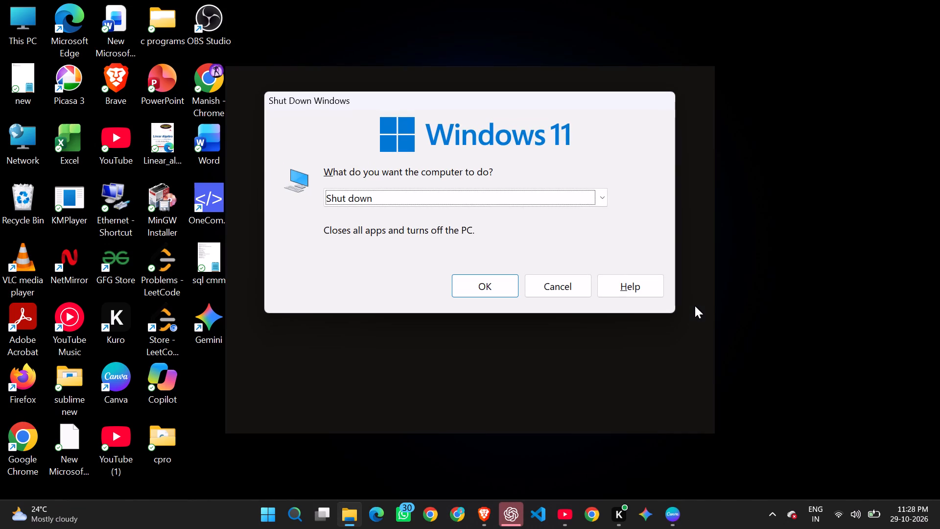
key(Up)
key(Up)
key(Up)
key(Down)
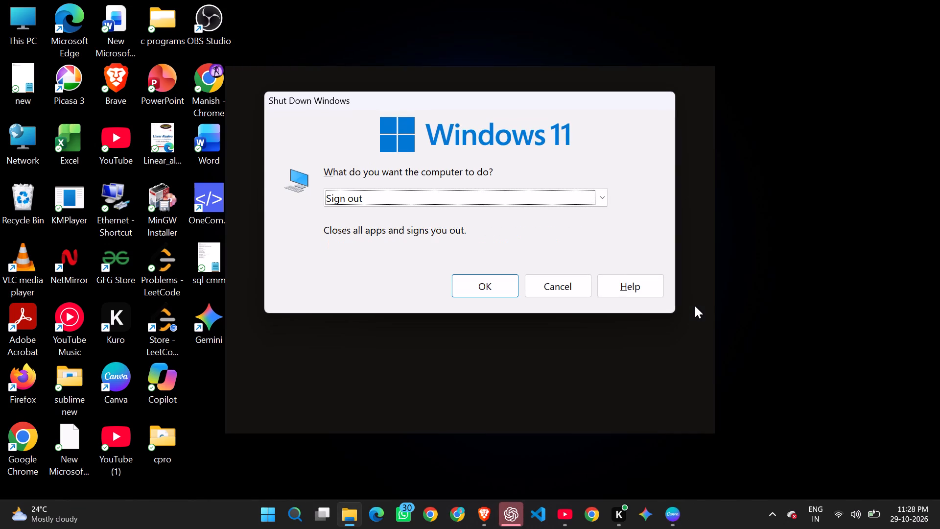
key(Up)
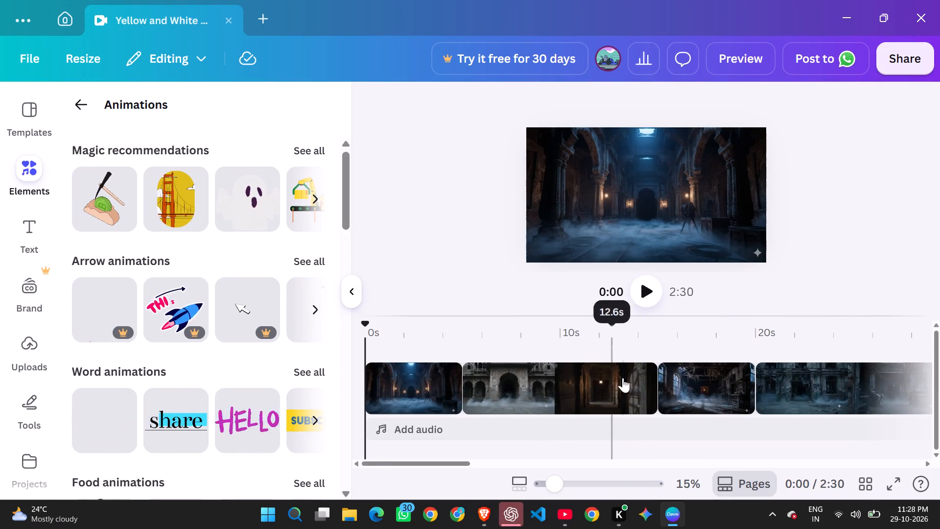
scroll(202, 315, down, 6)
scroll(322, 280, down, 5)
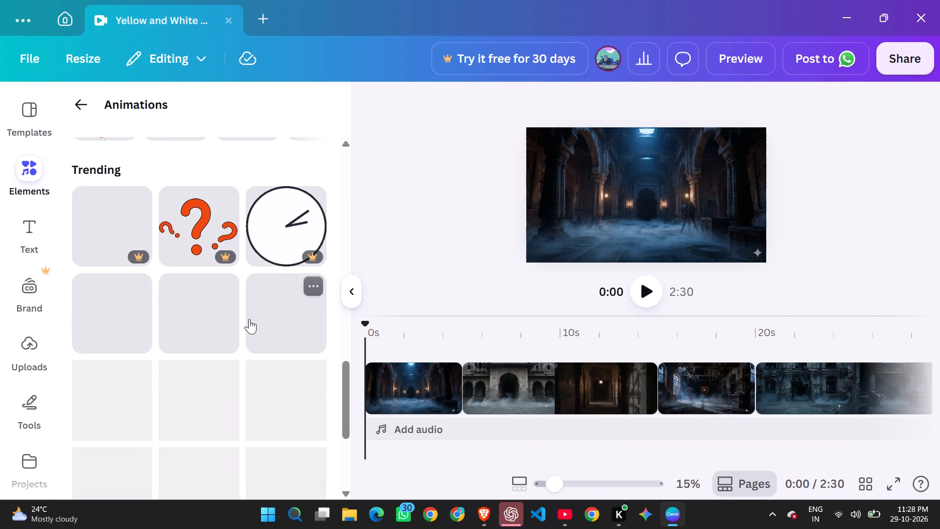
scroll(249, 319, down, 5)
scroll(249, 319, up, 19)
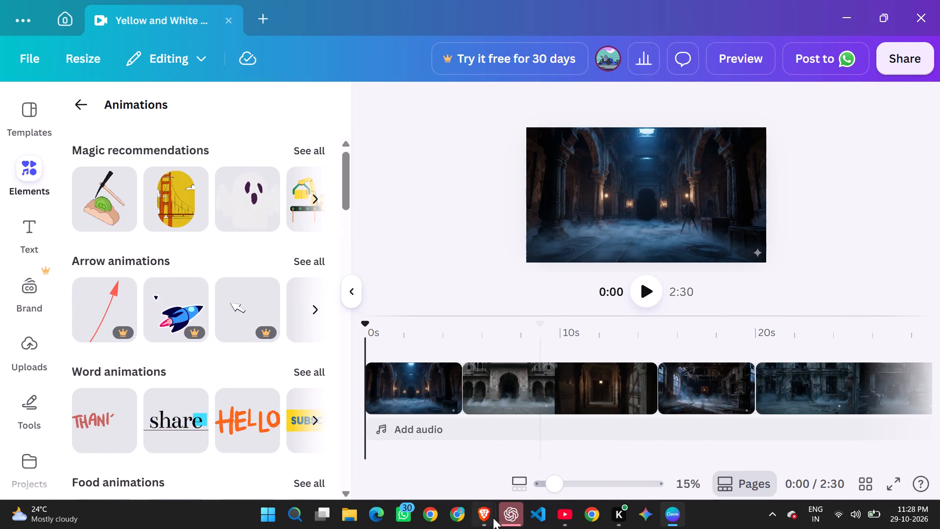
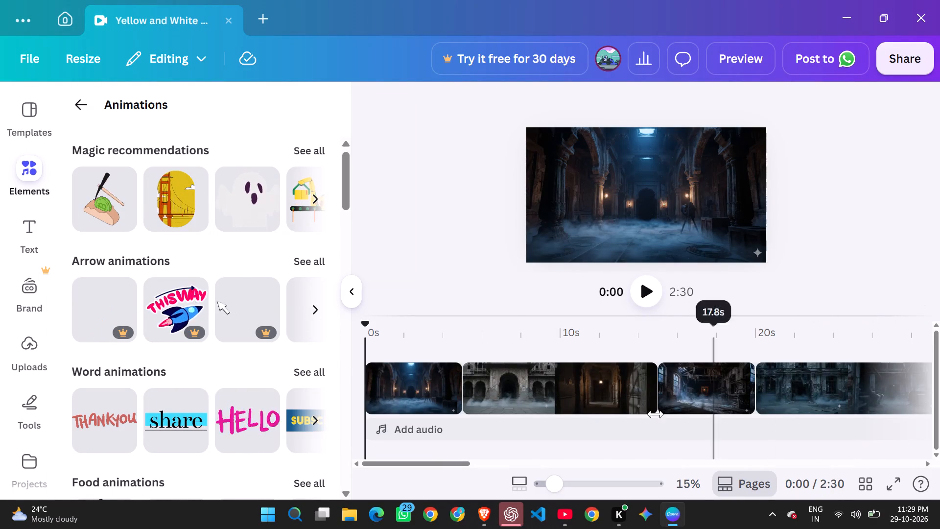
Look through the food, shape and emoji animations, and bring up the default text styles for the video.
scroll(222, 340, down, 3)
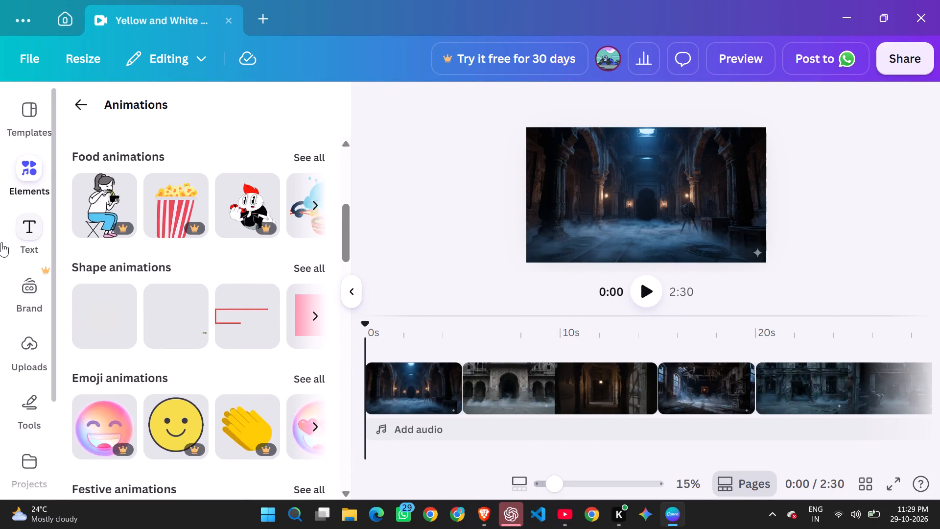
click(32, 240)
scroll(207, 286, up, 3)
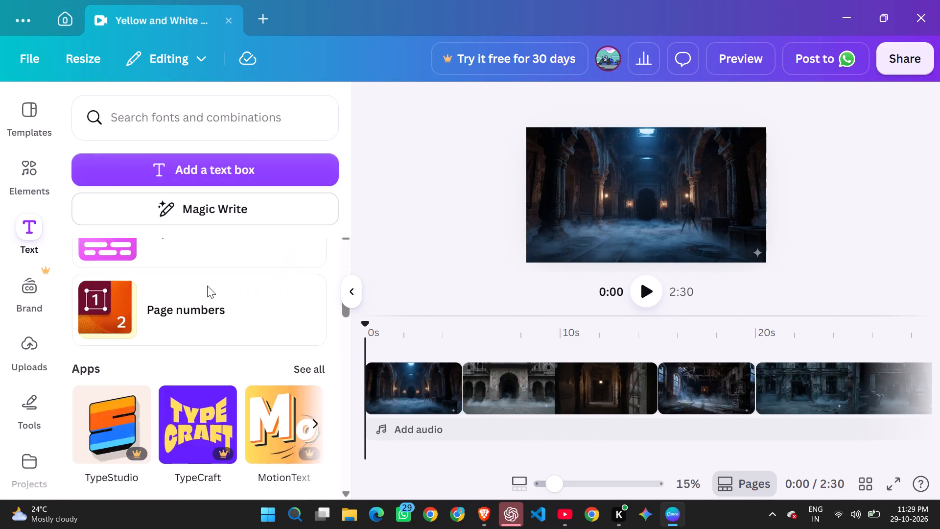
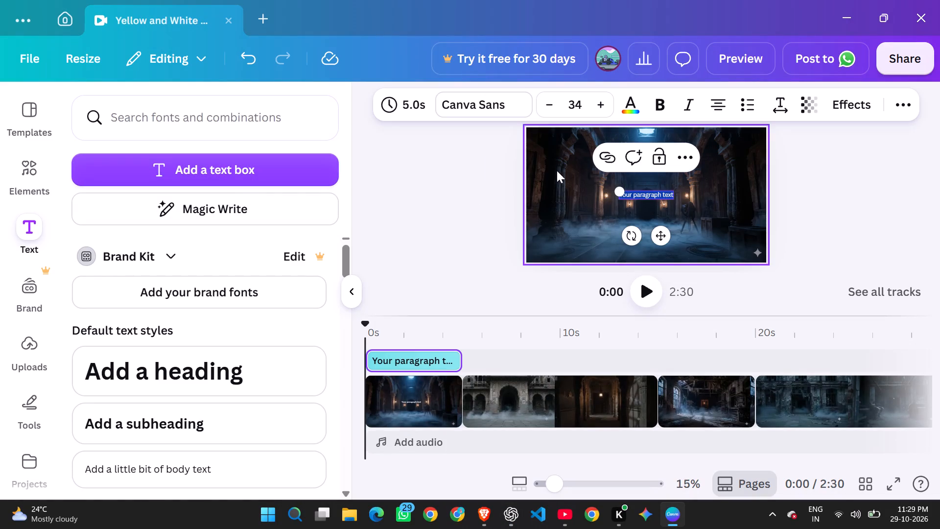
text(ra)
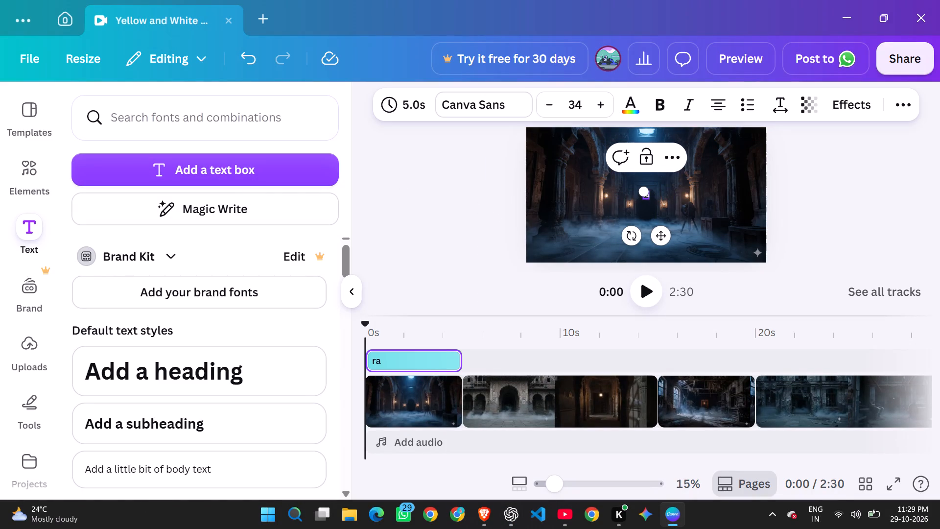
key(BackSpace)
key(BackSpace)
key(ctrl+v)
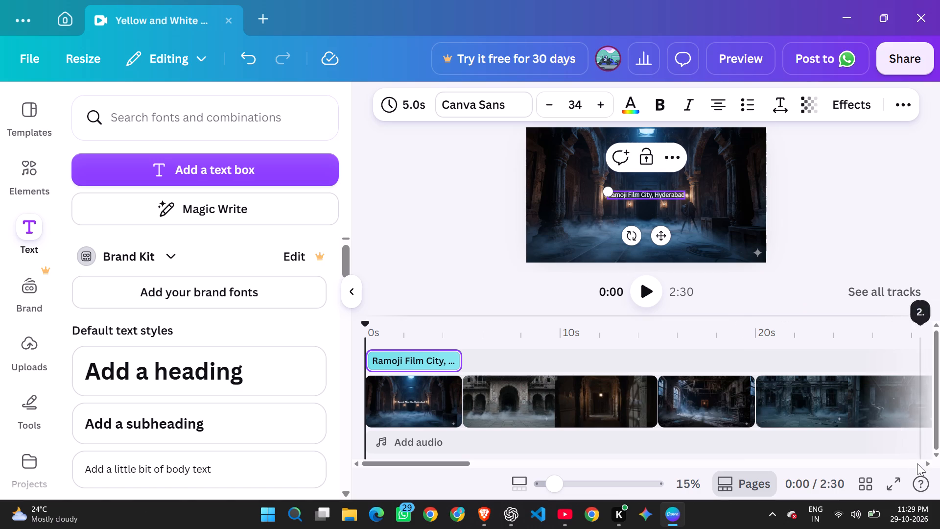
click(889, 485)
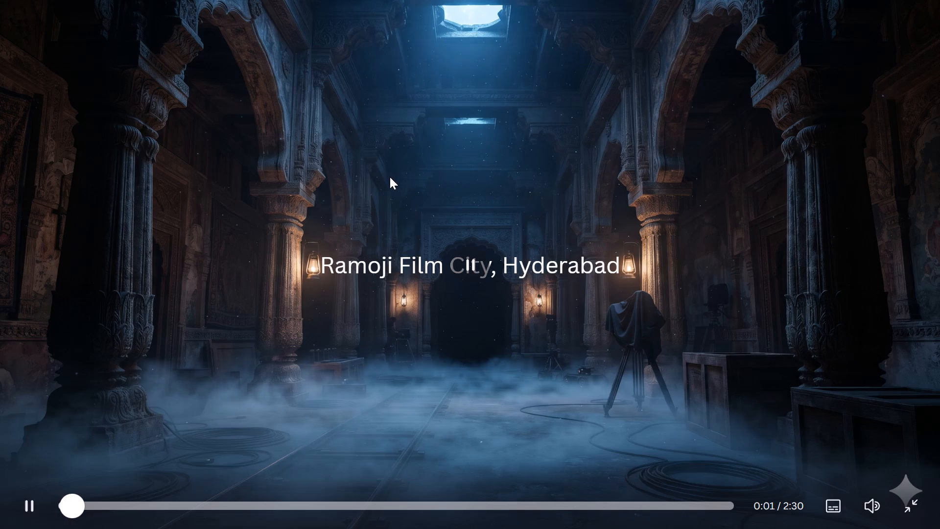
key(Escape)
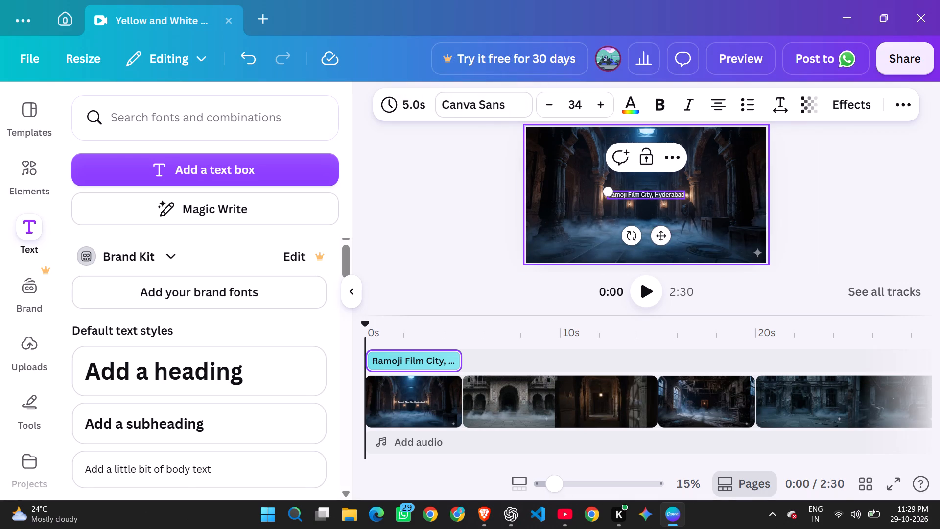
Move the "Ramoji Film City, Hyderabad" title from the centre to the upper-left corner of the first clip's frame.
click(718, 203)
key(plus)
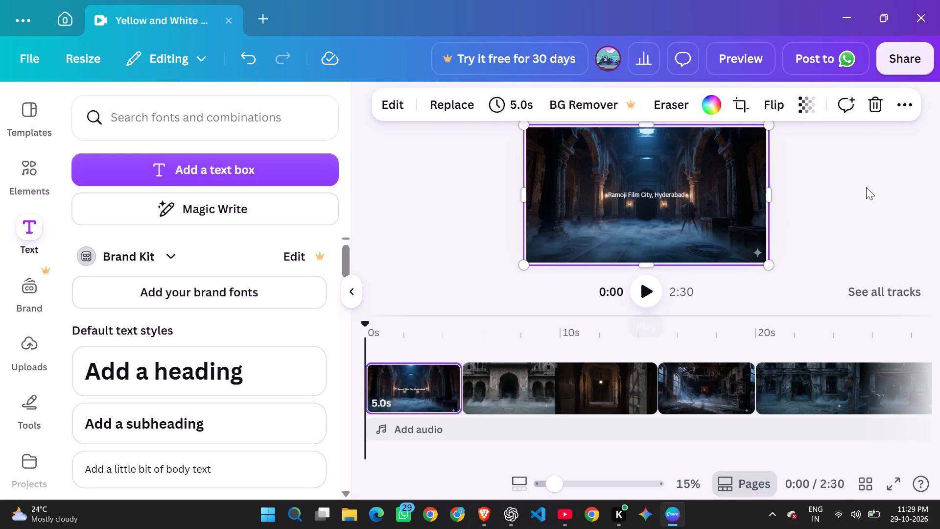
key(ctrl+plus)
key(ctrl+plus)
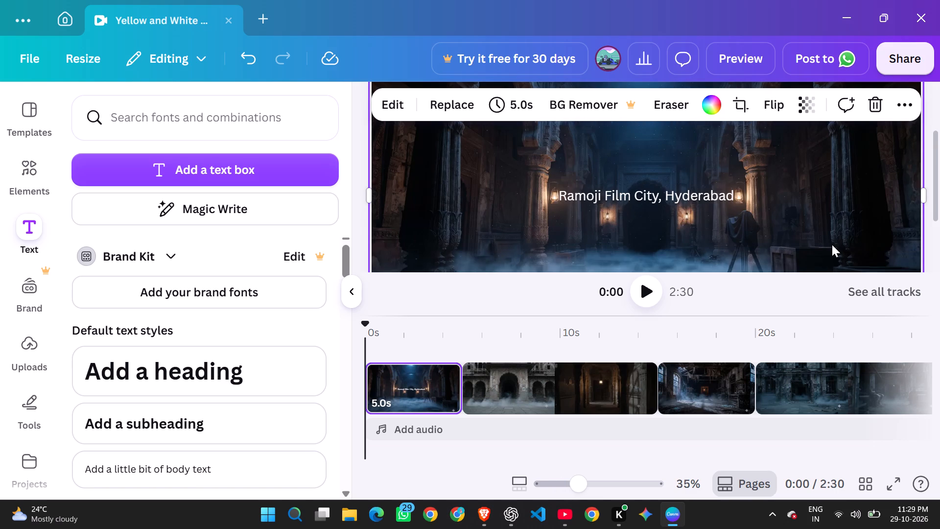
scroll(837, 240, up, 2)
scroll(840, 239, down, 2)
scroll(840, 239, up, 1)
click(726, 215)
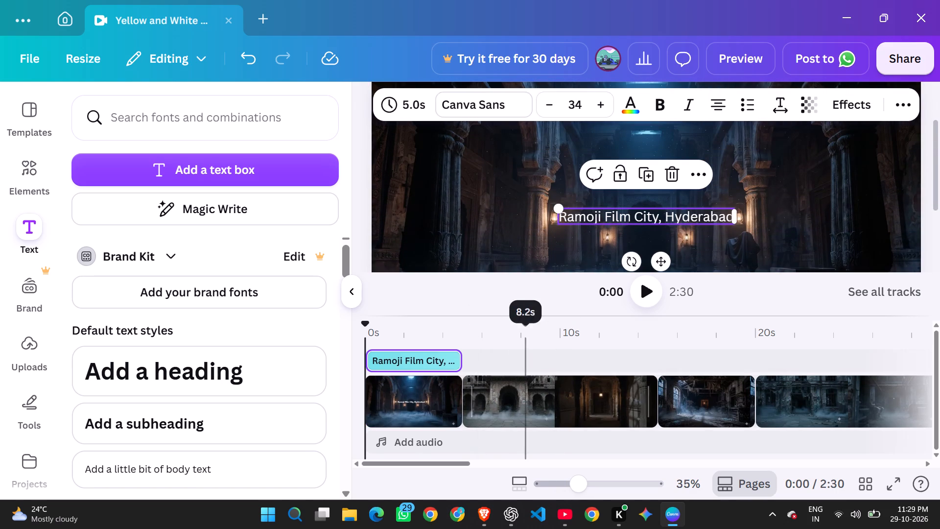
click(348, 290)
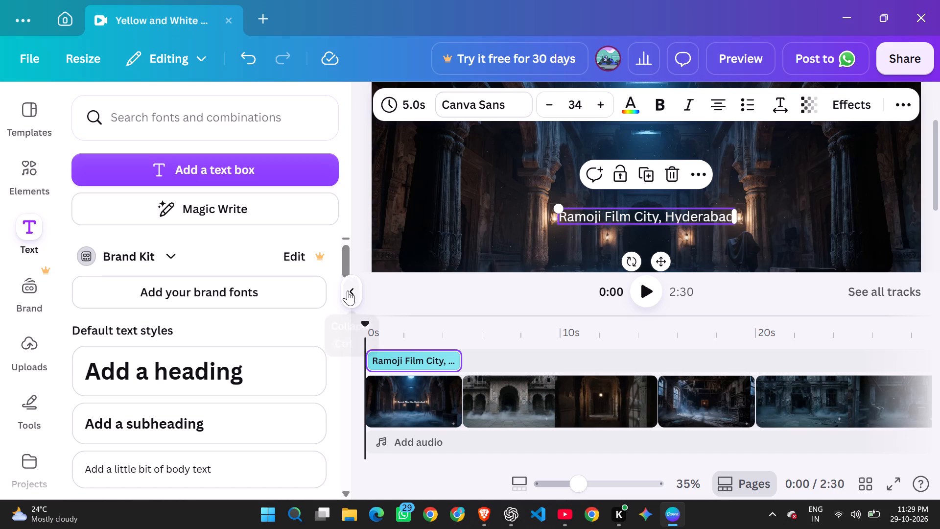
scroll(479, 222, up, 1)
scroll(552, 239, down, 1)
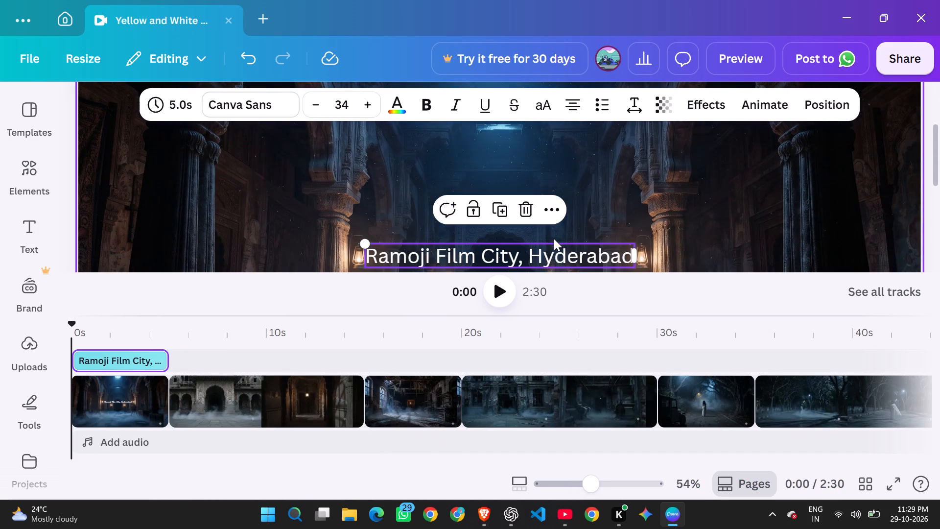
key(ctrl+minus)
key(ctrl+minus)
drag(531, 239, 526, 236)
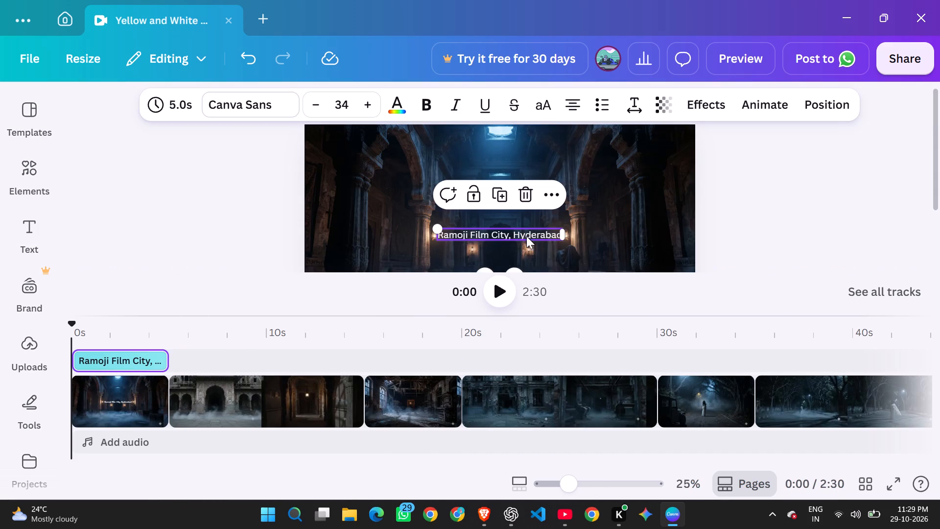
drag(526, 236, 407, 141)
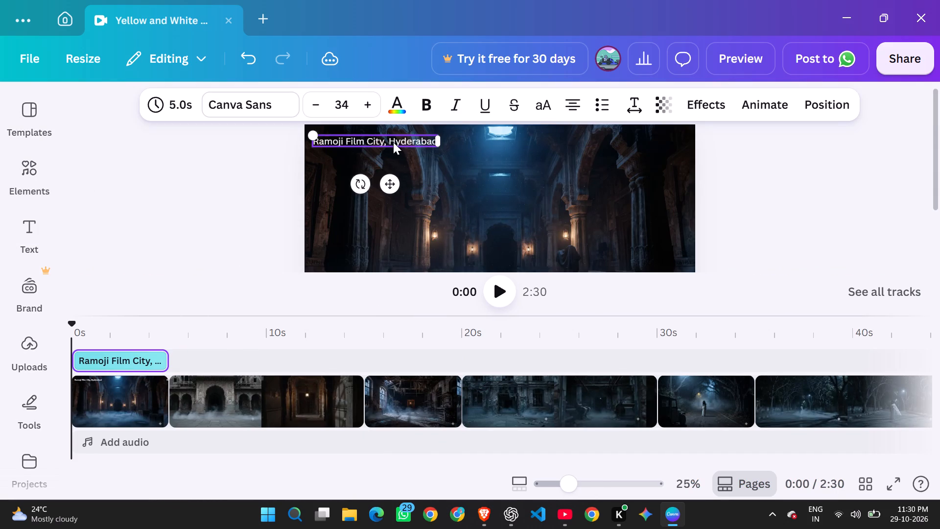
drag(392, 142, 401, 140)
click(329, 144)
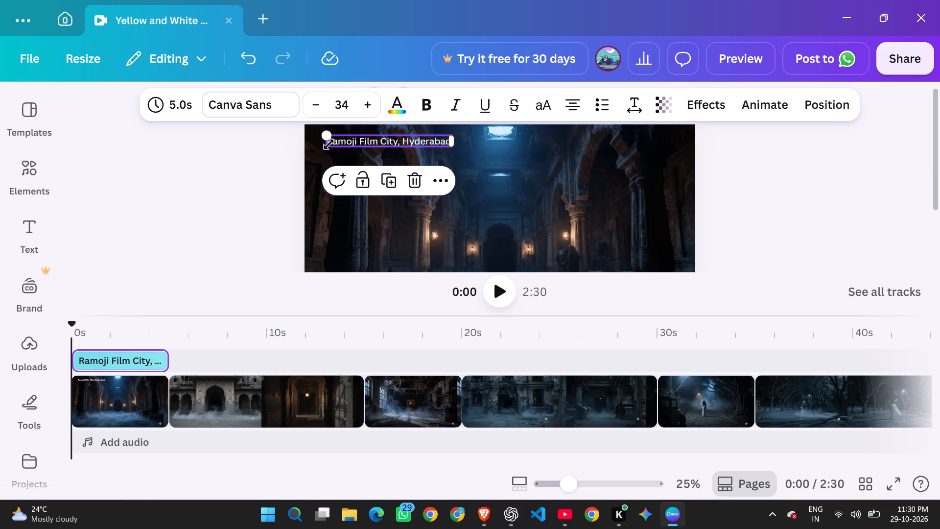
click(392, 141)
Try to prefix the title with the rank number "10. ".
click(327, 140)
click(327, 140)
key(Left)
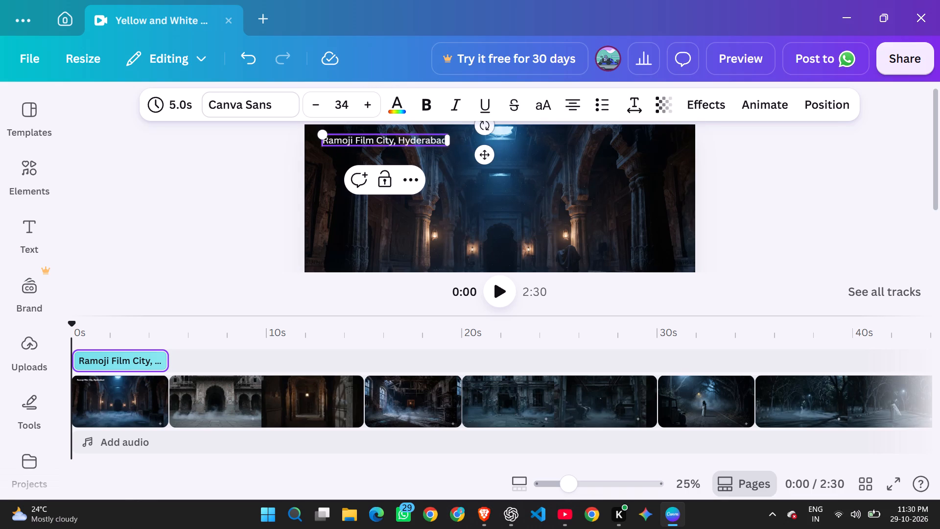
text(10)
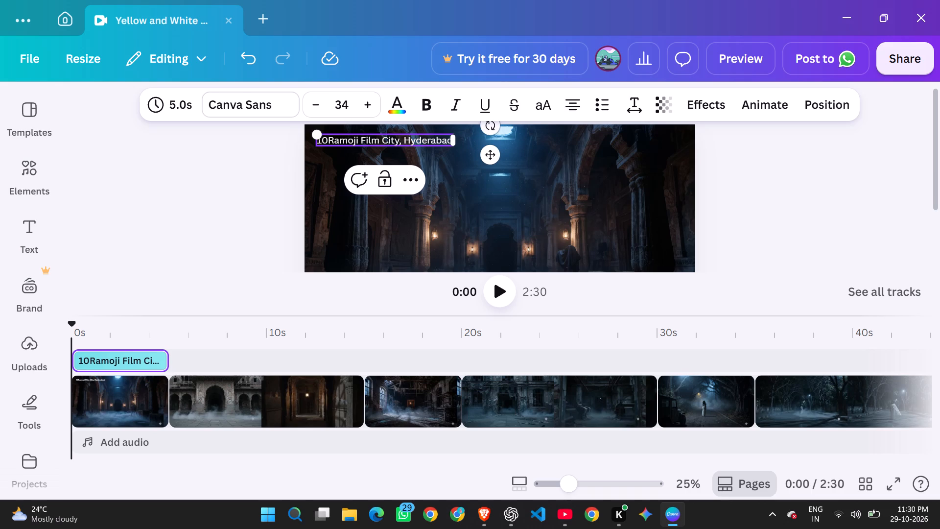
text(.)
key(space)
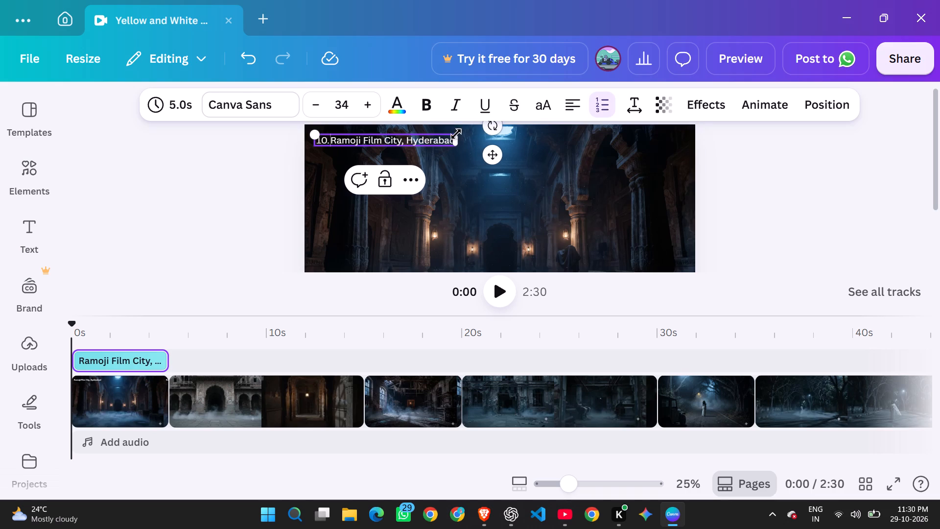
Make the whole title text bold, without italics.
key(ctrl+a)
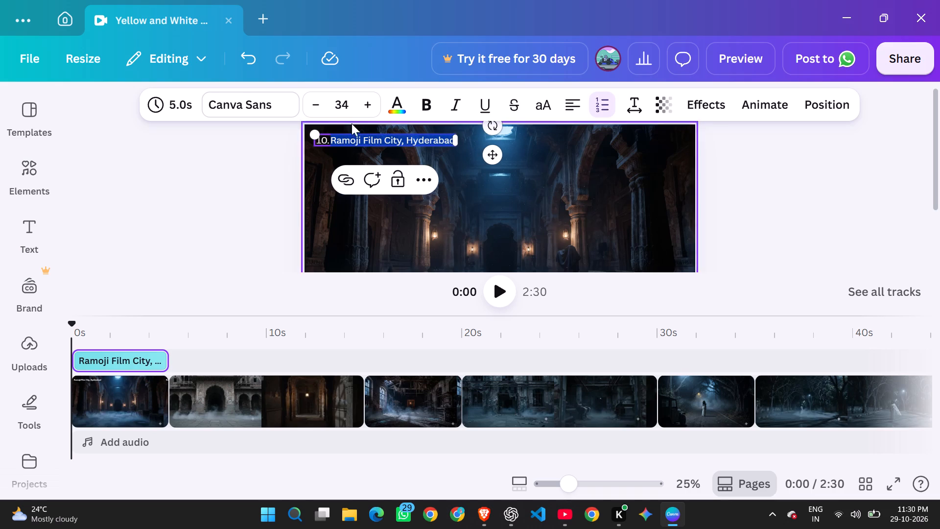
click(423, 101)
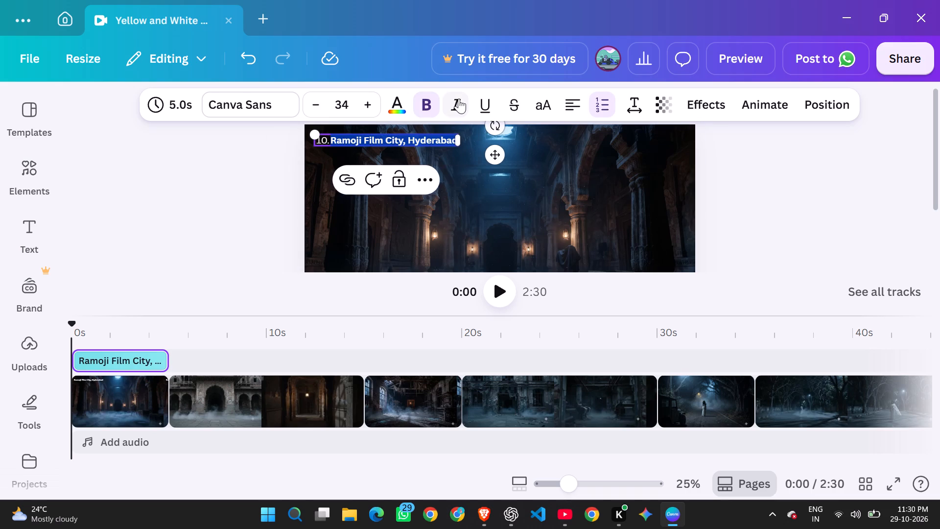
click(459, 98)
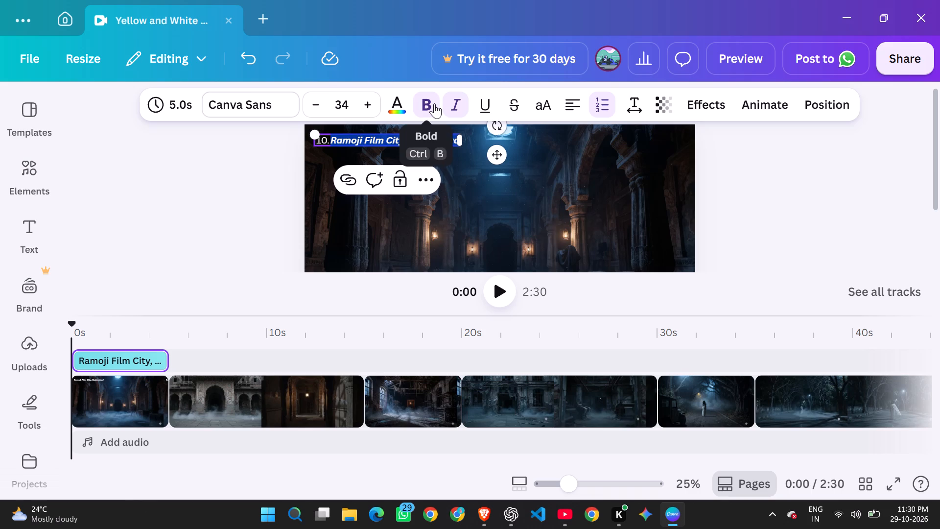
click(434, 103)
click(424, 106)
click(464, 107)
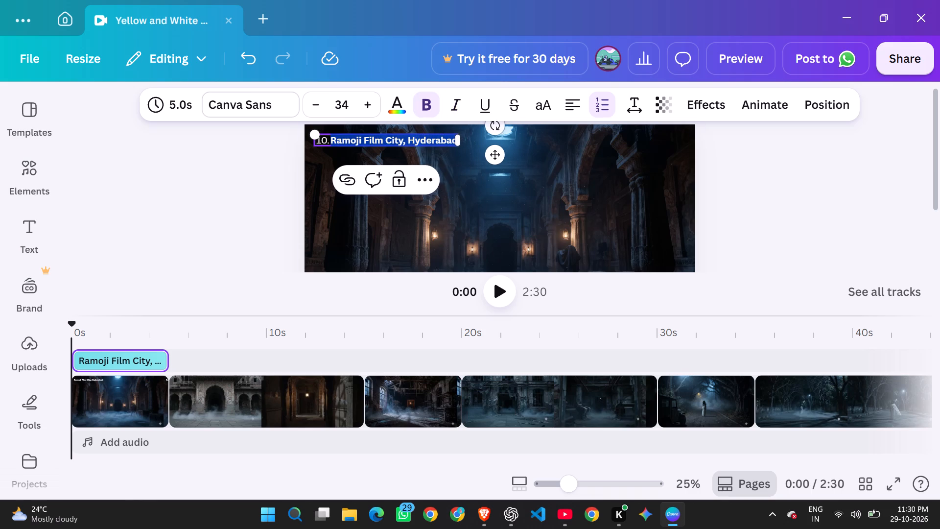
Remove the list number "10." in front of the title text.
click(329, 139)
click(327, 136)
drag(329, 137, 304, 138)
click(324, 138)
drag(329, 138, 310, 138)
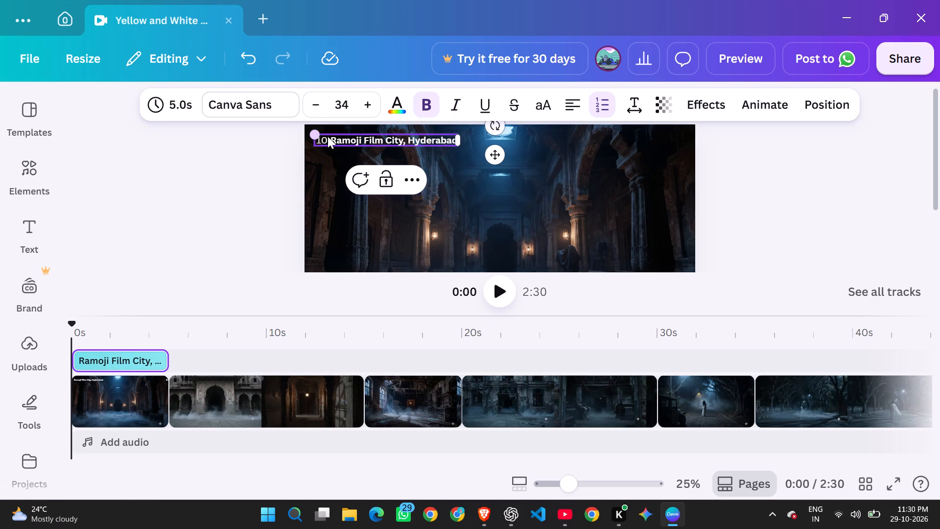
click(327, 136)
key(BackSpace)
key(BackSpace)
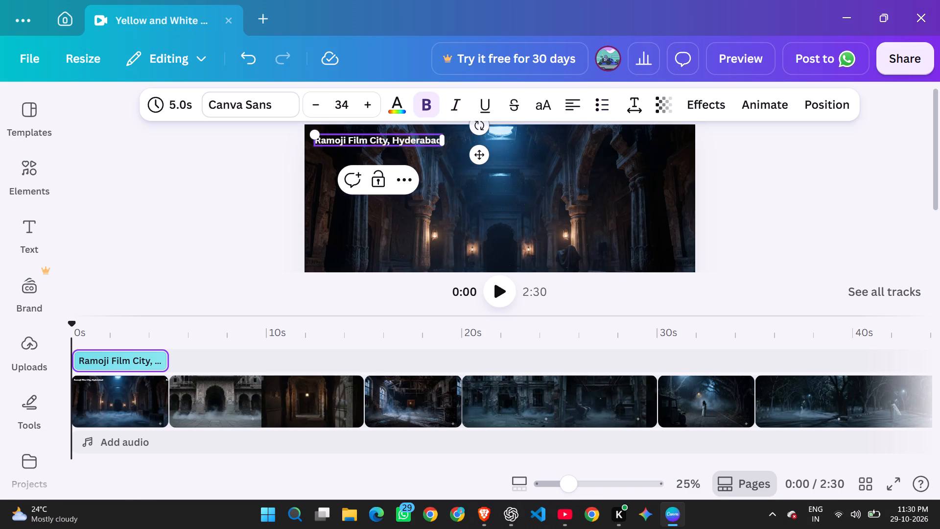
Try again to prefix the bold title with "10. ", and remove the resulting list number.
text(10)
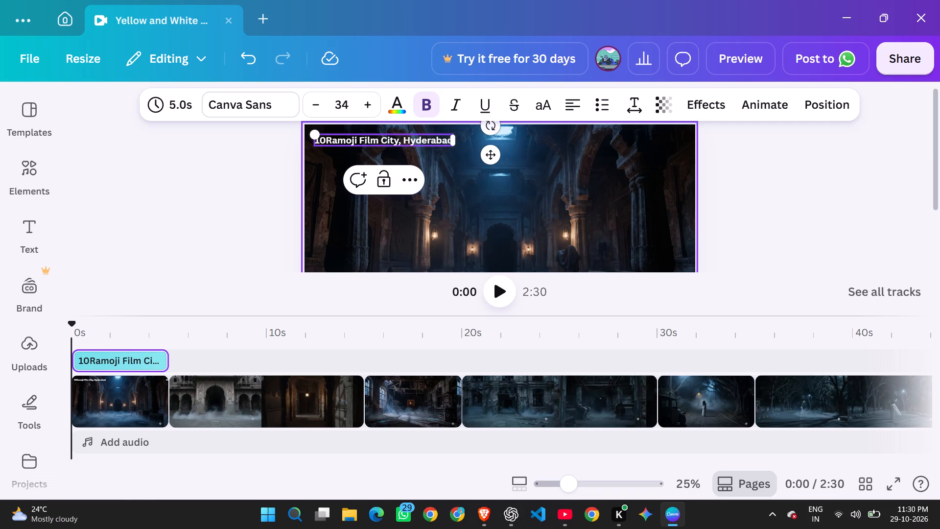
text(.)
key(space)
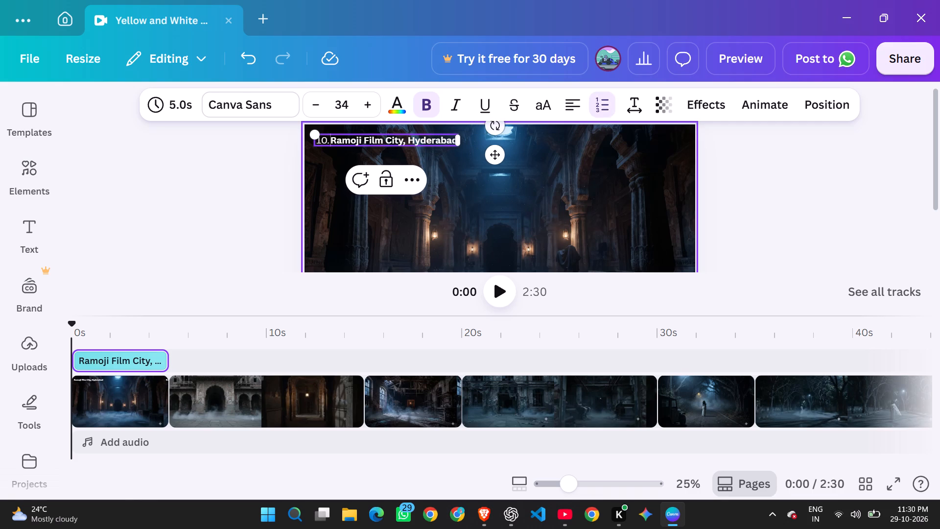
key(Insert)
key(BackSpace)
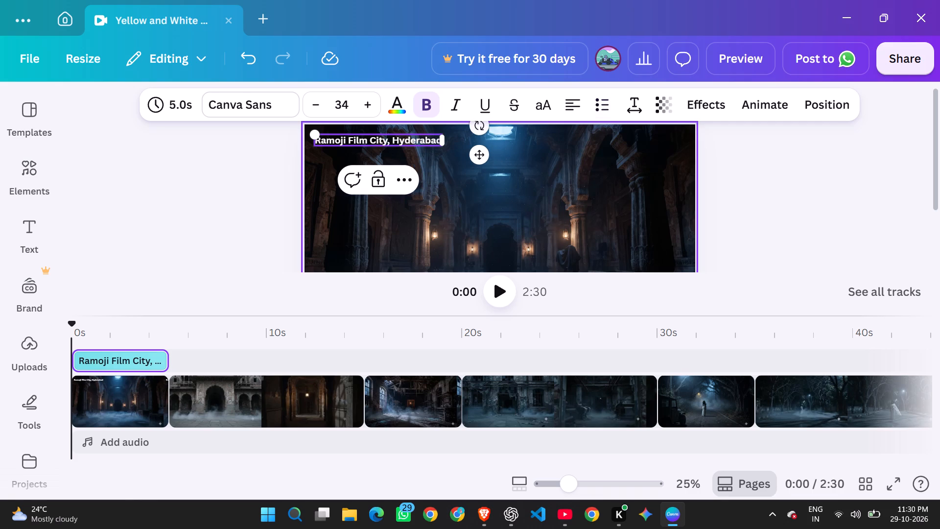
Prefix the title with "10> " so it reads "10> Ramoji Film City, Hyderabad".
text(10)
key(space)
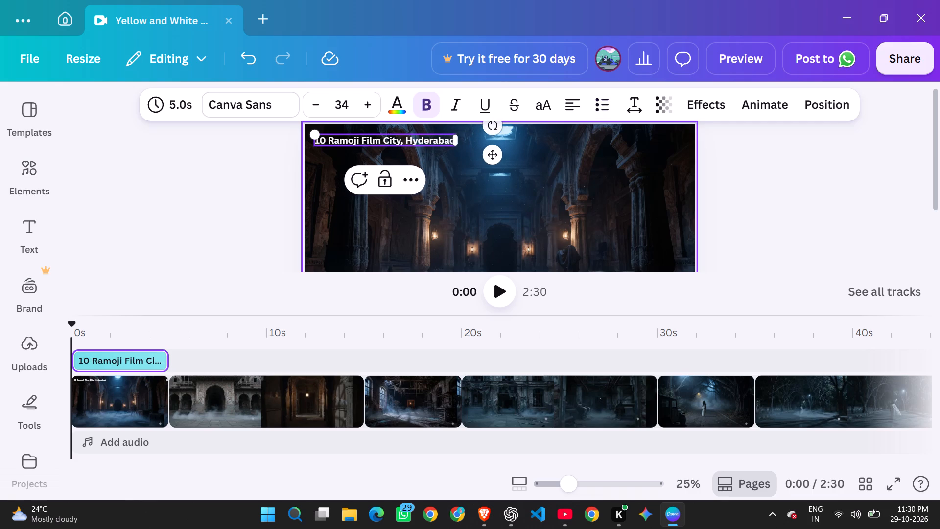
key(space)
key(BackSpace)
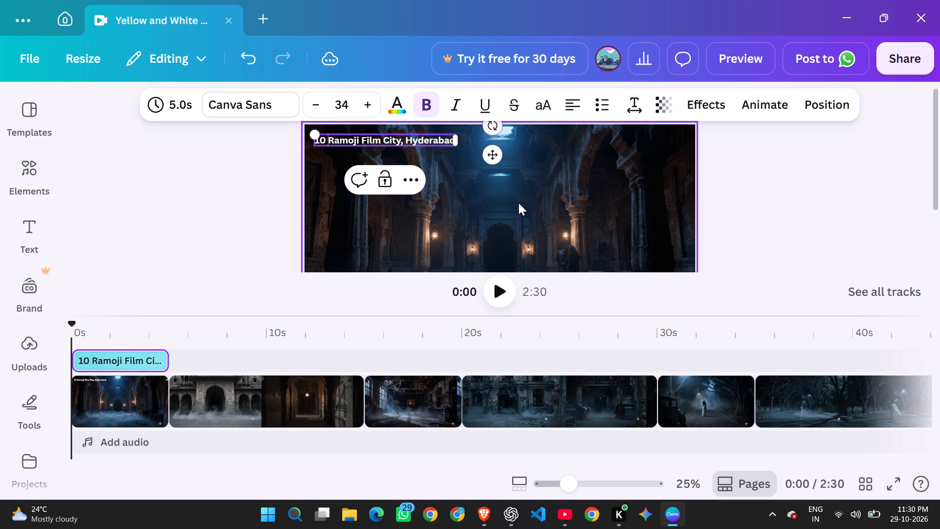
click(518, 203)
click(371, 144)
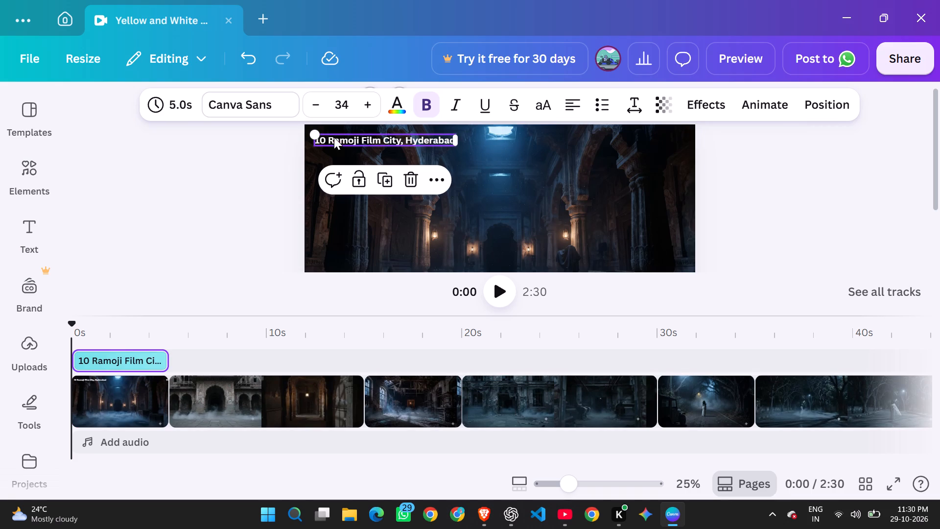
click(324, 141)
click(325, 139)
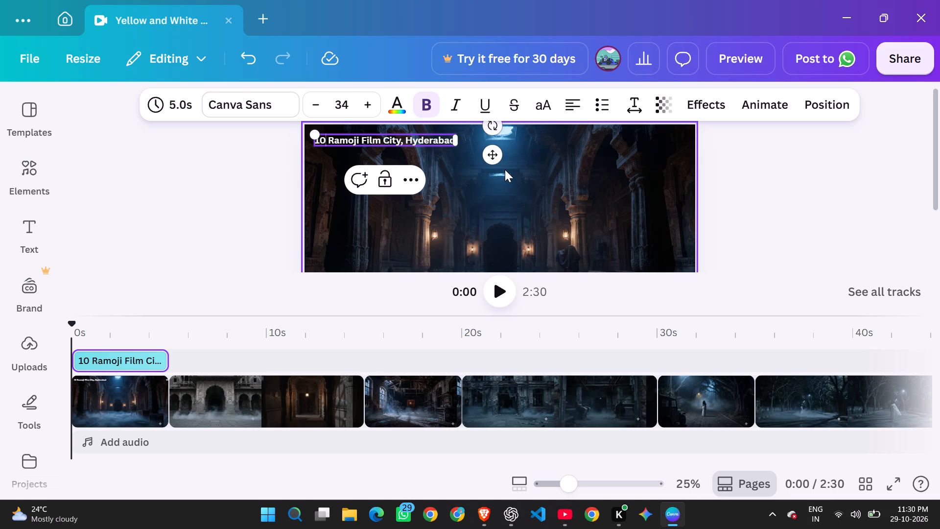
key(shift+greater)
key(BackSpace)
key(space)
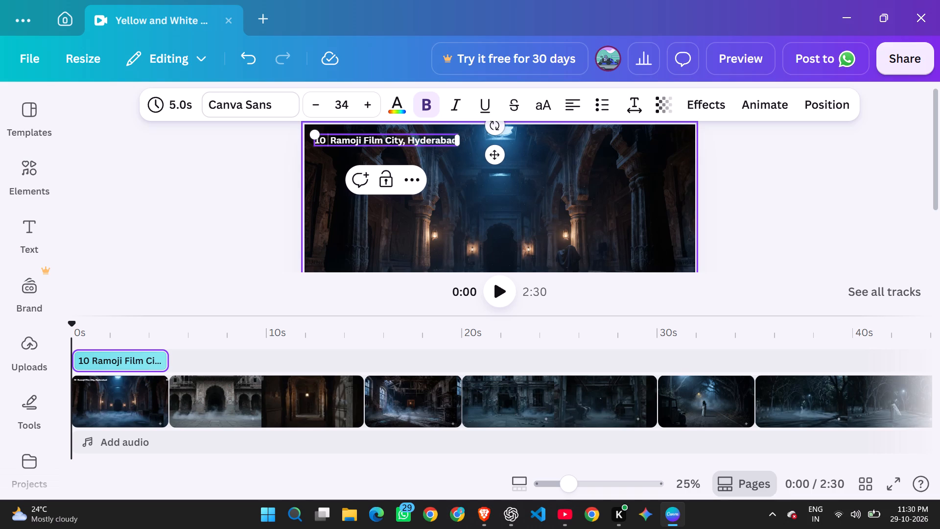
key(BackSpace)
key(shift+greater)
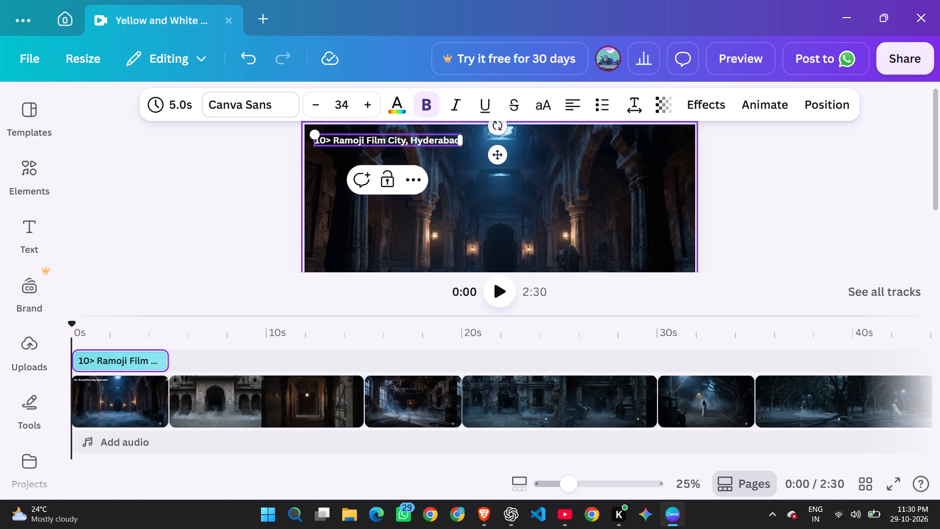
click(560, 226)
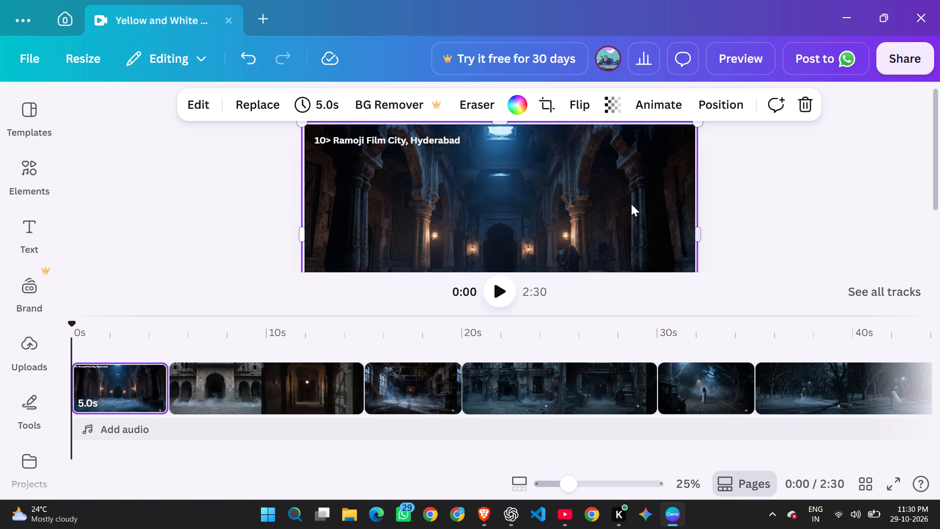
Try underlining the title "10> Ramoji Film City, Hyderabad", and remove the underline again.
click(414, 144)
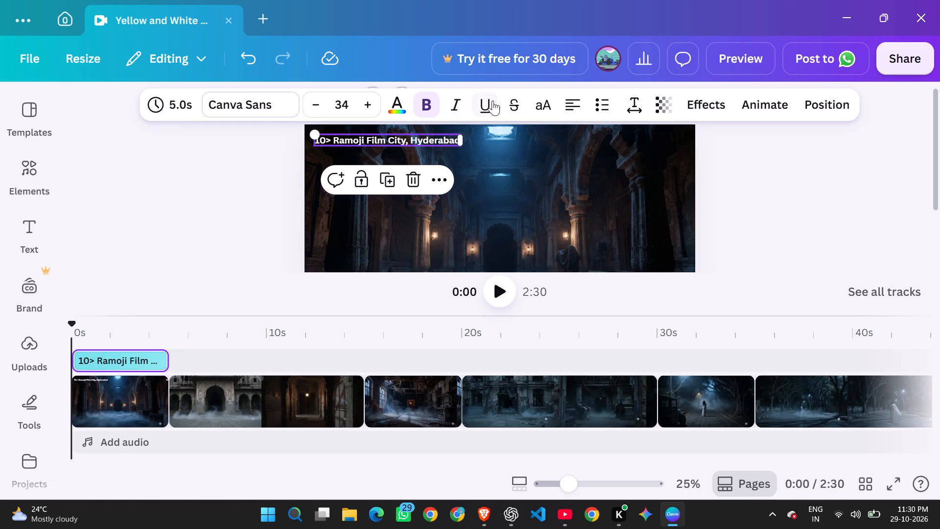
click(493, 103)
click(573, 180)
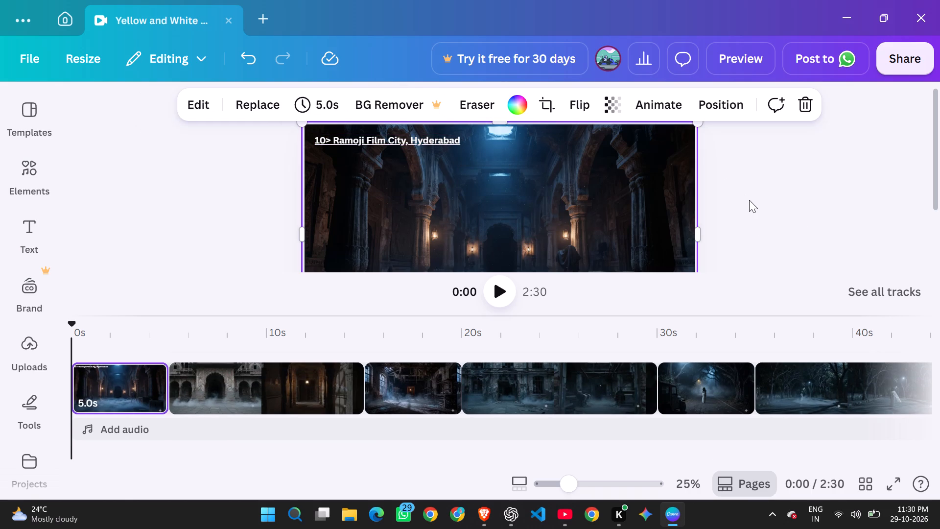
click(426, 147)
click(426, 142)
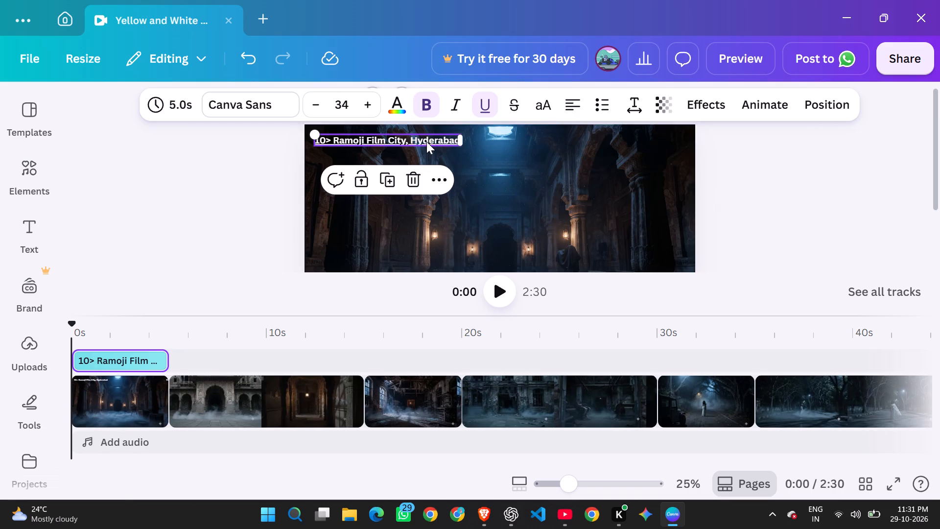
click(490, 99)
Change the title's font to League Spartan and deselect the title text.
click(278, 107)
scroll(232, 275, down, 2)
scroll(223, 281, up, 1)
scroll(223, 282, down, 3)
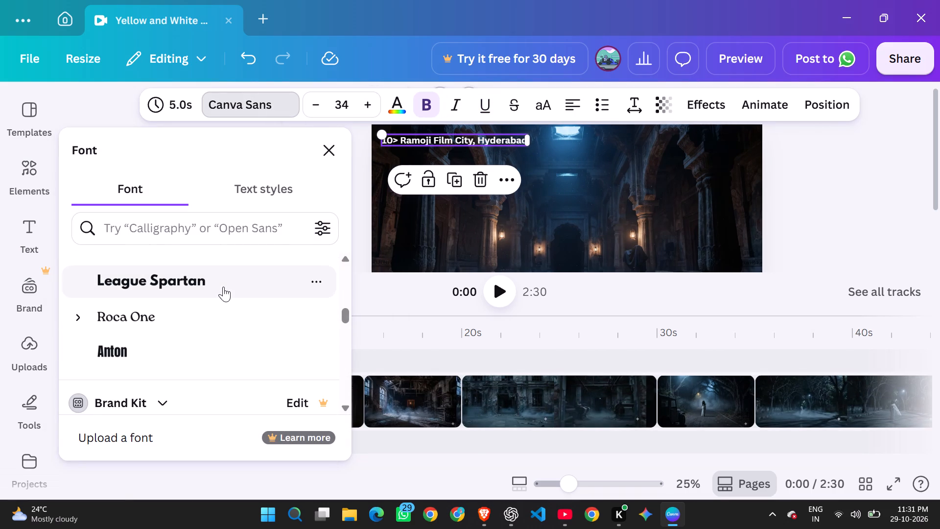
click(209, 285)
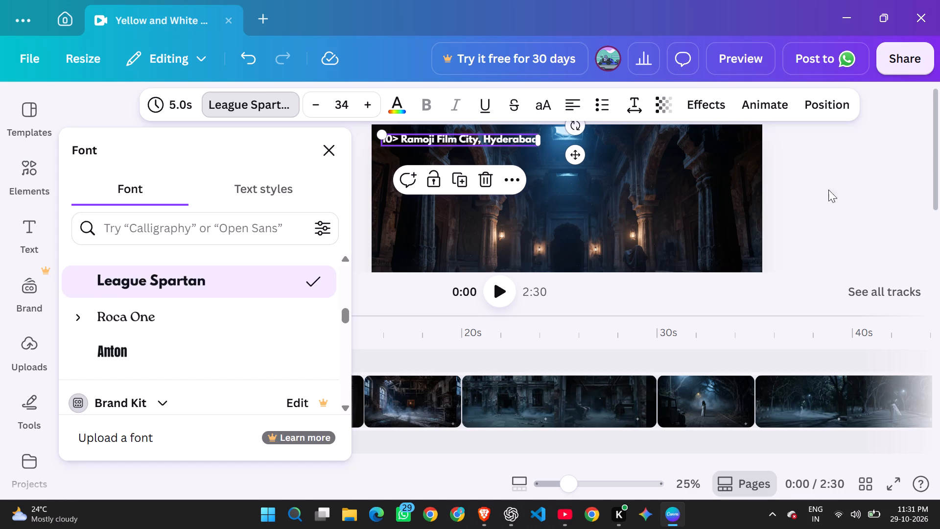
click(845, 193)
click(599, 202)
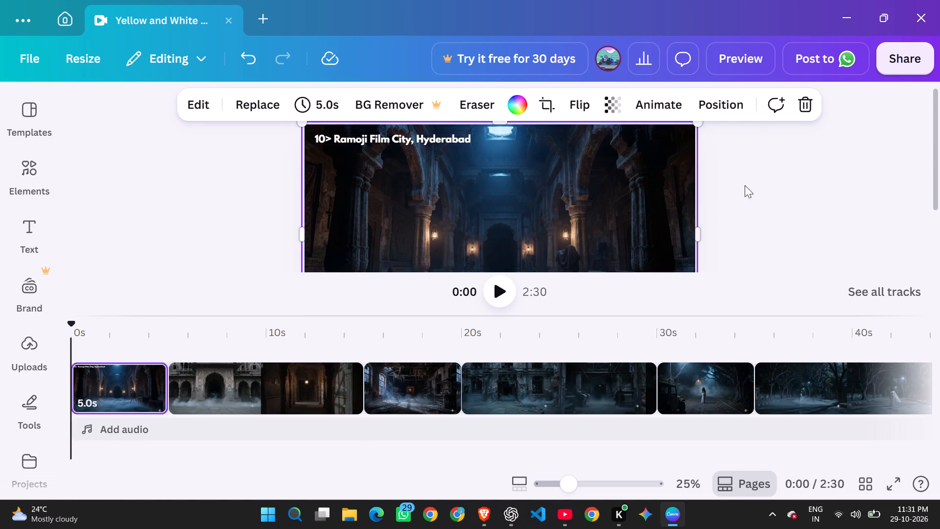
Play the video full screen to check the title, declining the app-rating request, and return to the first clip in the timeline.
click(496, 290)
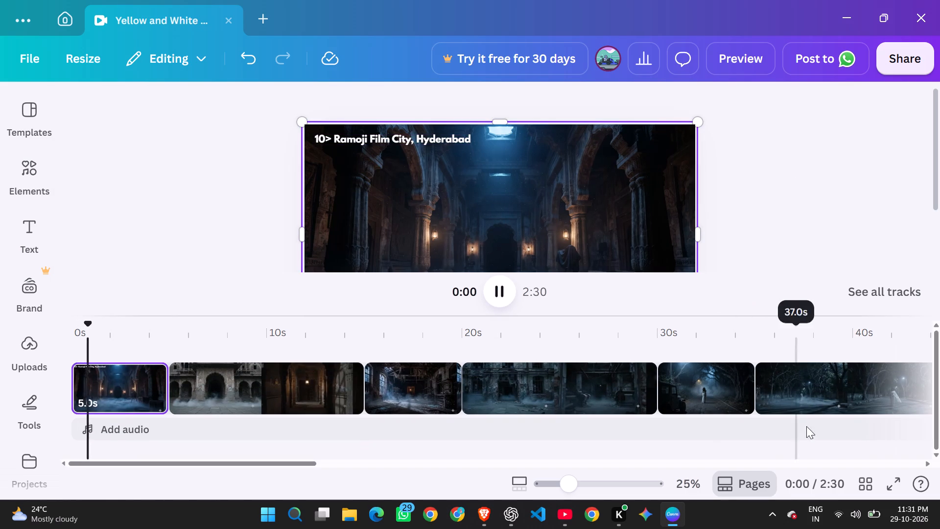
click(894, 483)
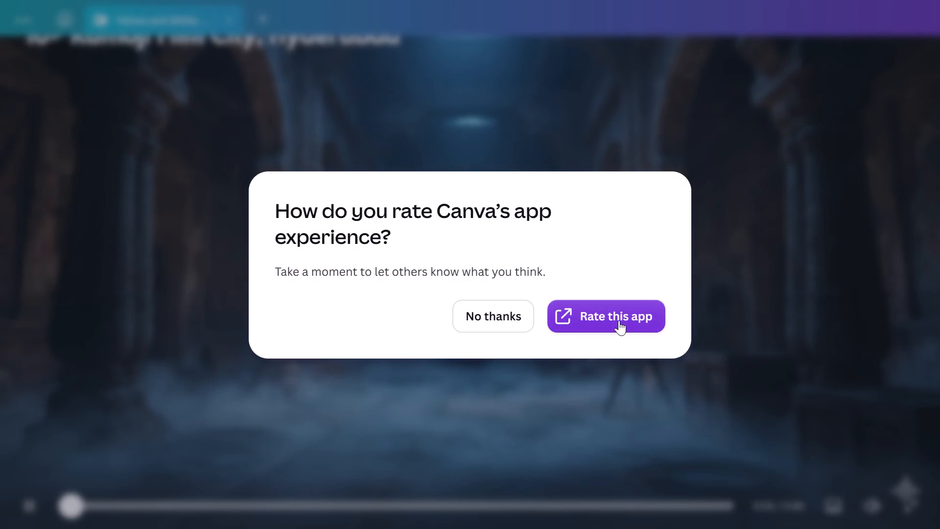
click(491, 311)
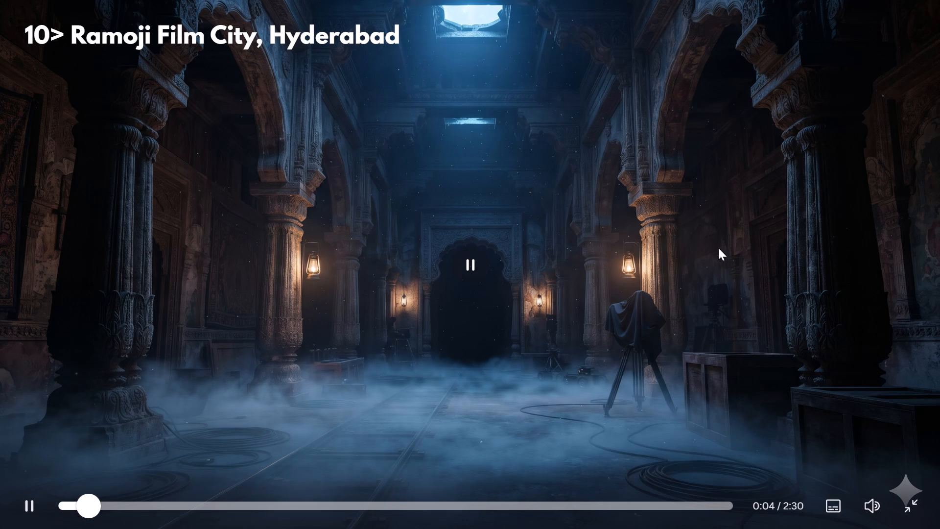
key(Escape)
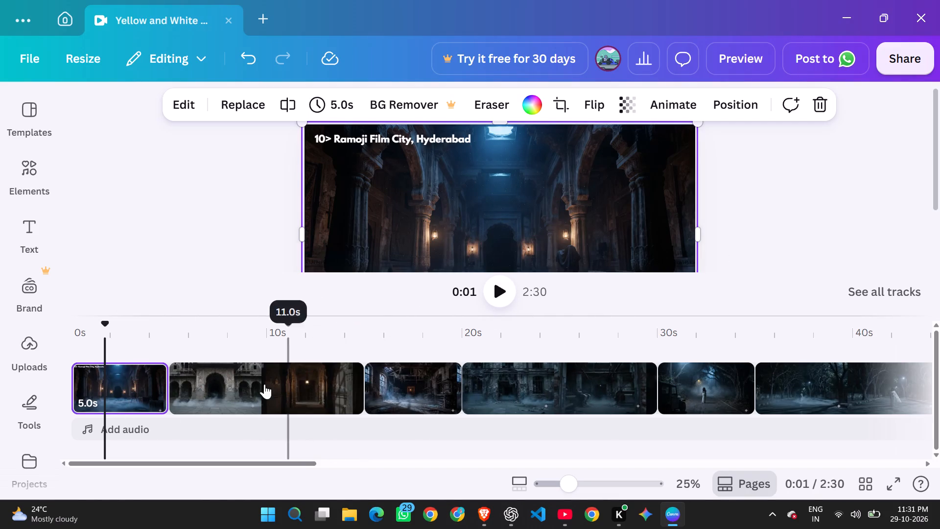
click(233, 400)
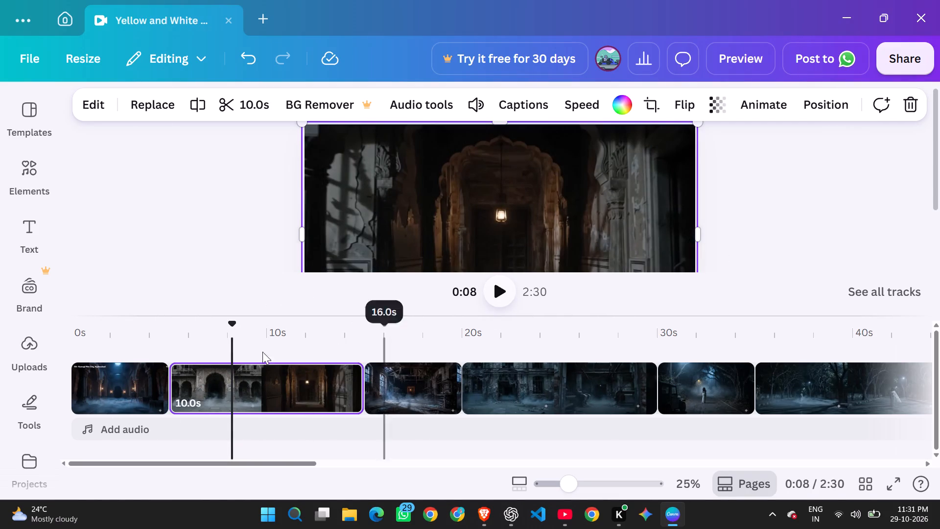
click(123, 386)
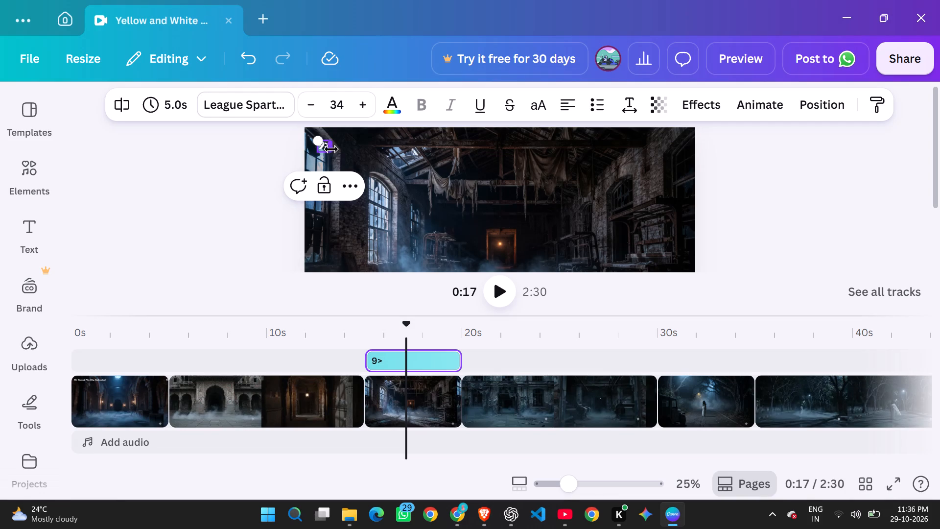
click(327, 147)
key(ctrl+v)
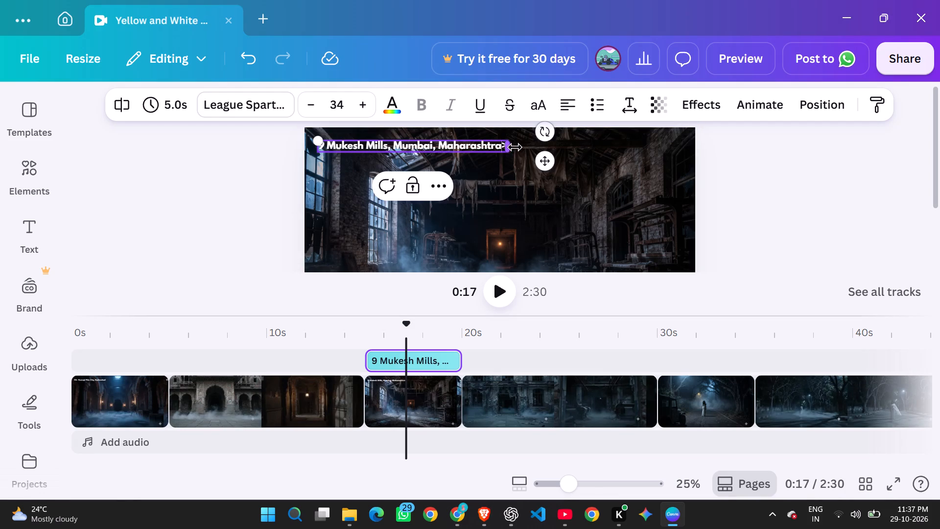
Correct the title's text to read "9> Mukesh Mills, Mumbai, Maharashtra", with the angle bracket only after the 9.
click(329, 146)
key(Left)
key(Right)
key(Left)
key(shift+greater)
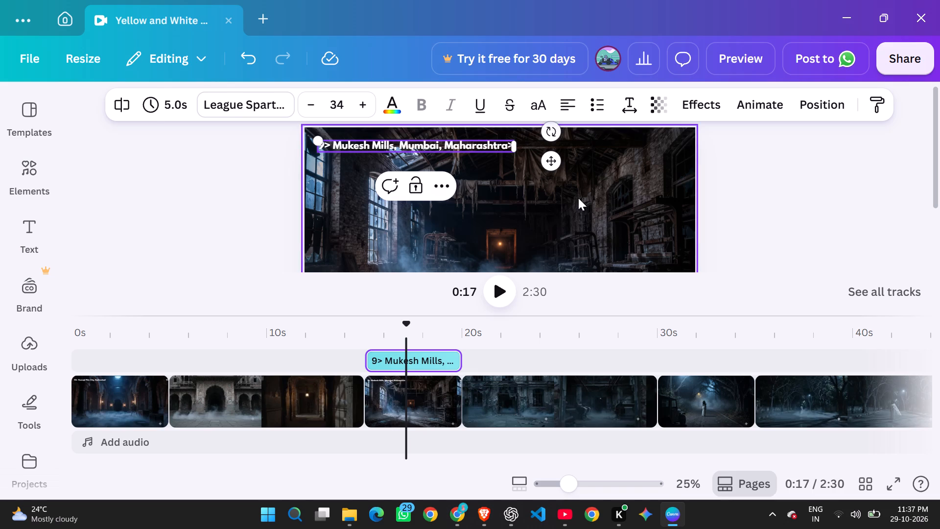
click(578, 198)
scroll(626, 212, up, 1)
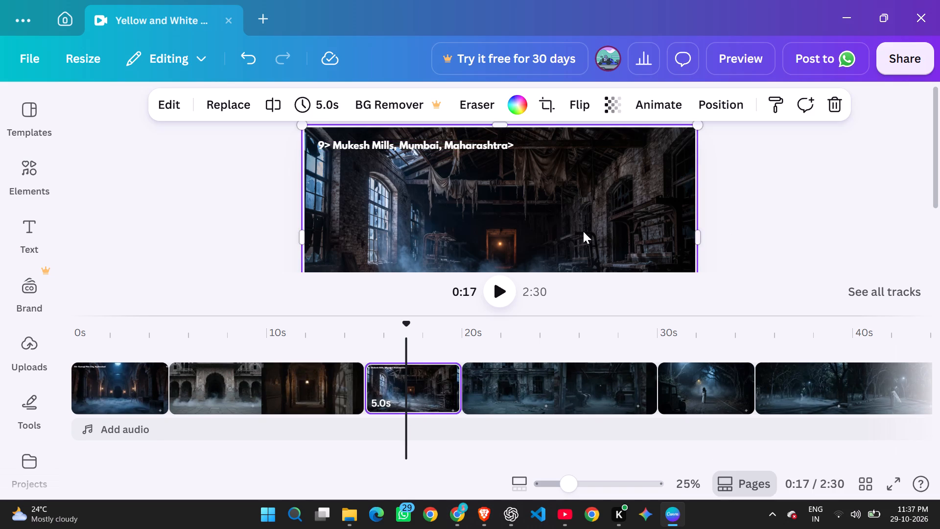
click(518, 138)
click(515, 142)
click(512, 144)
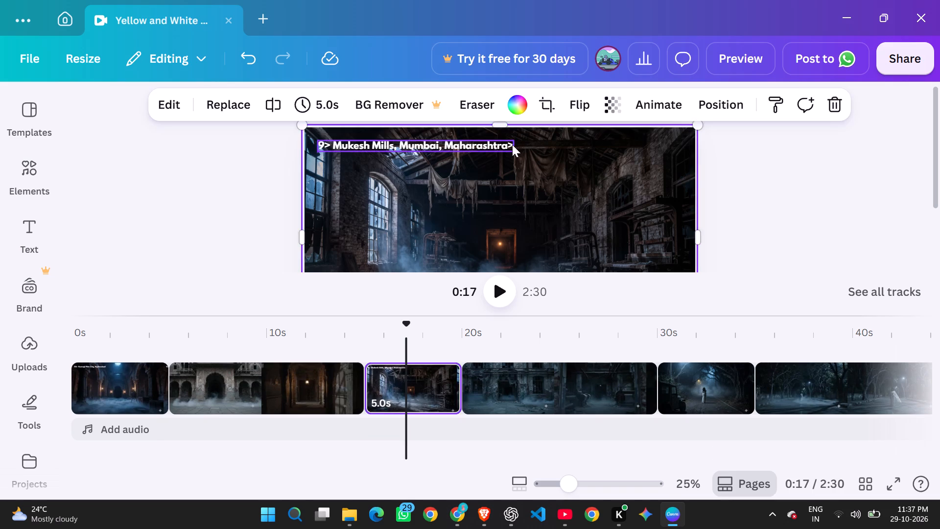
click(511, 145)
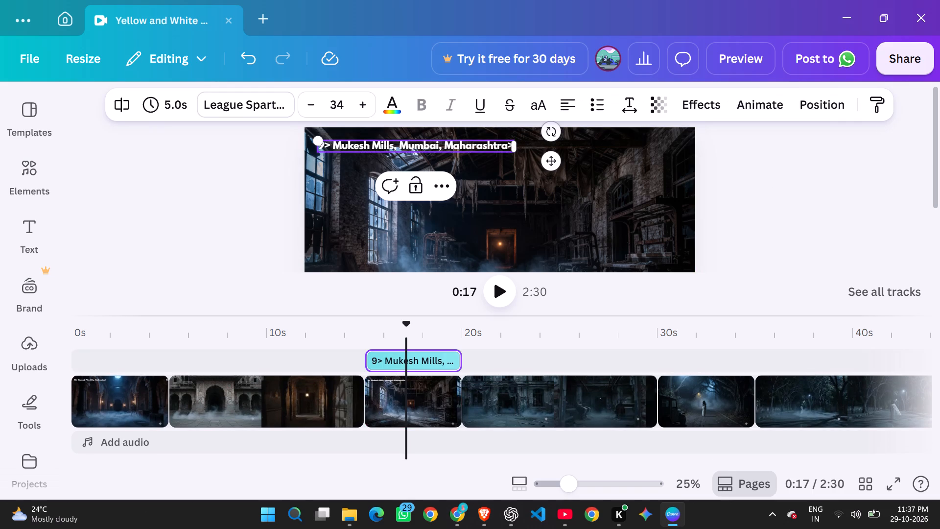
key(BackSpace)
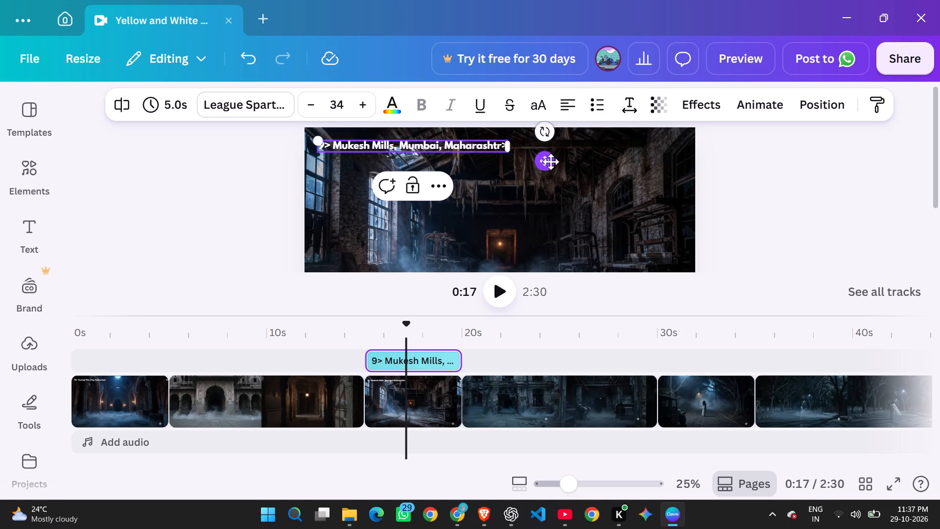
key(a)
key(Delete)
click(790, 195)
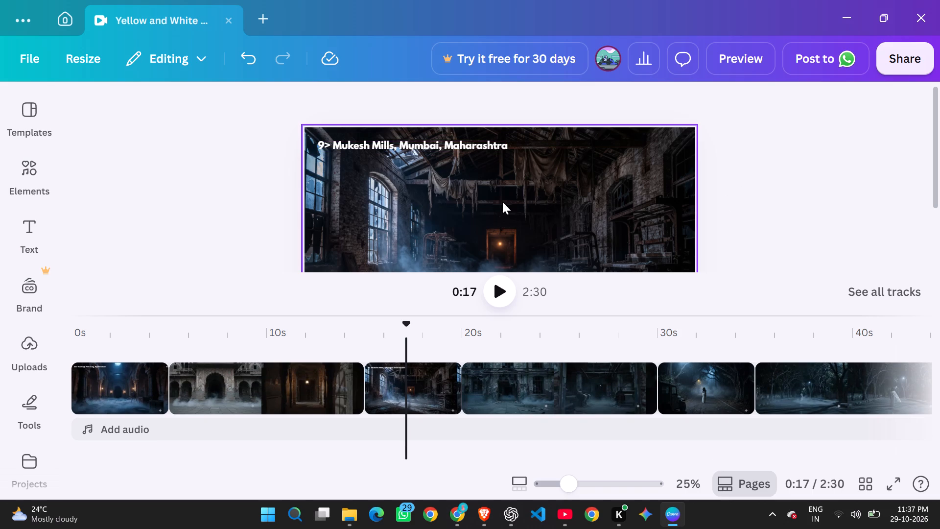
Nudge the Mukesh Mills title slightly to the right, farther from the image's left edge.
scroll(518, 225, down, 1)
scroll(531, 230, up, 2)
click(438, 152)
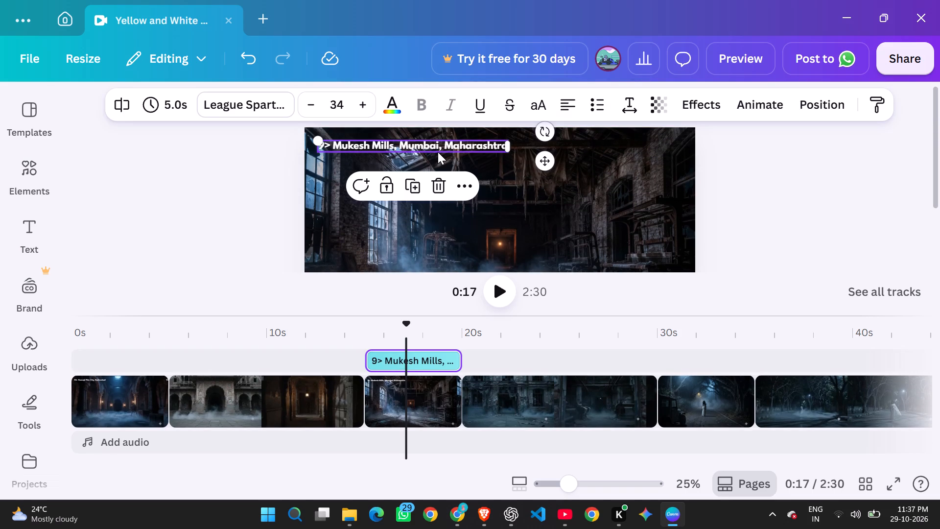
key(Right)
key(Right)
key(Right)
key(Right)
key(Right)
key(Right)
key(Right)
key(Right)
key(Right)
key(Right)
key(Right)
key(Right)
key(Right)
key(Right)
key(Right)
key(Right)
key(Right)
key(Right)
key(Right)
key(Right)
key(Right)
key(Right)
key(Right)
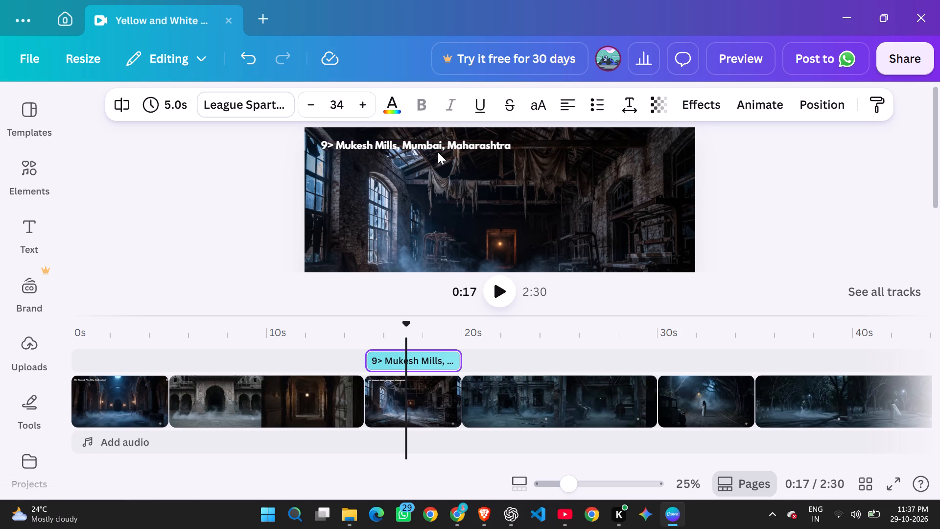
key(Right)
key(Right)
key(Right)
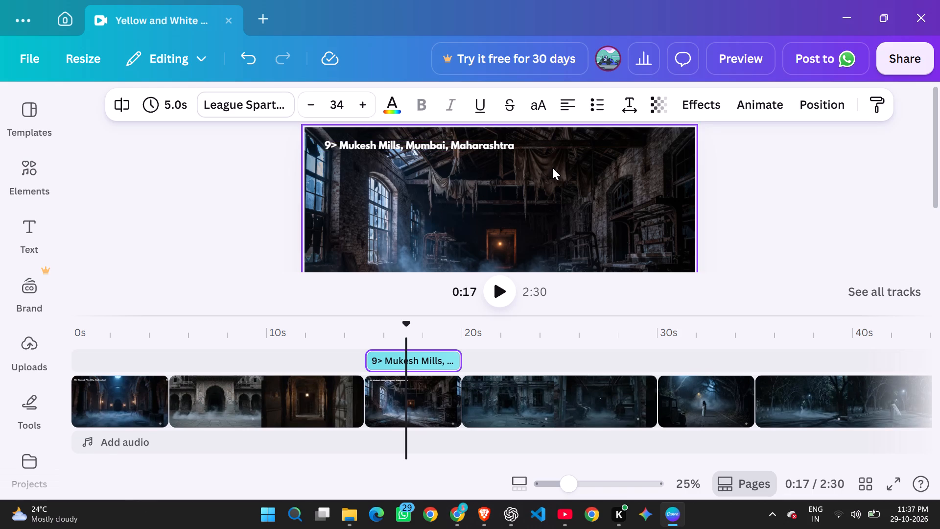
key(Right)
key(Right)
key(Right)
key(Right)
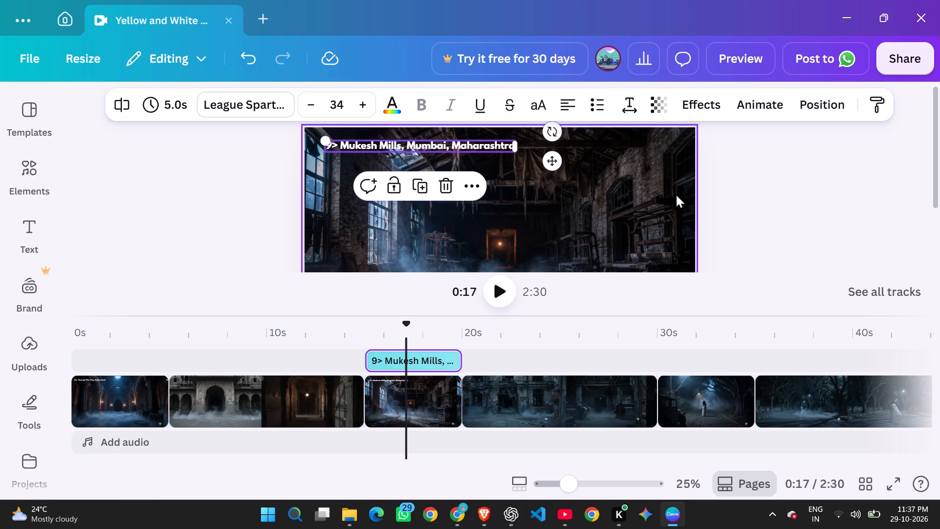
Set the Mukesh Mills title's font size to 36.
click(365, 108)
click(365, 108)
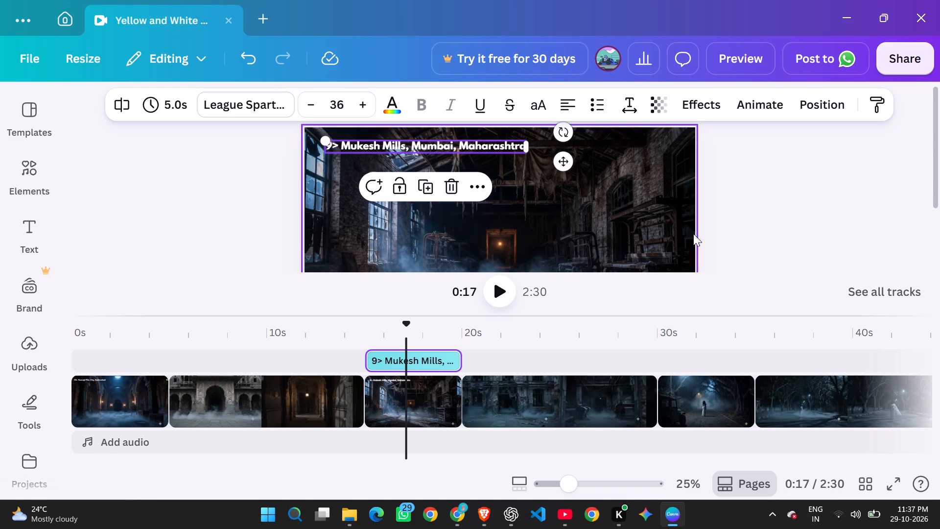
Preview the video full screen, skipping ahead to the Mukesh Mills clip to compare its title with the Ramoji Film City title.
click(883, 477)
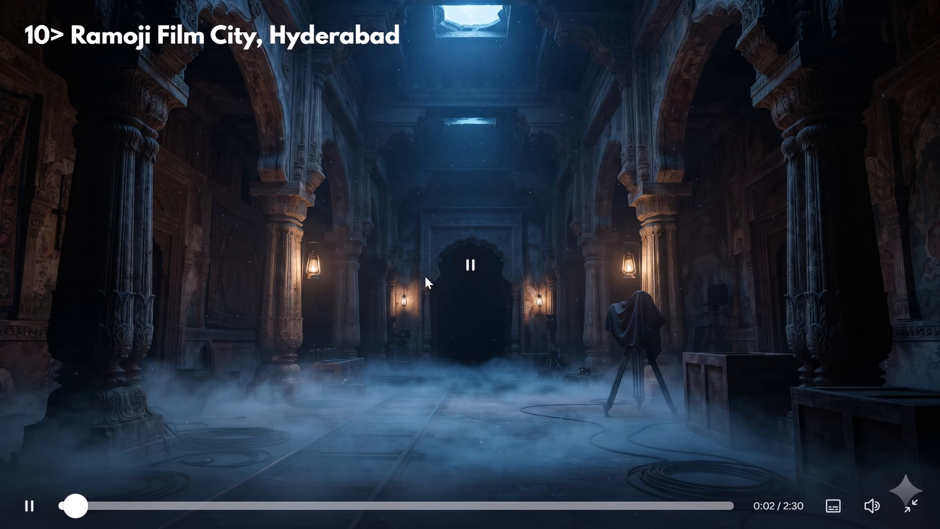
key(Right)
key(Right)
key(Right)
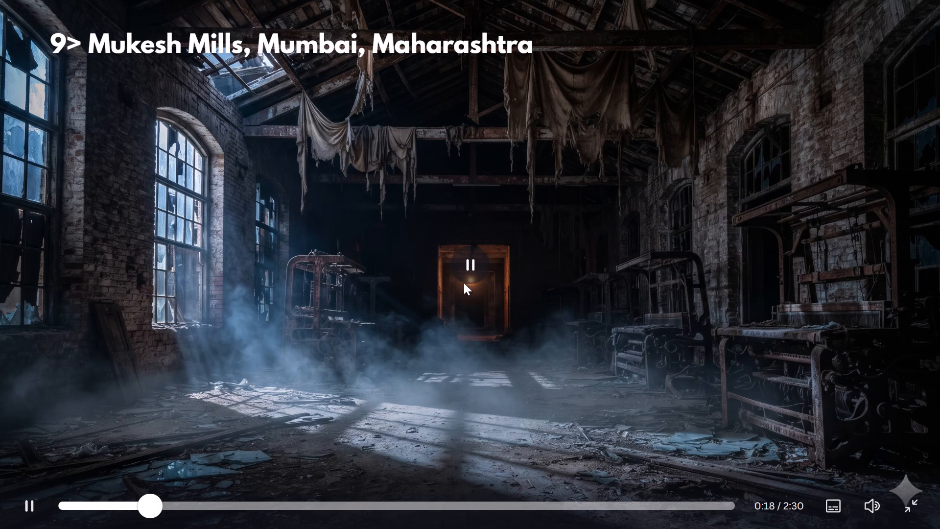
key(Escape)
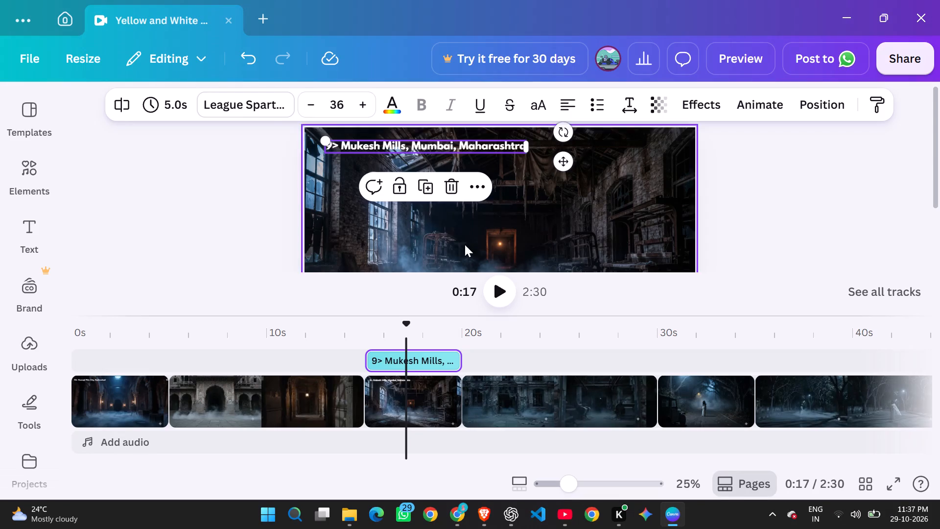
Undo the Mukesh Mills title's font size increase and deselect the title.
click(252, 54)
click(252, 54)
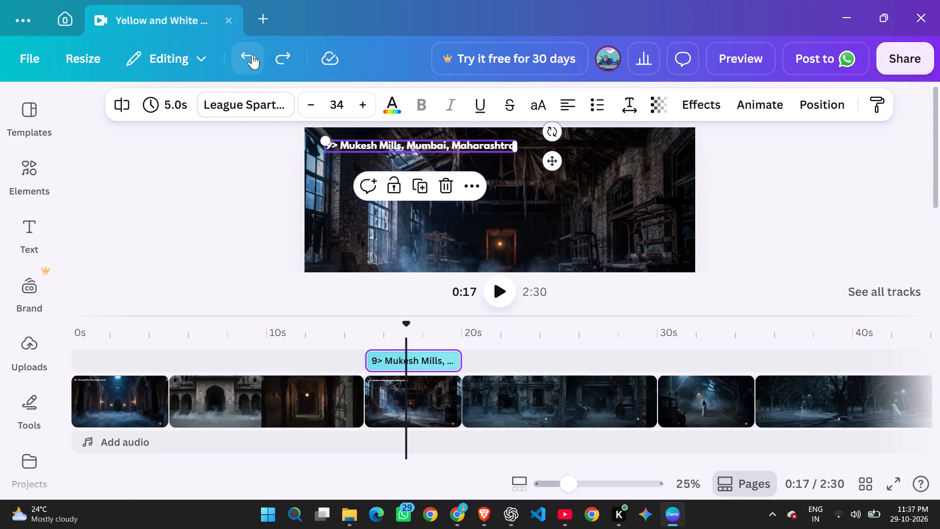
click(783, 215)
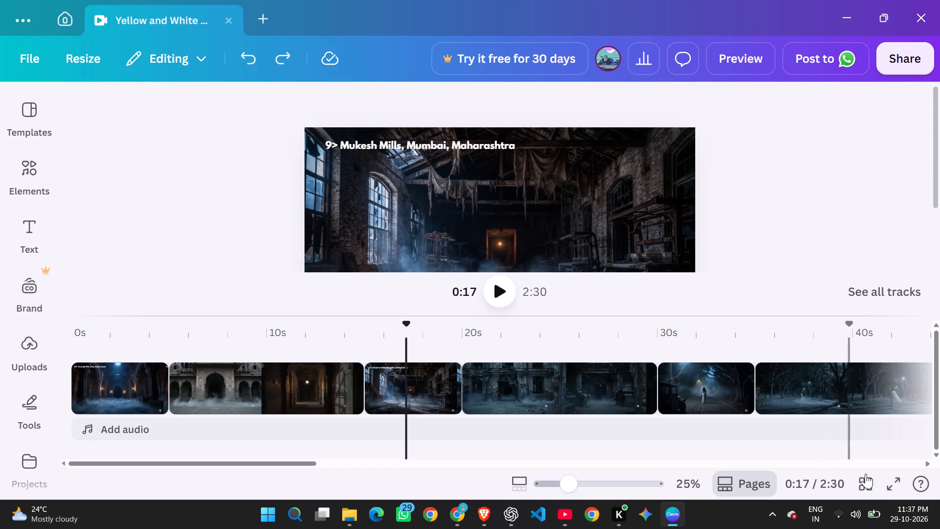
Preview the video full screen again and skip to the Mukesh Mills clip to check its title's size.
click(889, 482)
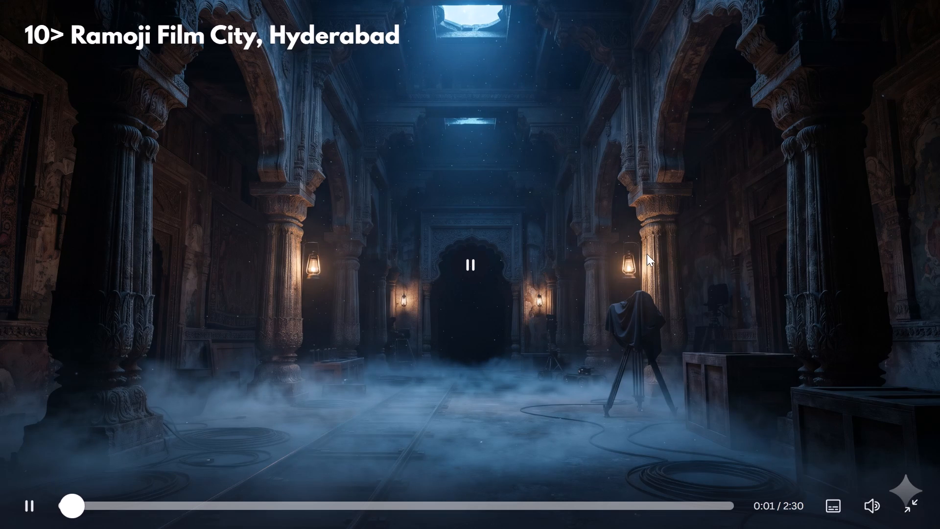
key(Right)
key(Right)
key(Right)
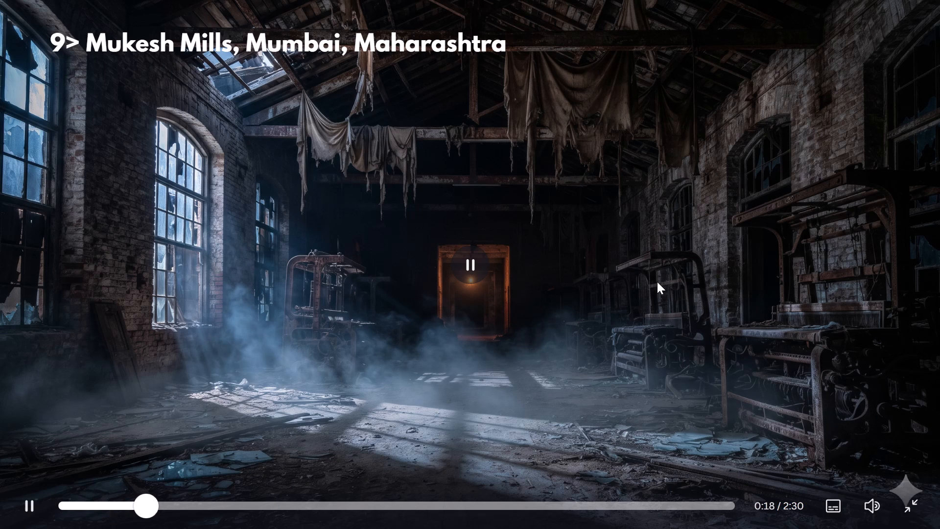
key(Escape)
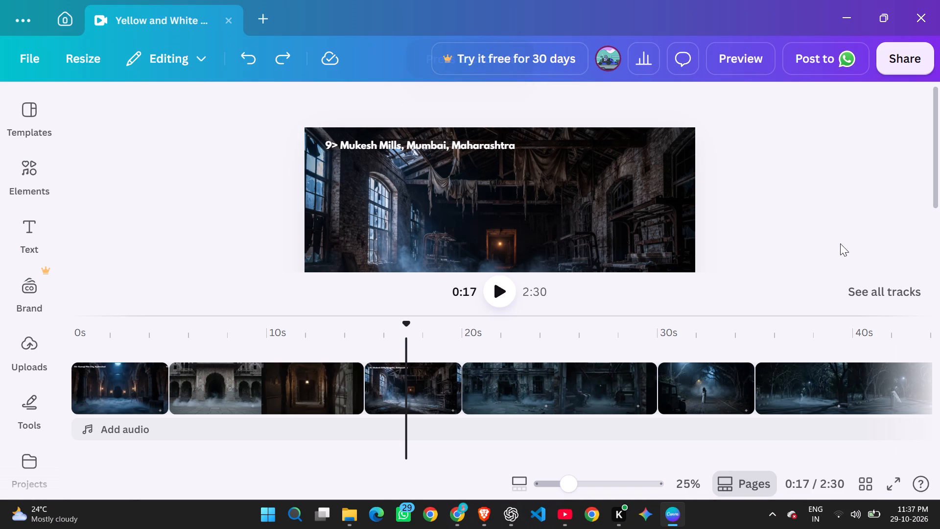
Paste the copied Mukesh Mills title text onto the woman-in-white image clip starting at 30 seconds.
click(528, 385)
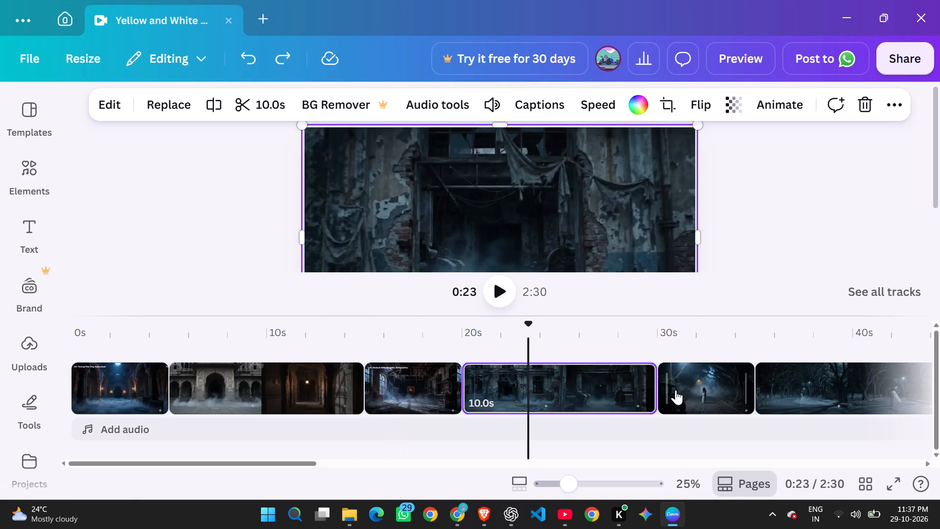
click(679, 389)
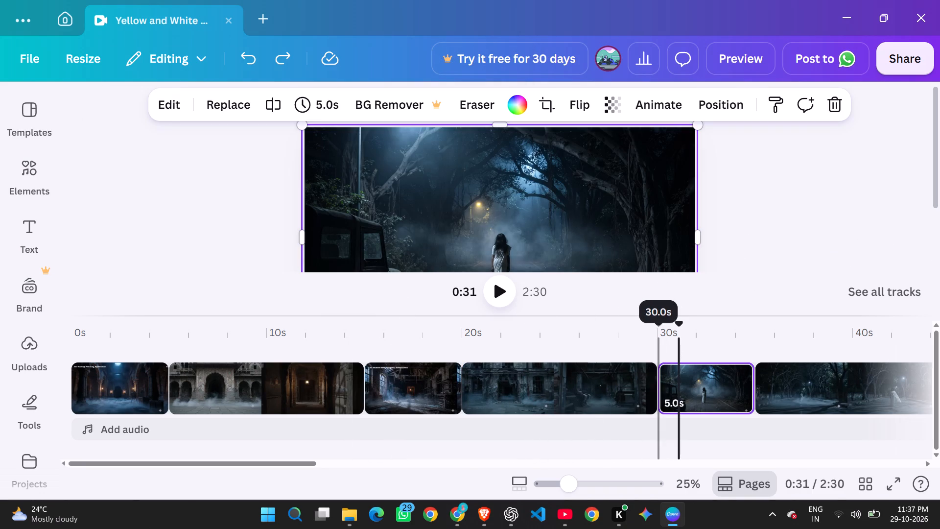
click(660, 338)
scroll(668, 333, up, 2)
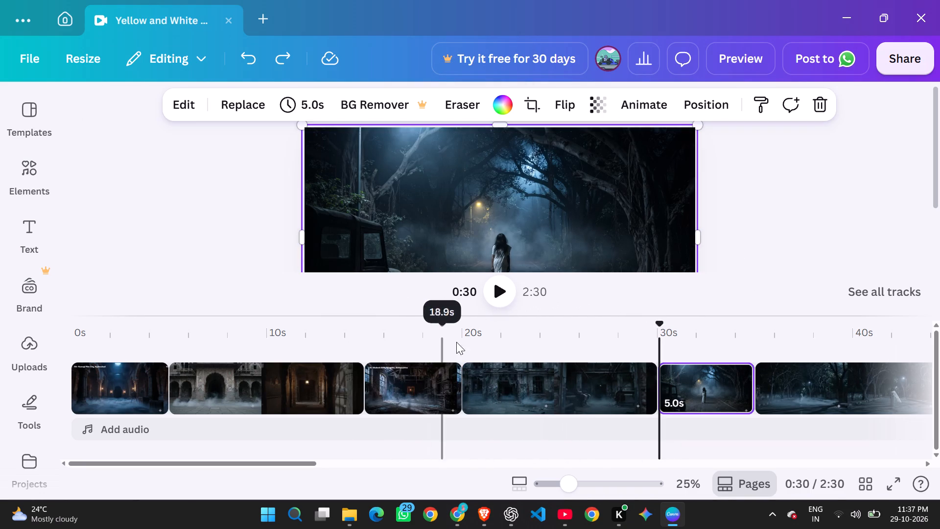
scroll(466, 328, up, 1)
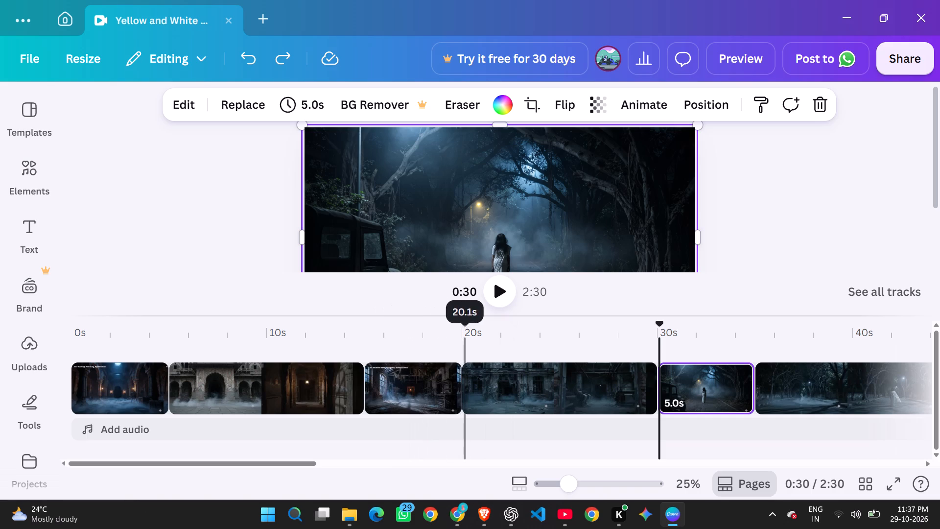
scroll(574, 312, up, 2)
click(353, 145)
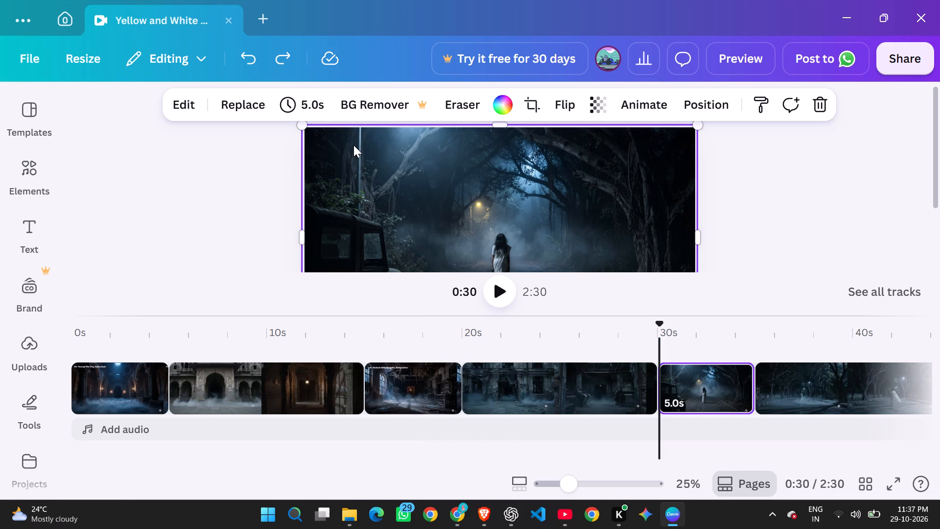
key(ctrl+v)
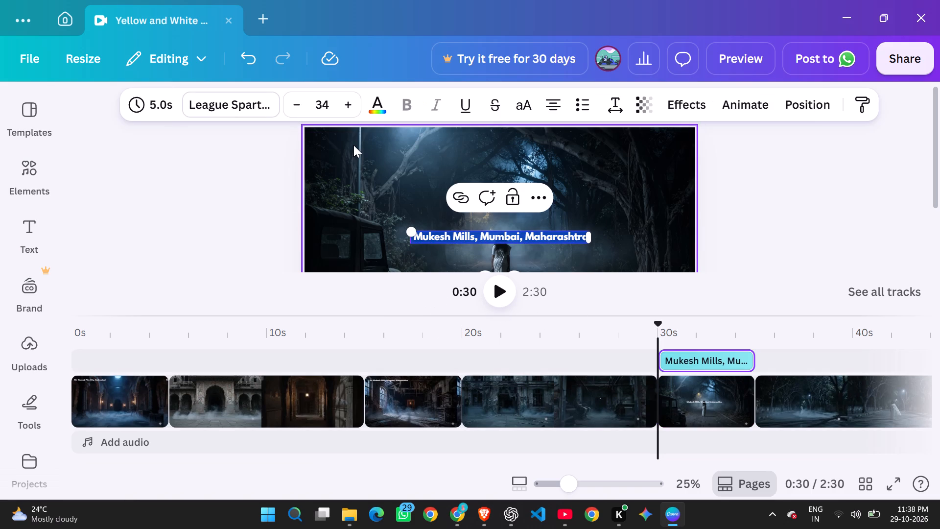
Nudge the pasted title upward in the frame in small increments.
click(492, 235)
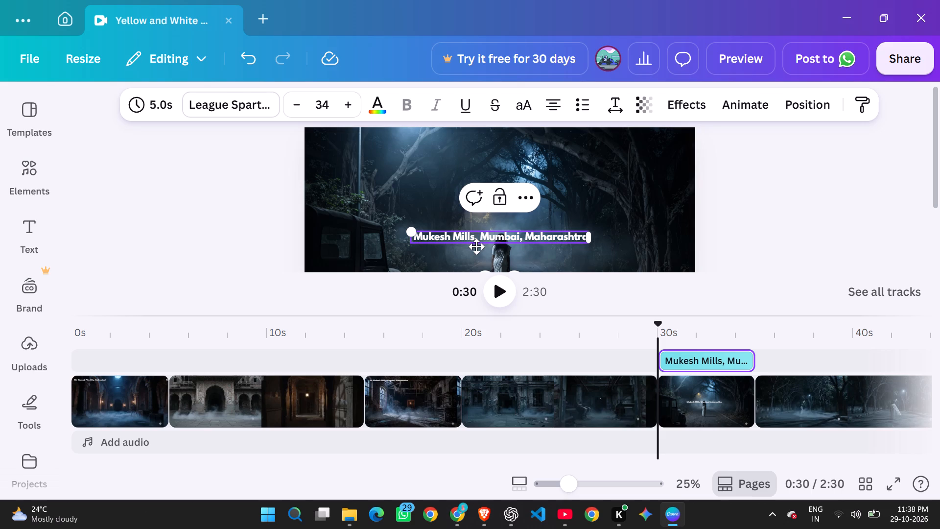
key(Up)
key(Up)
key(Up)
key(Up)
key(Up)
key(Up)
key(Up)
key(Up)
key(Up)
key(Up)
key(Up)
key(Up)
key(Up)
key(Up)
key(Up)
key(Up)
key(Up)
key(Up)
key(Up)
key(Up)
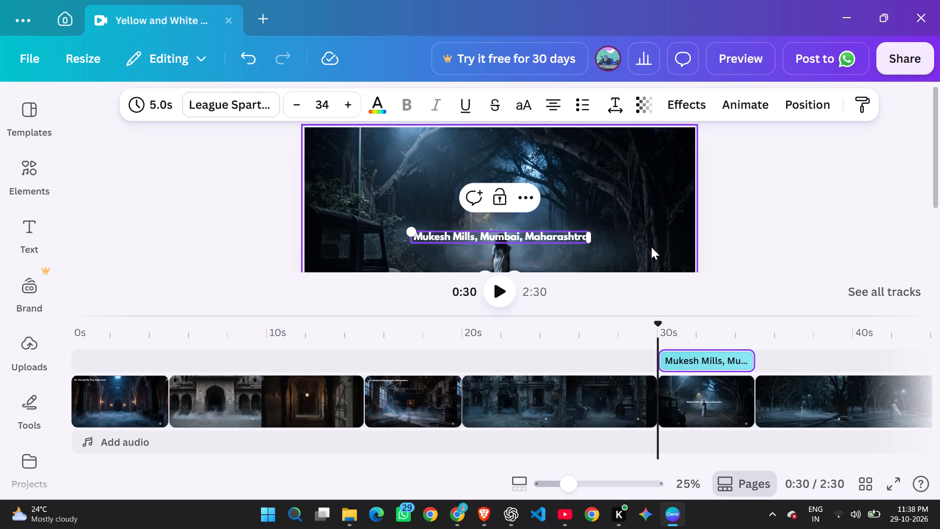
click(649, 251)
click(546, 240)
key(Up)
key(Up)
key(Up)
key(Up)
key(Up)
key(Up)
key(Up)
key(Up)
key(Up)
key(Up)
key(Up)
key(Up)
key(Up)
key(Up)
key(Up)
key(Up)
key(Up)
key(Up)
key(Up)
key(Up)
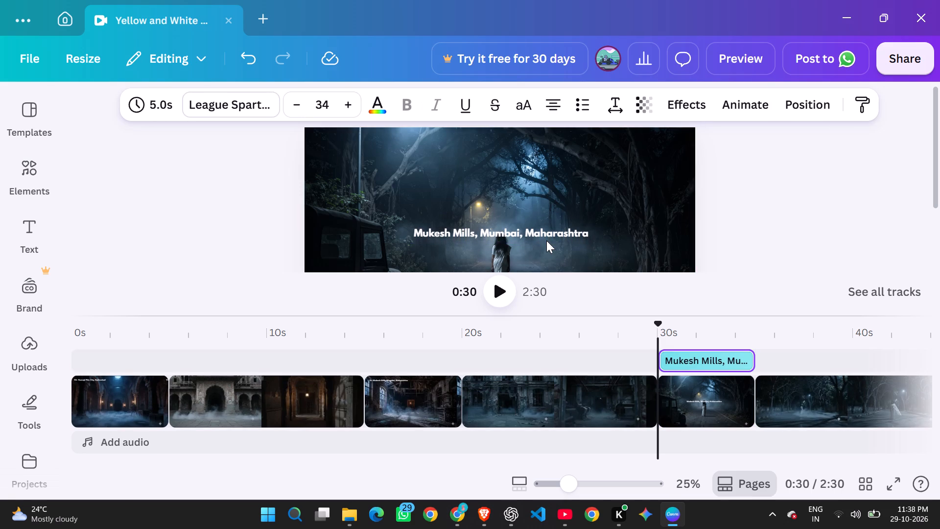
Move the pasted title to the frame's upper-left corner, just inside the margins.
click(481, 231)
click(481, 231)
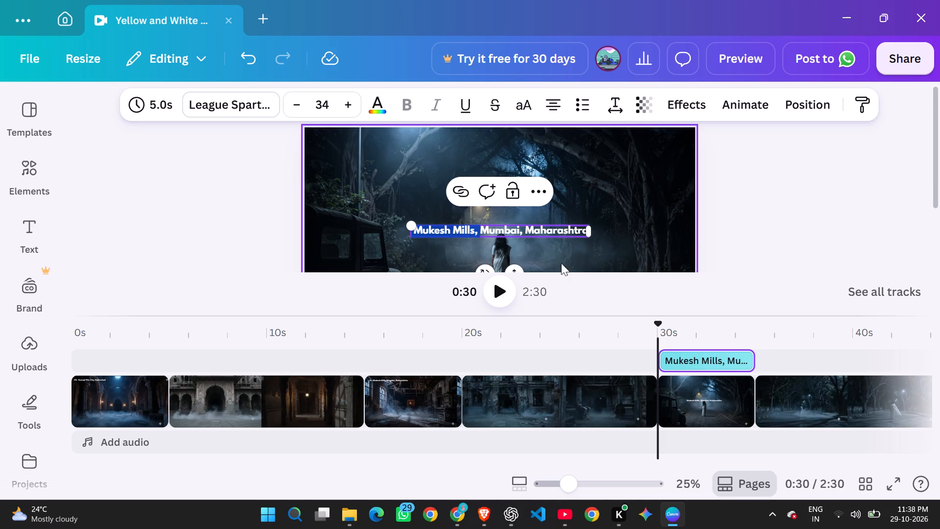
click(615, 238)
click(576, 232)
drag(560, 231, 537, 166)
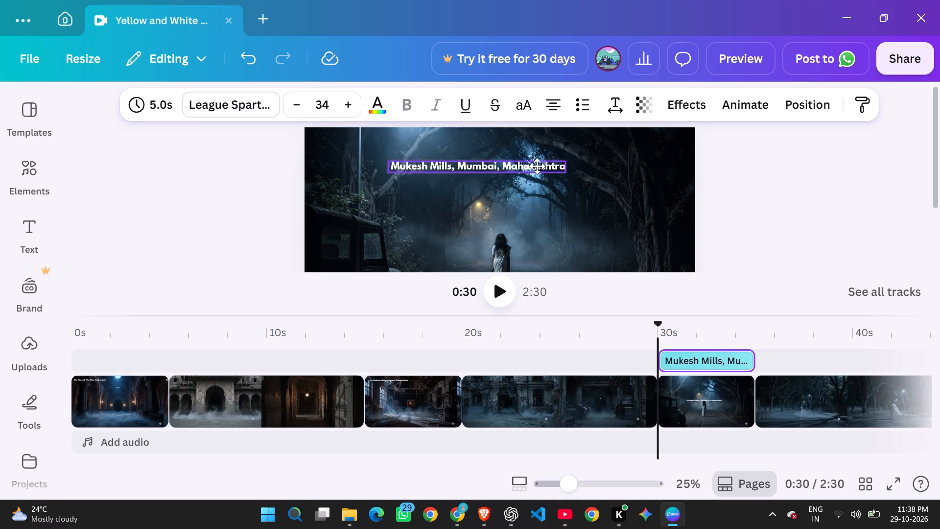
drag(537, 166, 478, 147)
scroll(485, 168, up, 2)
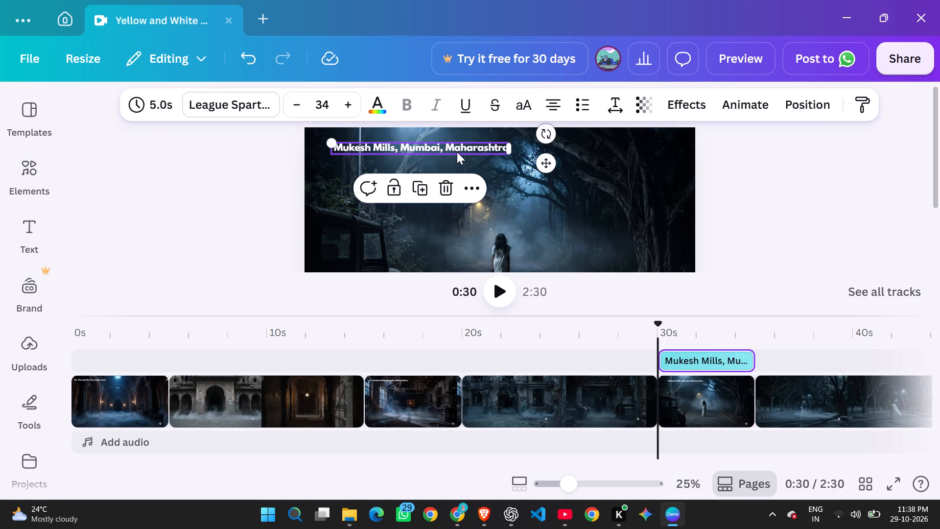
drag(456, 149, 444, 144)
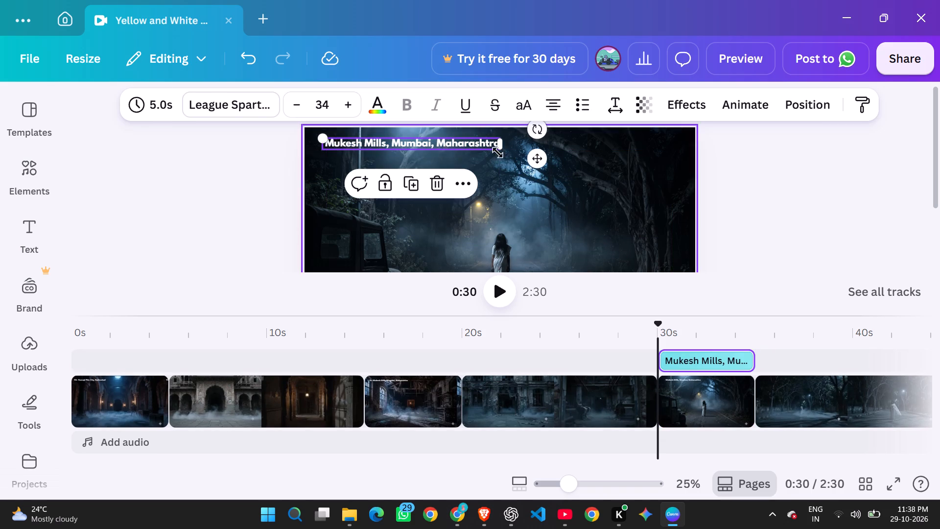
click(415, 144)
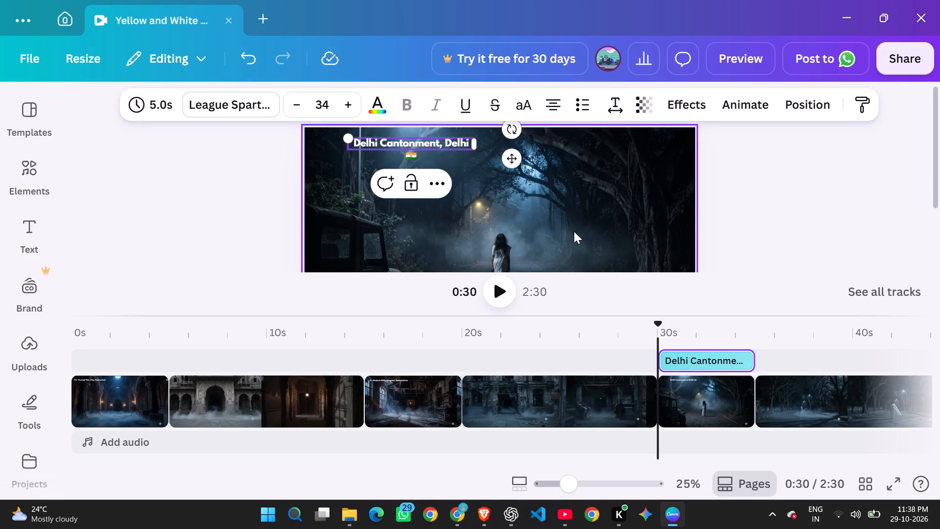
click(417, 157)
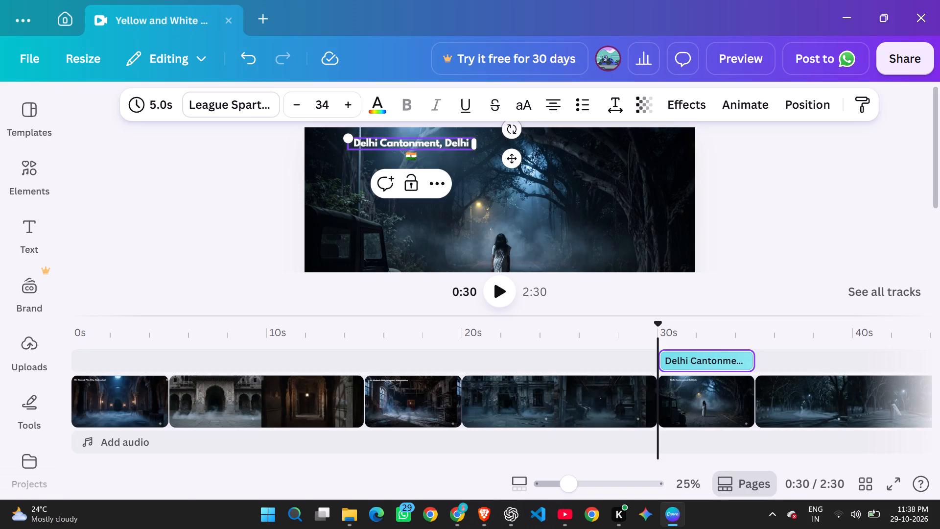
key(BackSpace)
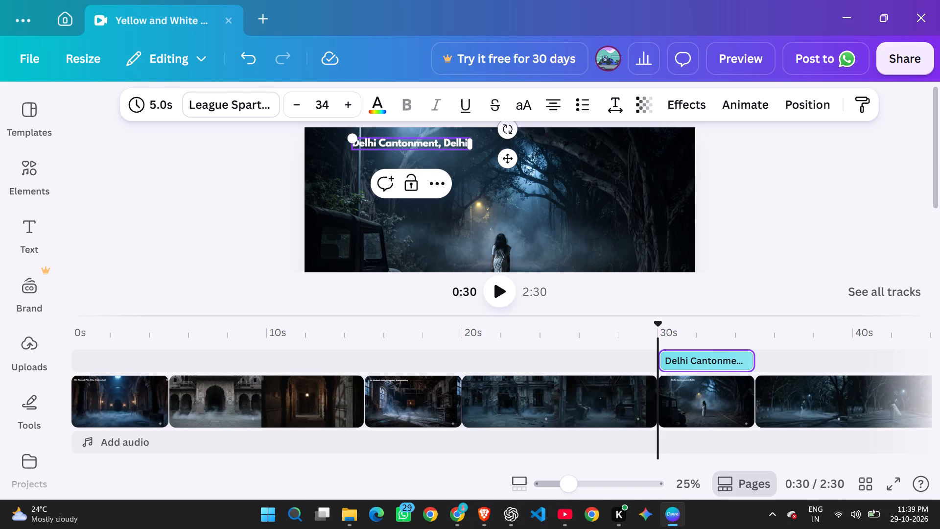
Shift the Delhi Cantonment title left toward the frame's left margin, leaving room for the rank number.
scroll(455, 163, up, 4)
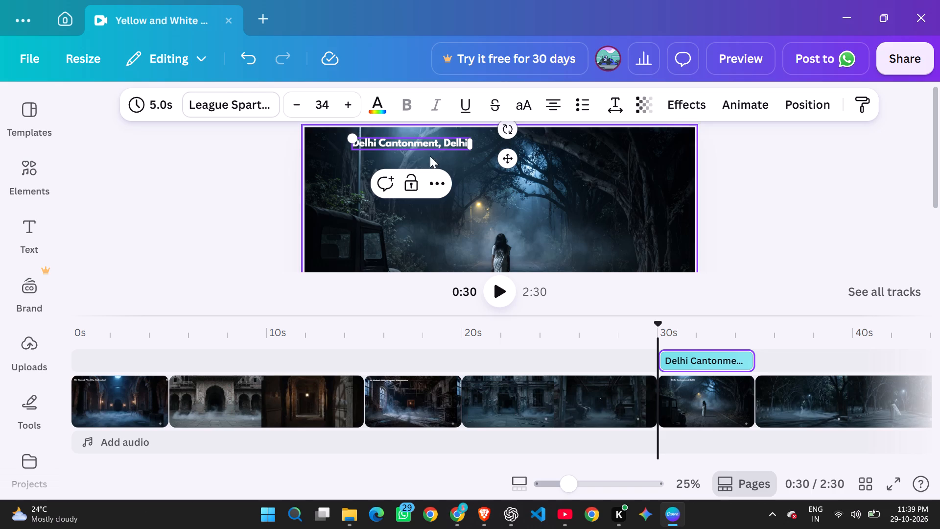
click(424, 149)
click(500, 177)
drag(446, 144, 444, 144)
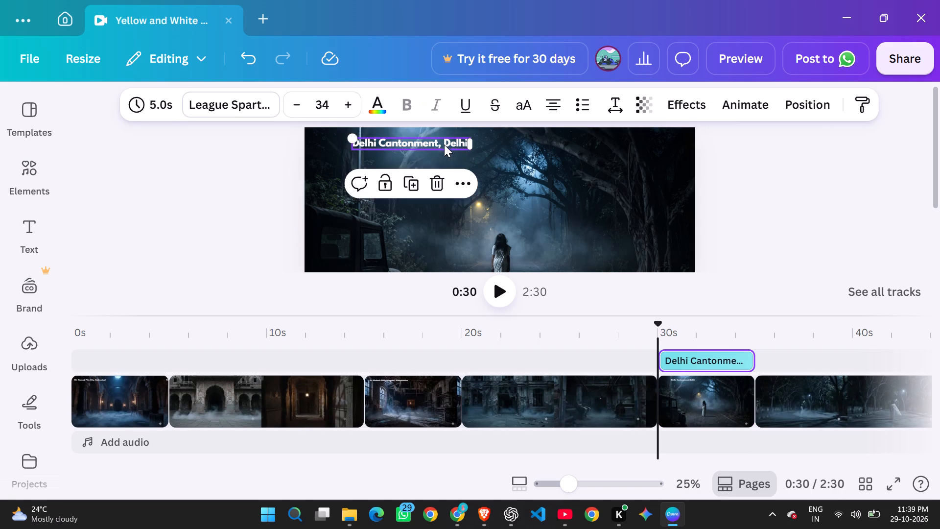
drag(444, 144, 420, 145)
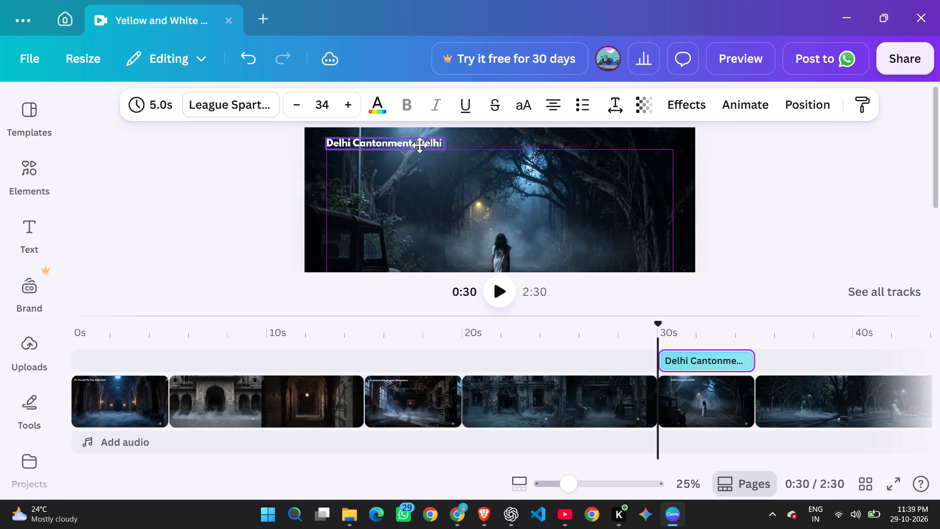
drag(420, 145, 427, 144)
click(500, 172)
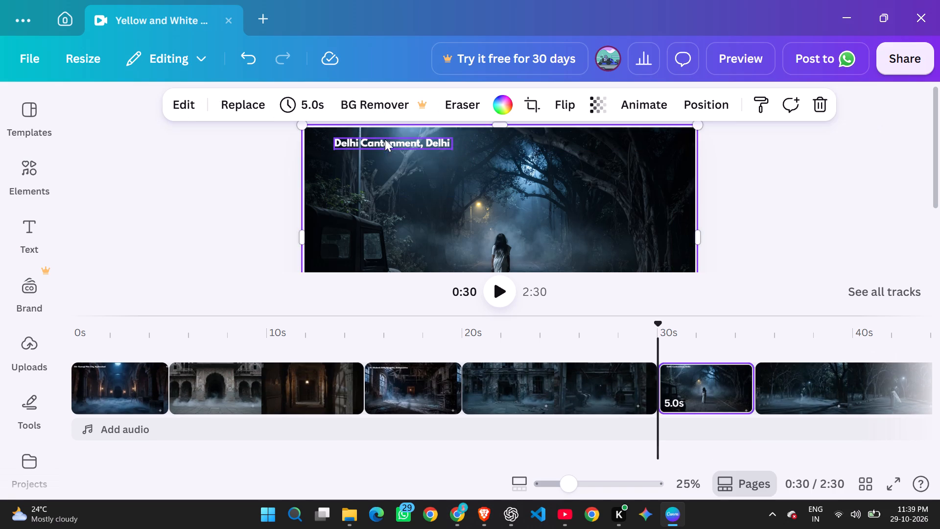
Add "8>" in front of the Delhi Cantonment, Delhi title and deselect the text.
click(354, 139)
click(349, 139)
key(Left)
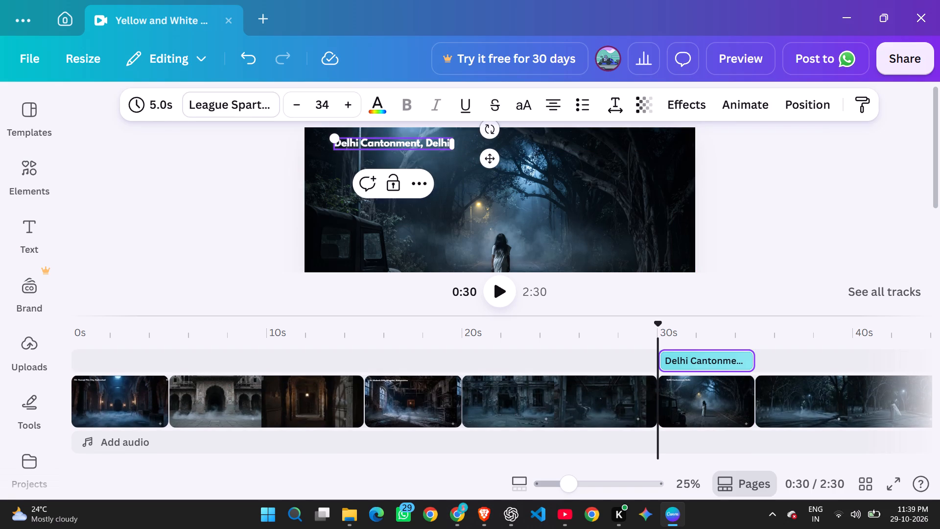
key(Left)
key(Left)
key(Left)
key(space)
key(space)
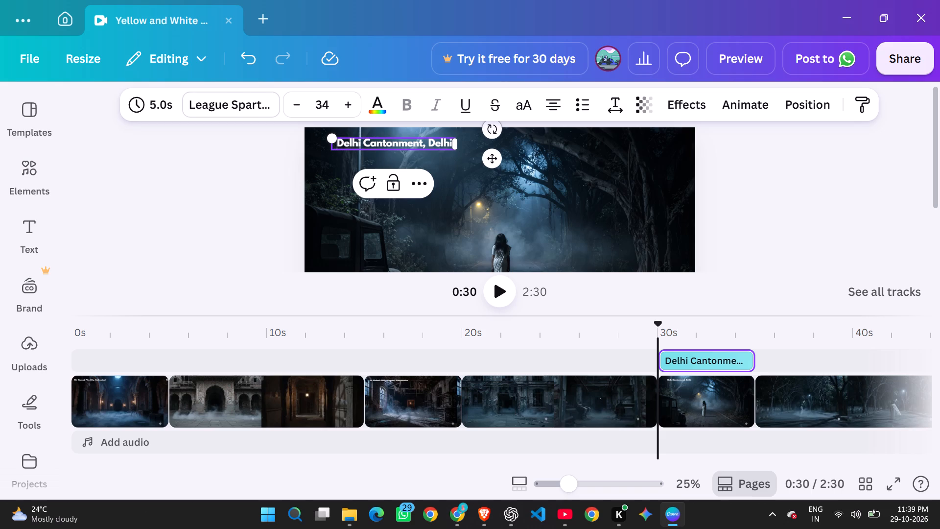
key(Insert)
key(BackSpace)
key(BackSpace)
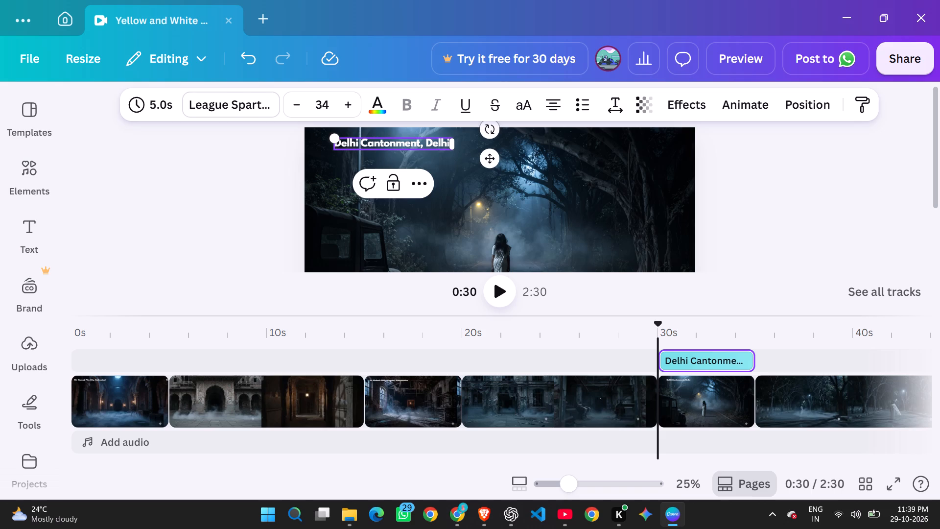
key(8)
key(shift+greater)
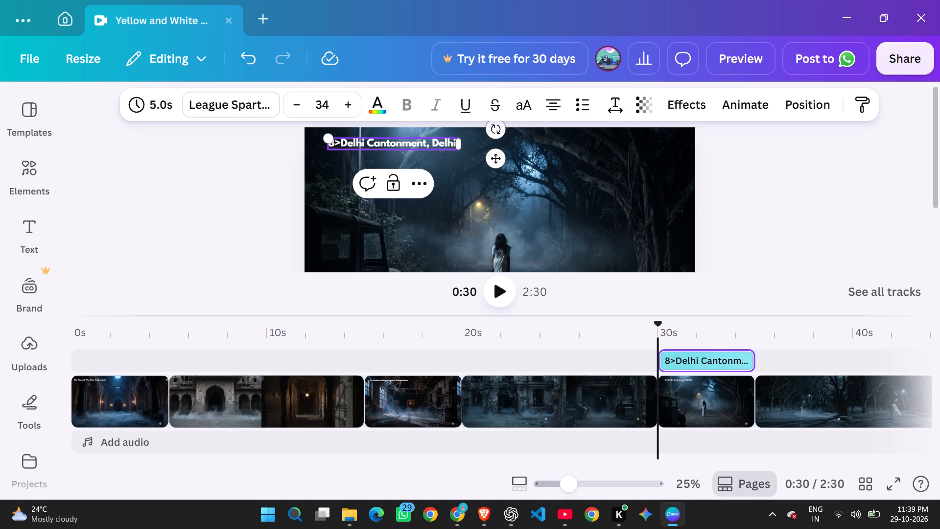
click(545, 220)
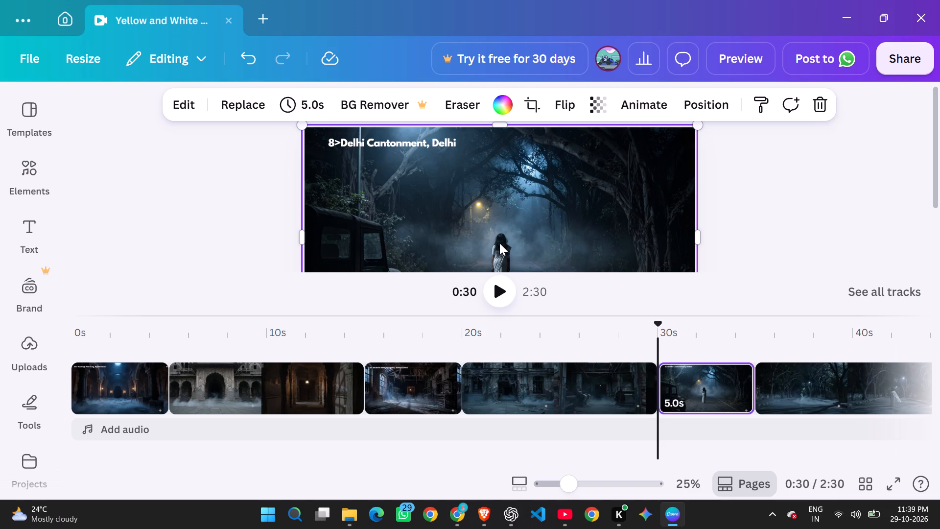
Preview the video full screen, skipping ahead to the Delhi Cantonment clip to check its title.
click(890, 482)
key(Right)
key(Right)
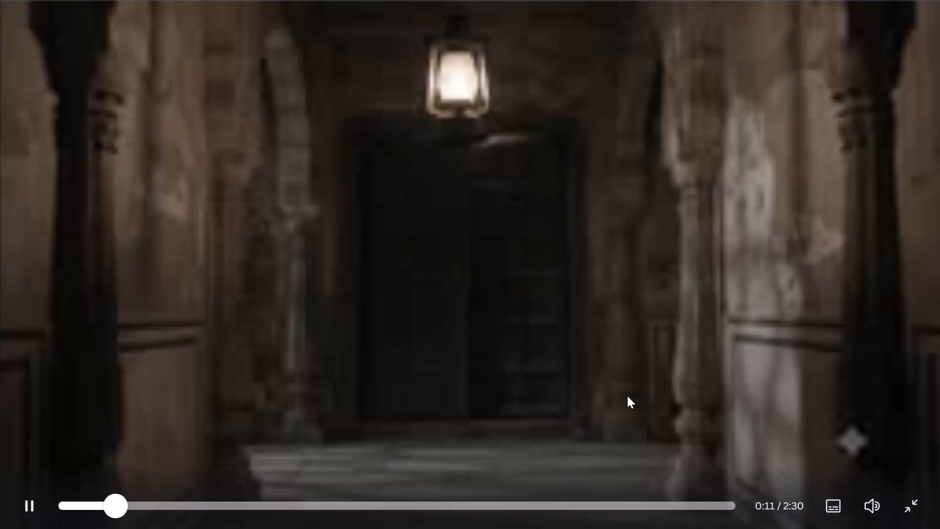
key(Right)
key(Right)
key(Right)
key(Right)
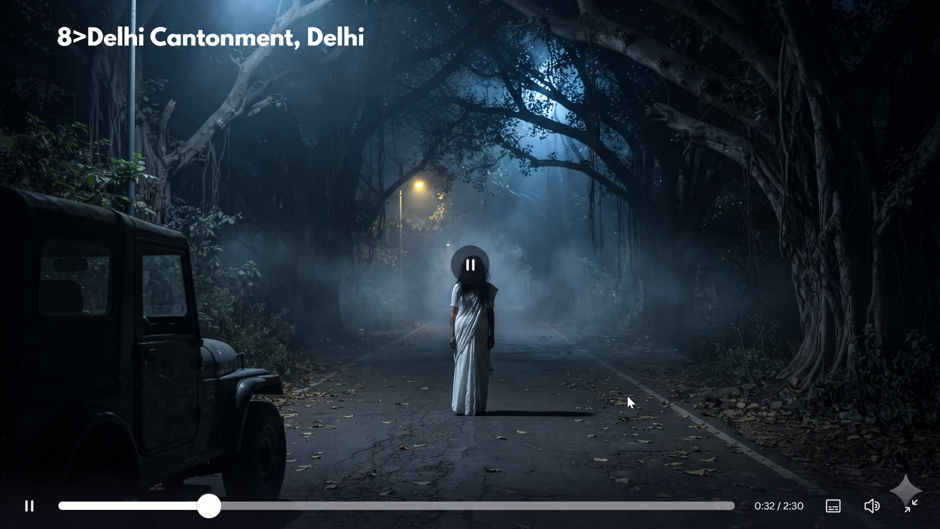
Exit the preview, insert a space after "8>" in the Delhi Cantonment, Delhi title, and deselect the text.
key(Escape)
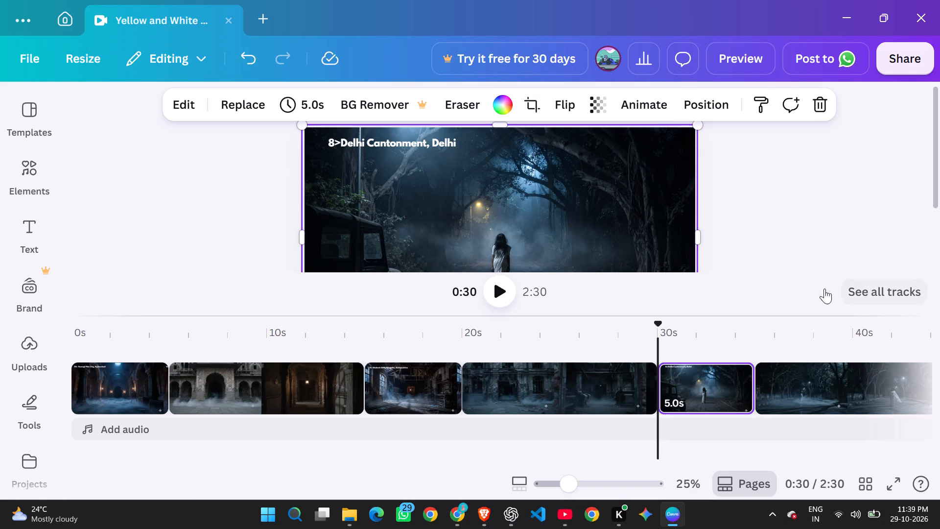
click(342, 144)
click(338, 141)
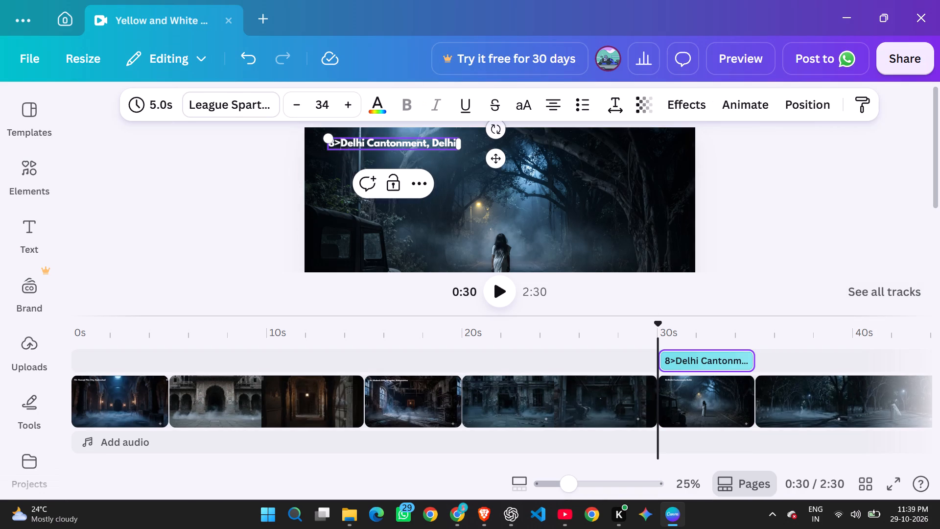
key(space)
click(594, 191)
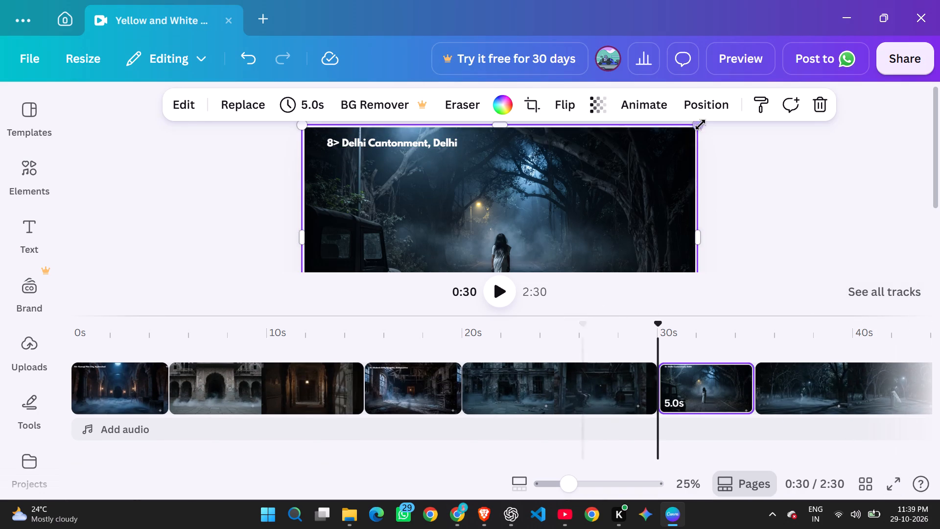
click(820, 207)
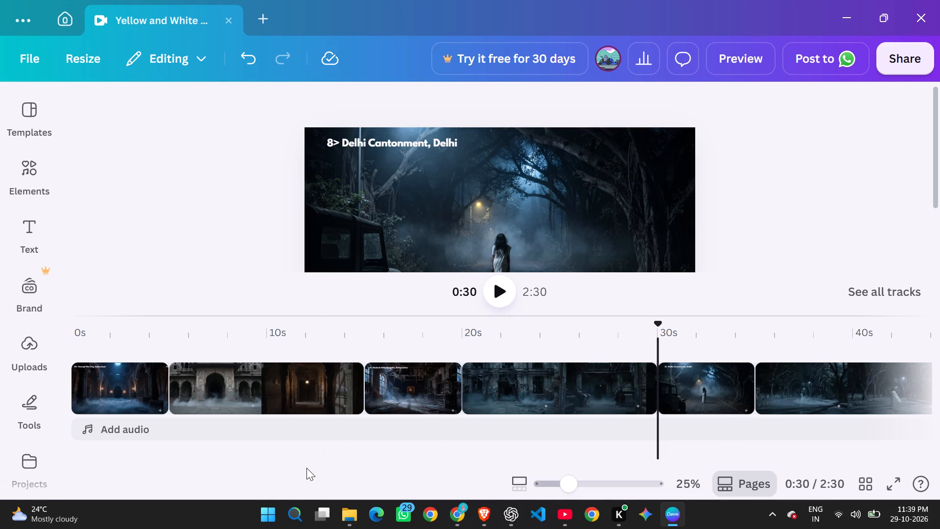
Play a moment of the misty mountain cave clip that follows the Delhi Cantonment clips.
drag(306, 464, 431, 461)
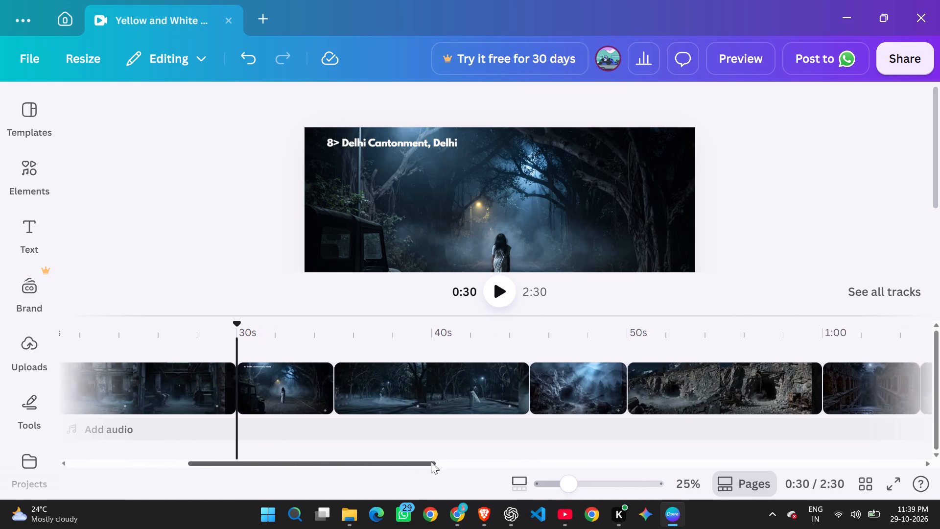
drag(431, 461, 477, 457)
click(383, 395)
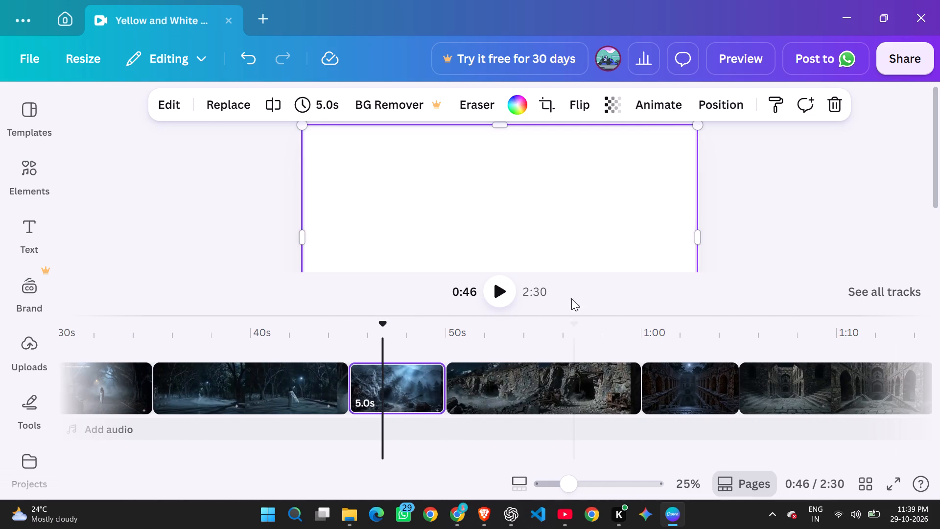
click(500, 301)
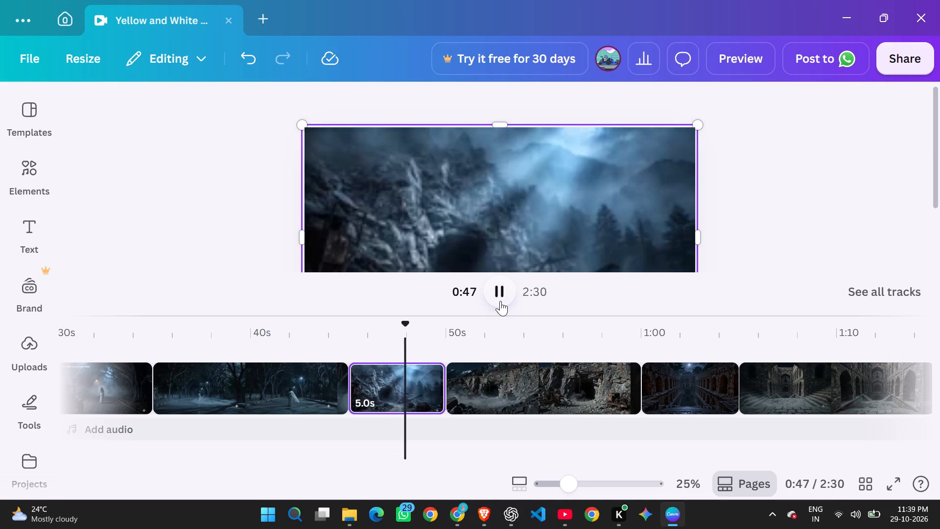
click(500, 301)
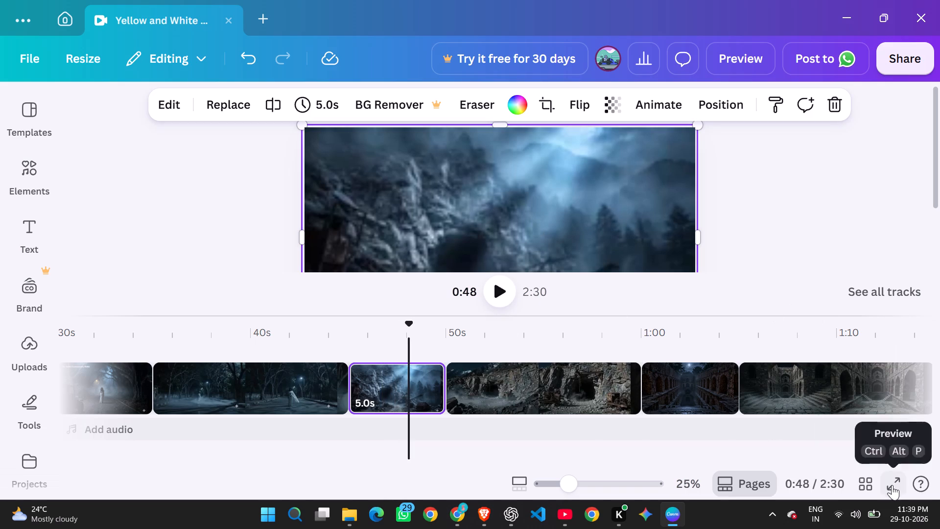
Preview the video full screen, skipping through the Delhi Cantonment title and the clips after it, and exit the preview.
click(892, 485)
key(Right)
key(Right)
key(Right)
key(Right)
key(Right)
key(Right)
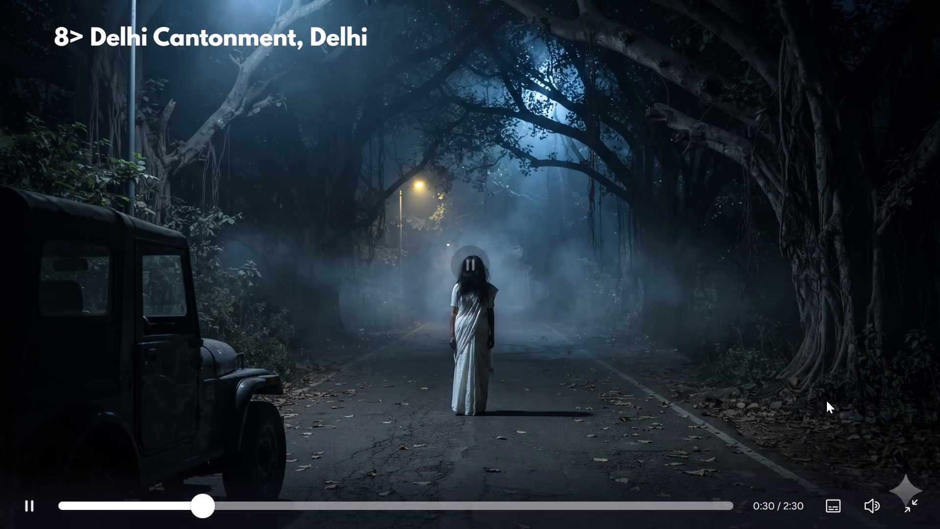
key(Right)
key(Right)
key(Right)
key(Right)
key(Left)
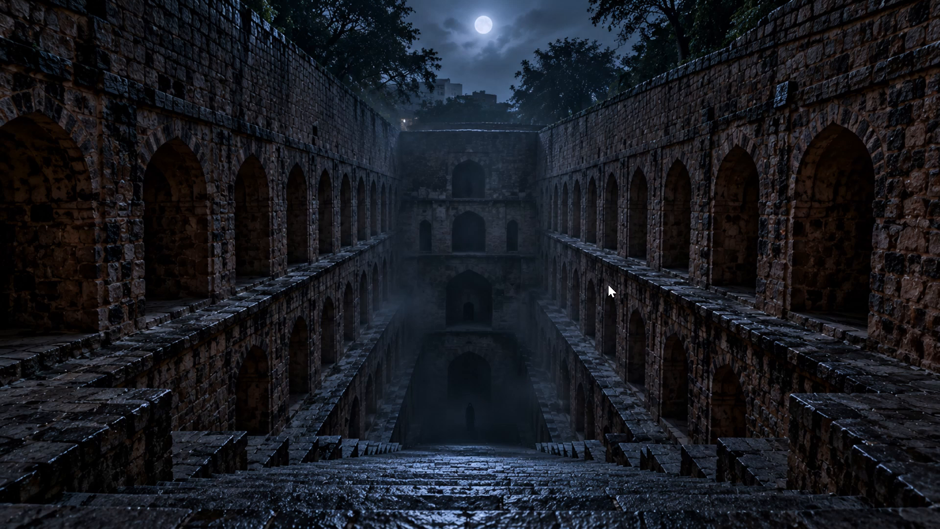
key(Escape)
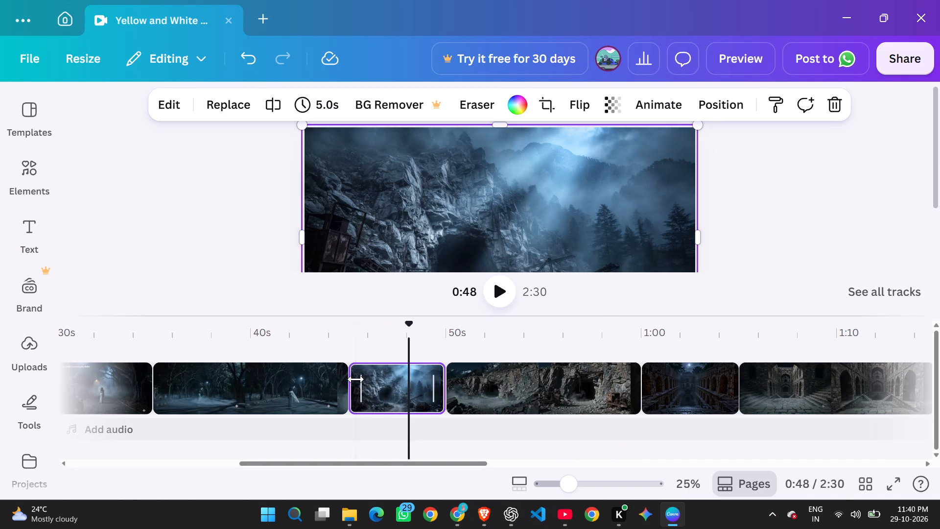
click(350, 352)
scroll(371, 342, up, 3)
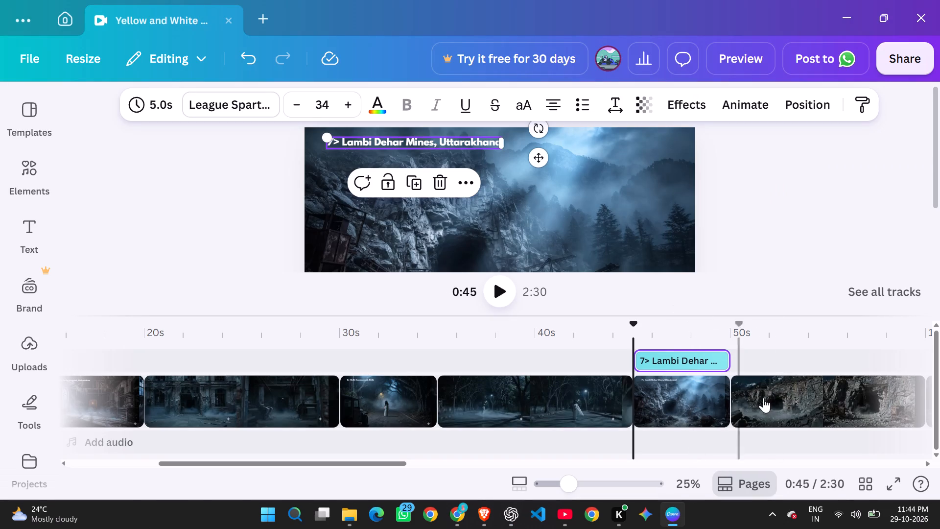
drag(386, 464, 429, 469)
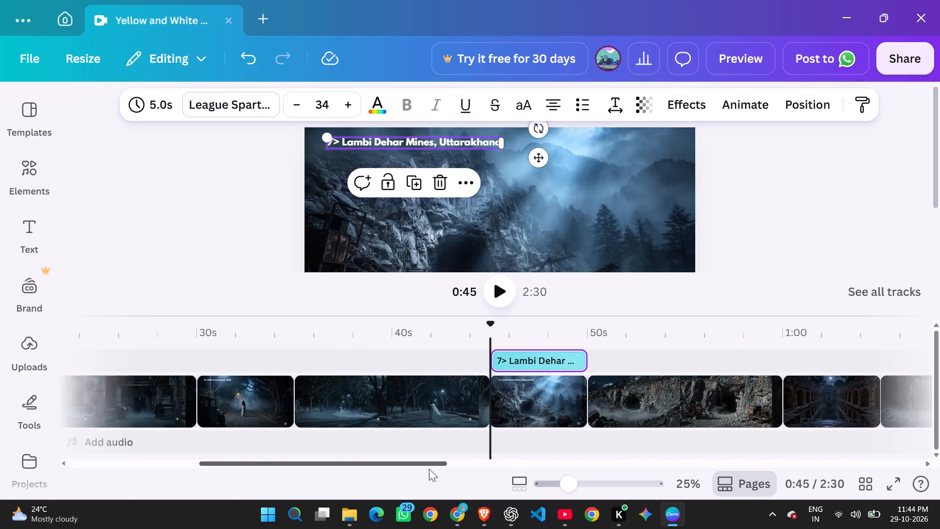
drag(429, 469, 504, 472)
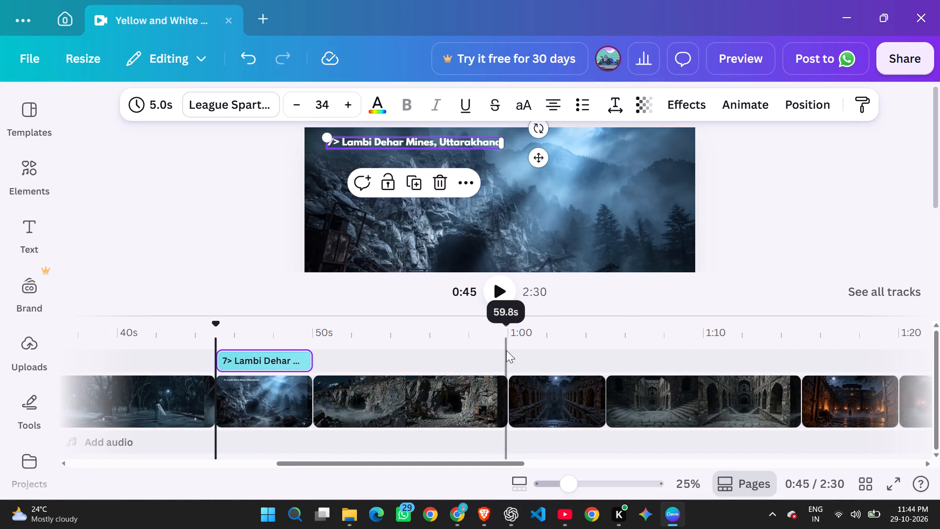
click(508, 342)
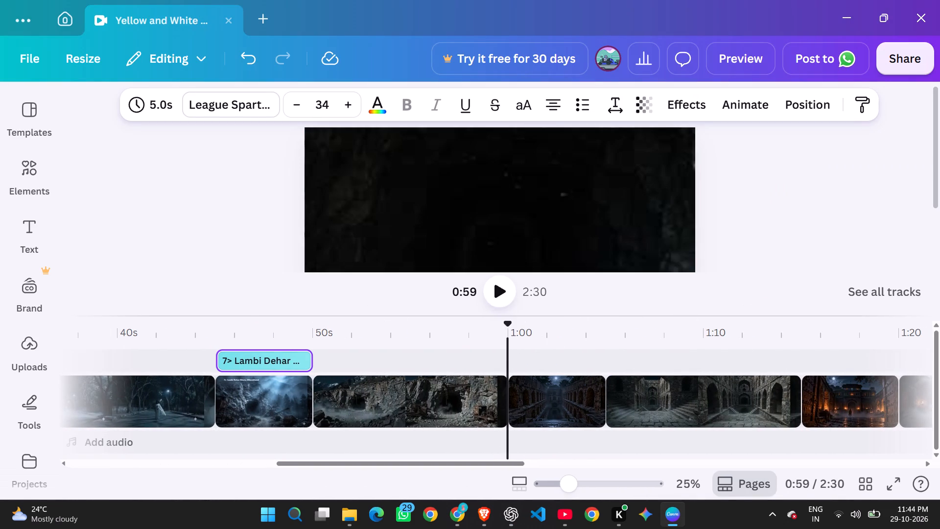
drag(471, 462, 483, 462)
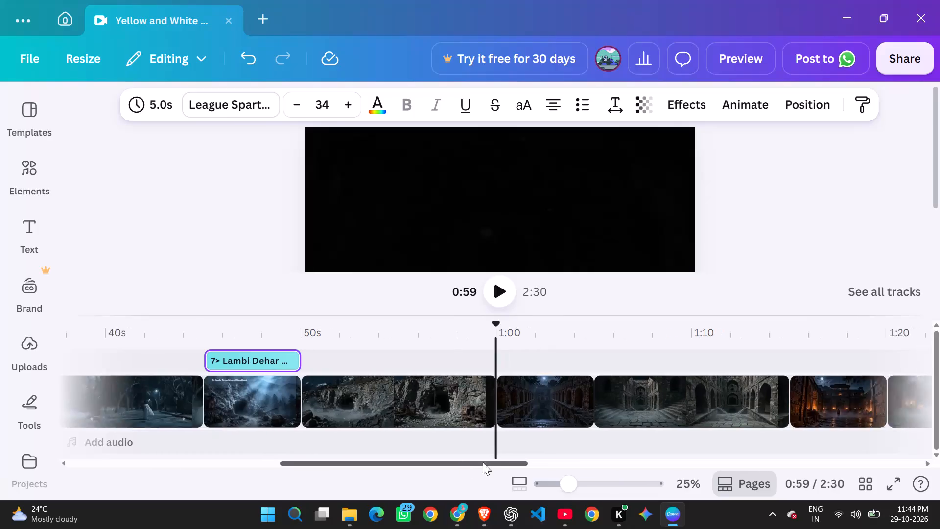
drag(483, 462, 501, 463)
click(443, 382)
scroll(439, 388, up, 2)
scroll(403, 178, up, 2)
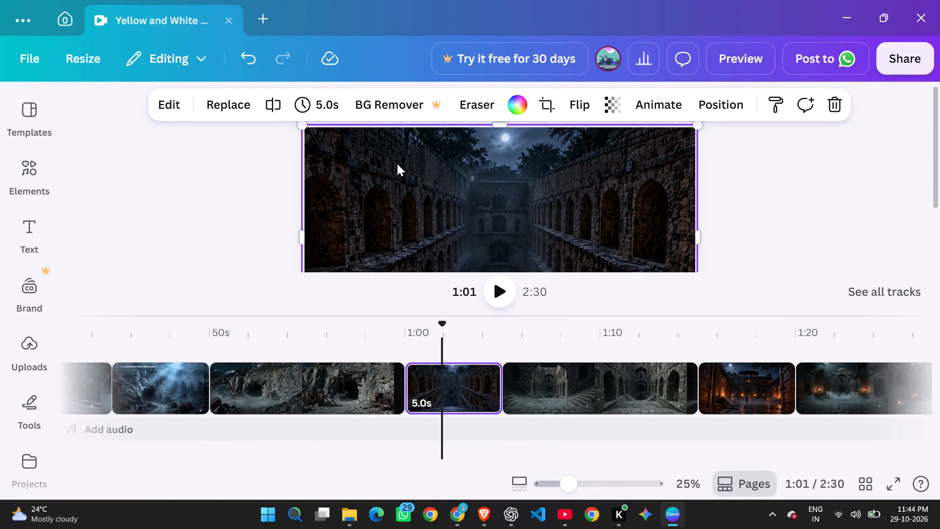
key(ctrl+v)
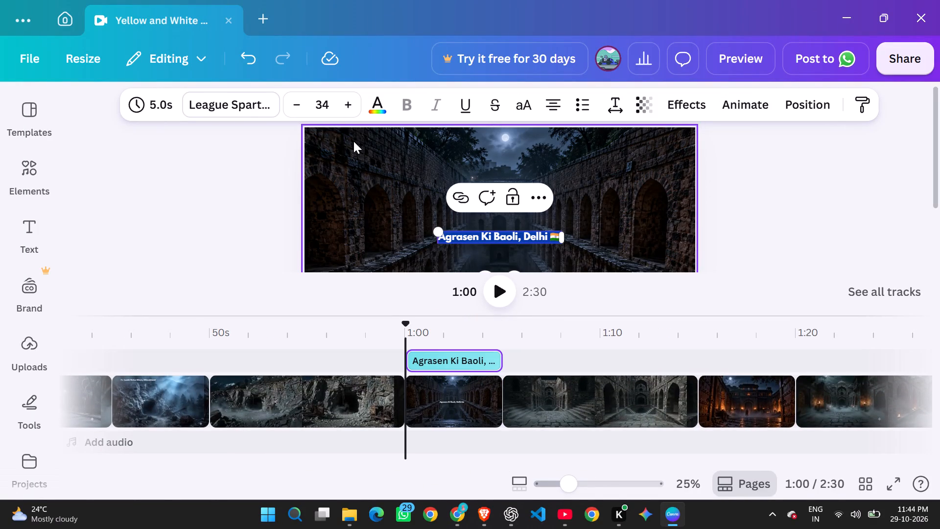
click(611, 219)
drag(521, 238, 440, 156)
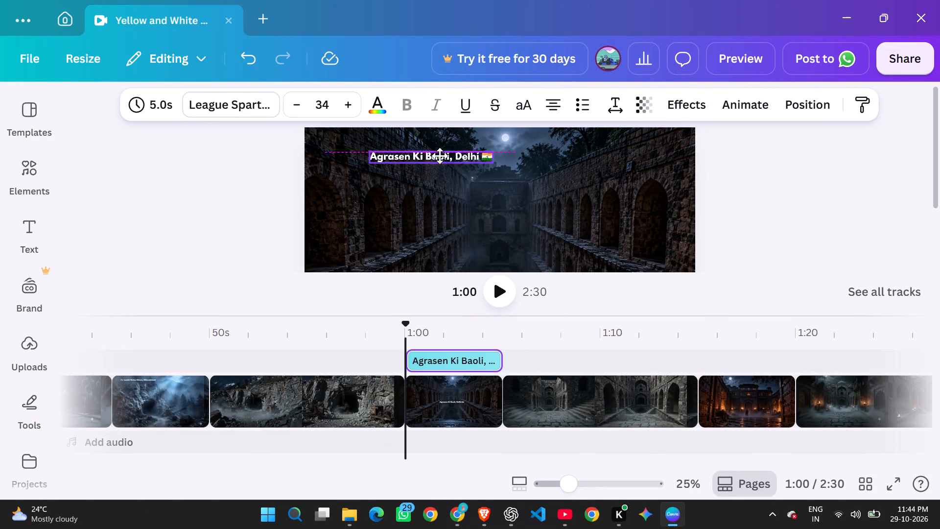
drag(440, 156, 410, 144)
Add the rank prefix "6> " in front of the Agrasen Ki Baoli, Delhi title.
click(333, 142)
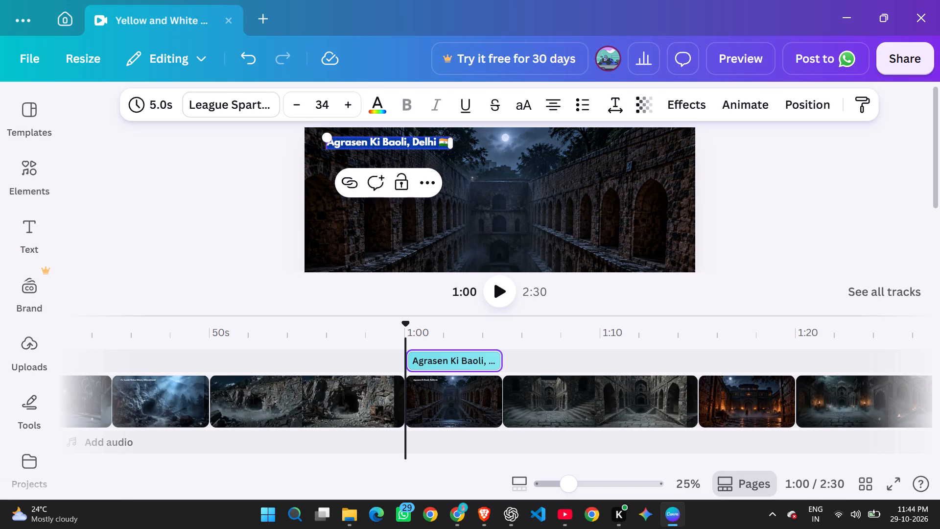
key(Left)
key(Left)
key(Left)
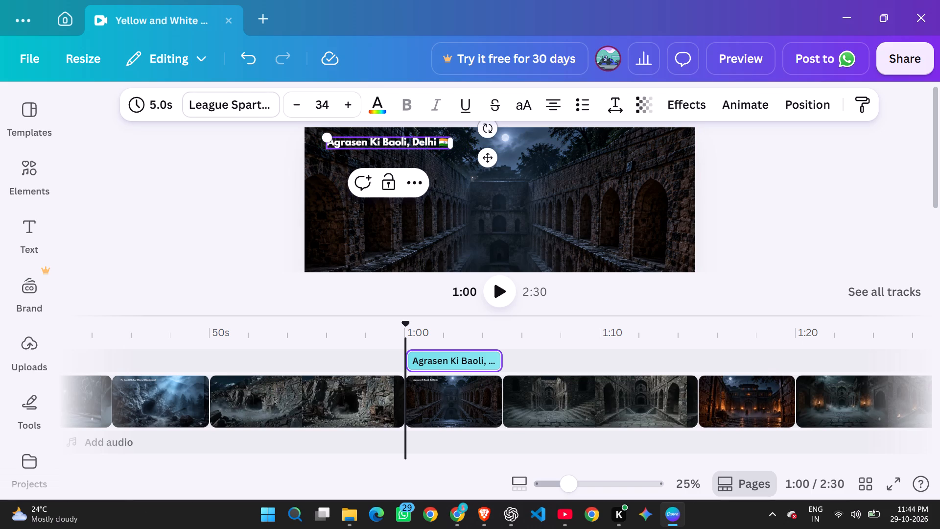
text(6>)
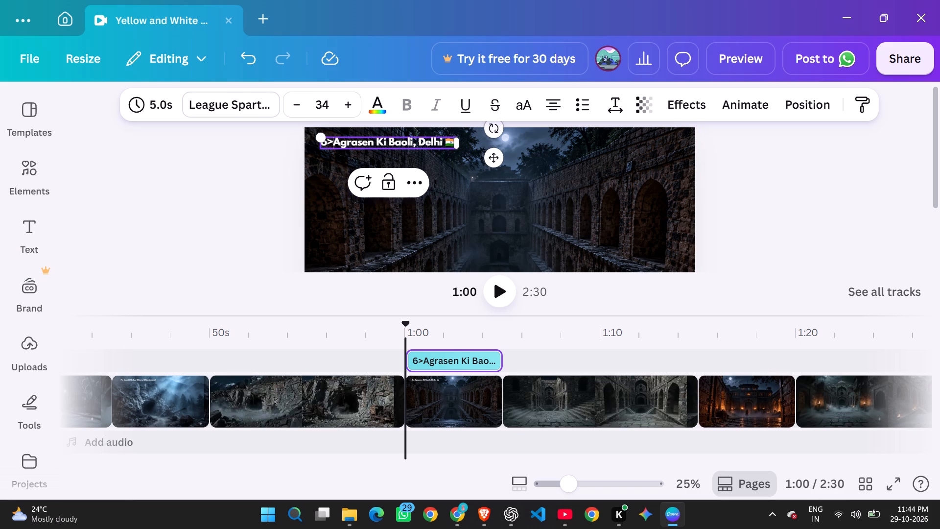
key(space)
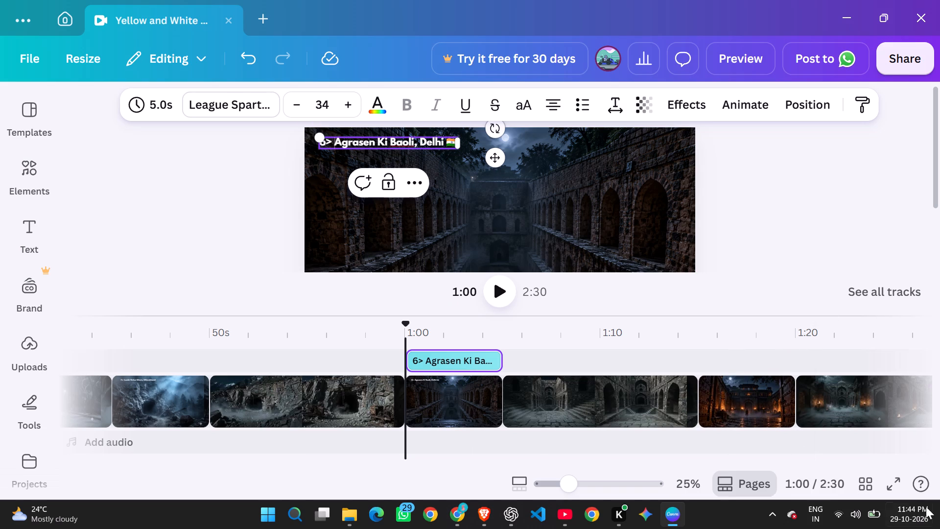
Preview the video full screen, skipping ahead to check the Rank 7 and Rank 6 sections.
click(898, 492)
key(Right)
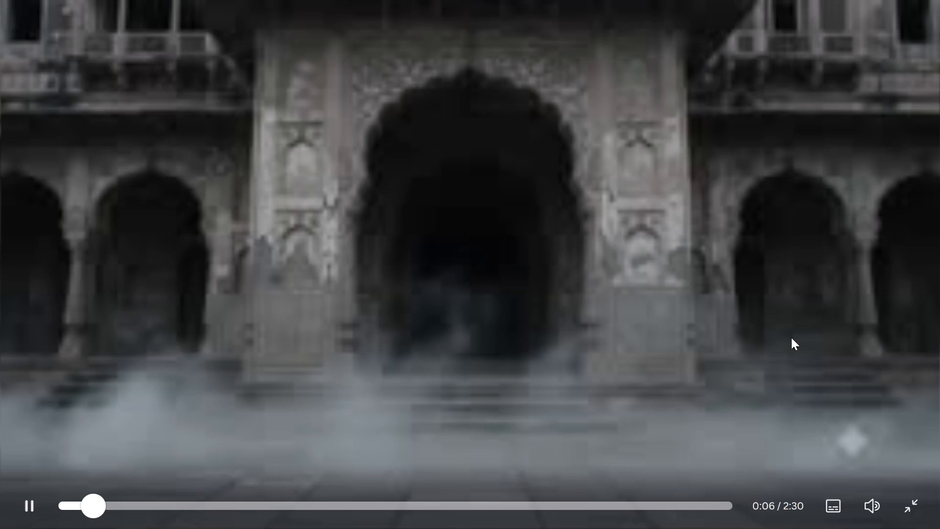
key(Right)
key(Right)
key(Right)
key(Right)
key(Right)
key(Right)
key(Right)
key(Right)
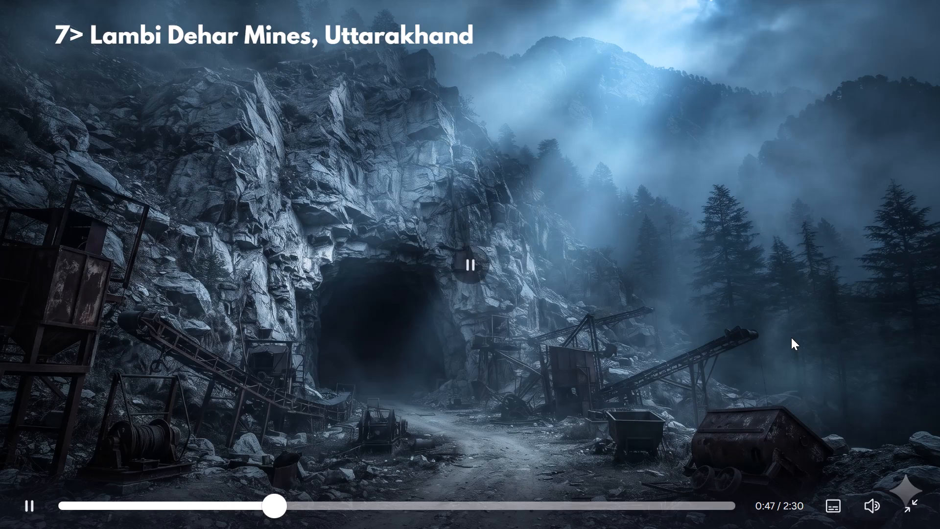
key(Right)
key(Right)
key(Right)
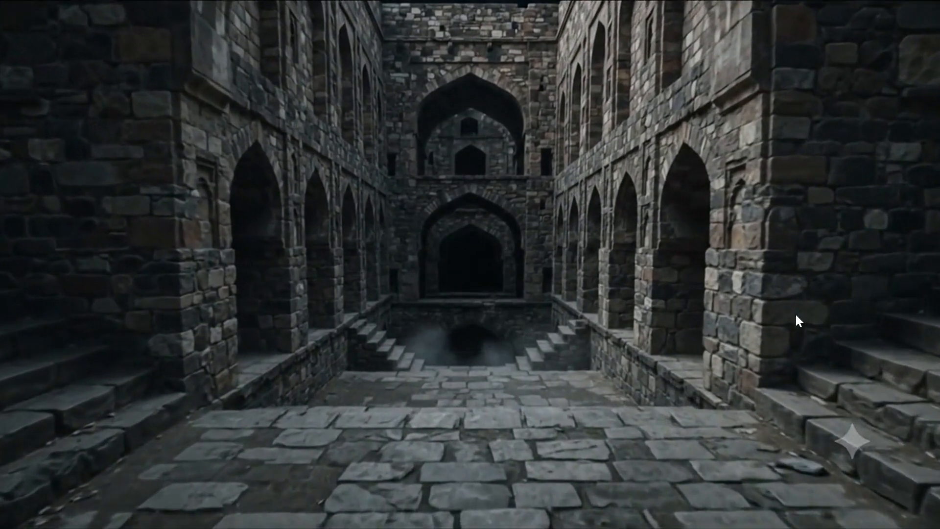
key(Escape)
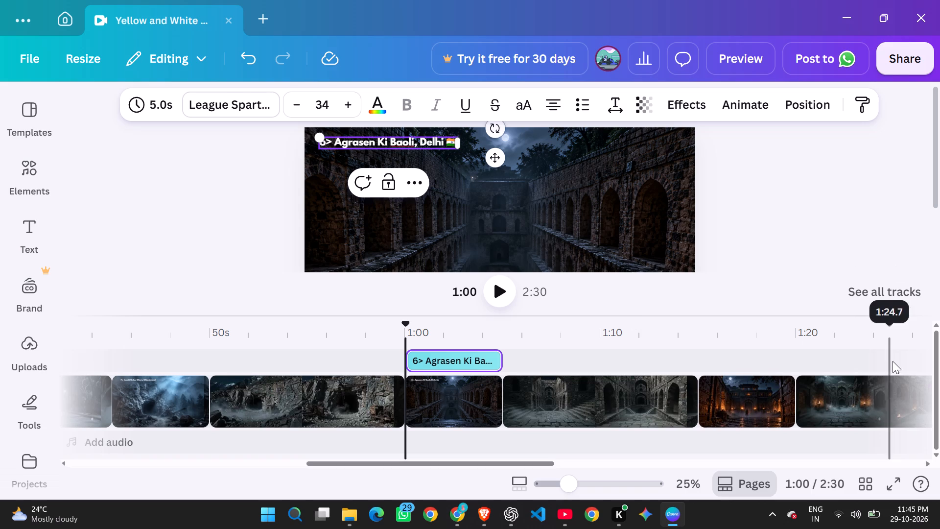
Paste the copied title text onto the torch-lit fort image clip at 1:15 as its title box.
click(742, 357)
click(739, 386)
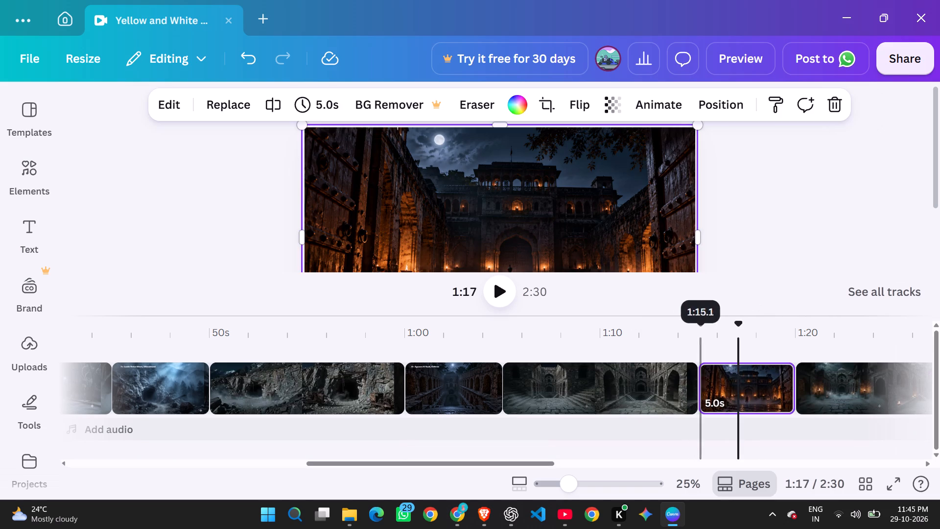
scroll(484, 231, up, 1)
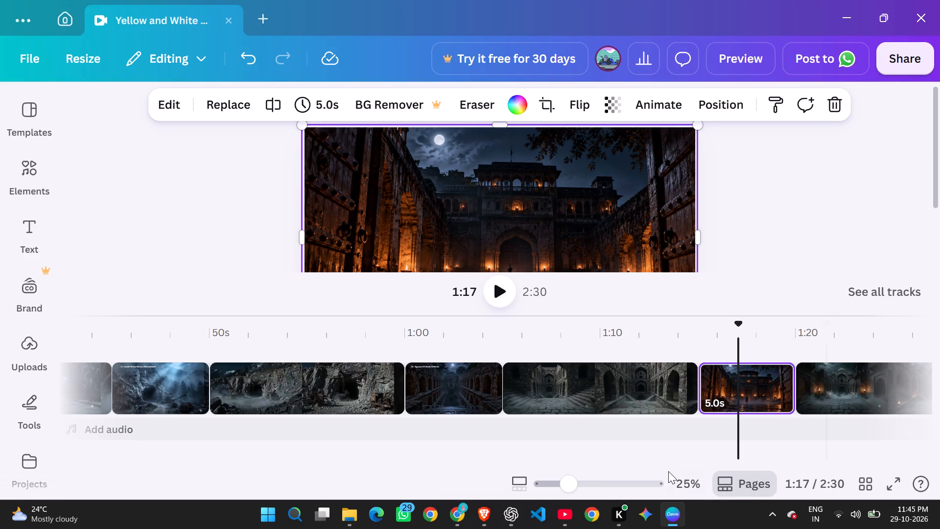
scroll(587, 302, up, 3)
key(ctrl+v)
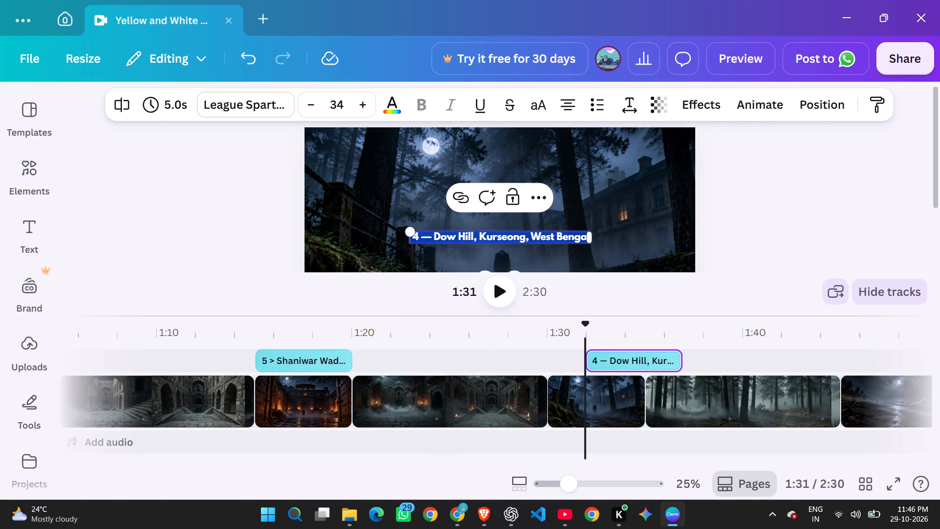
key(BackSpace)
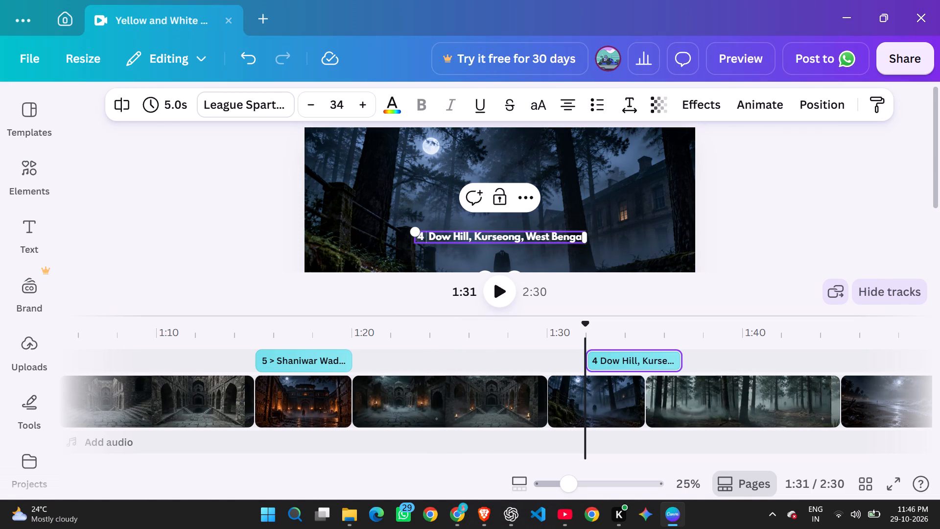
key(shift+greater)
key(space)
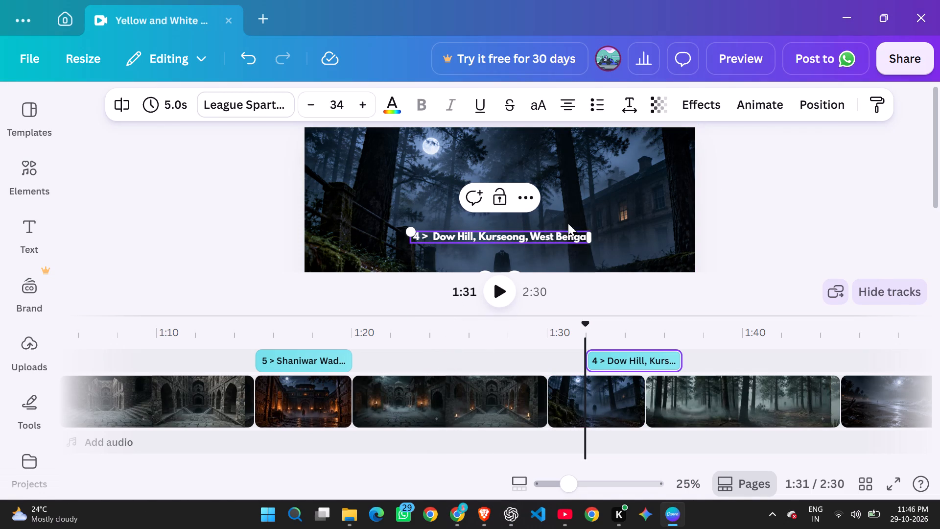
click(787, 216)
Move the "4 > Dow Hill, Kurseong, West Bengal" title to the upper-left corner of the forest image.
drag(531, 243, 472, 154)
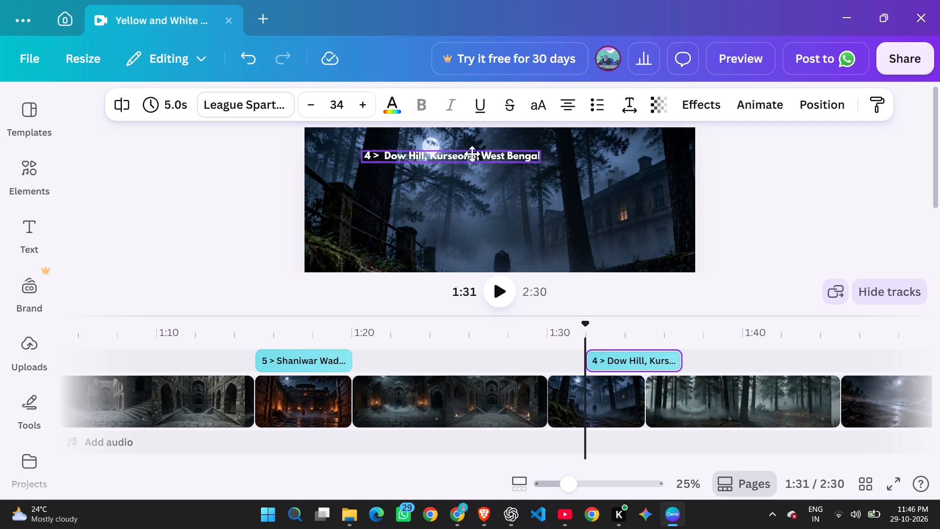
drag(472, 154, 434, 143)
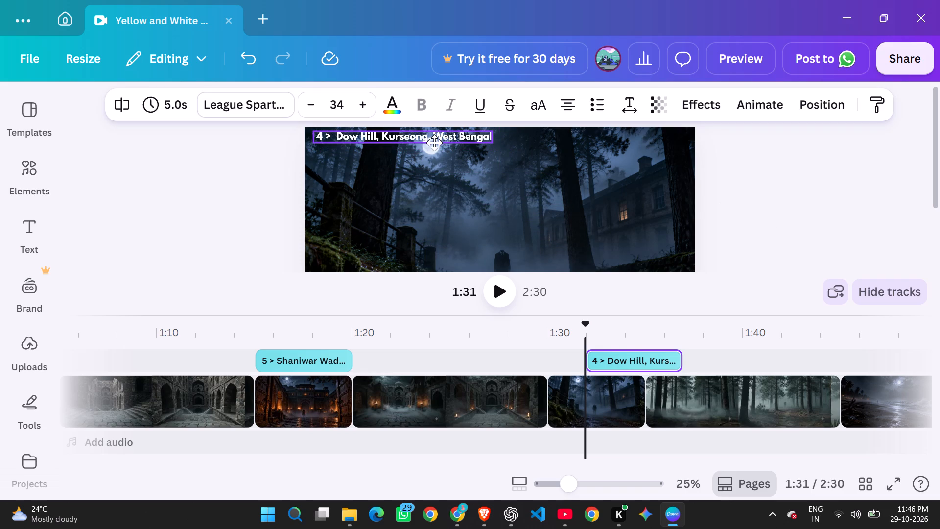
drag(434, 143, 435, 145)
click(582, 209)
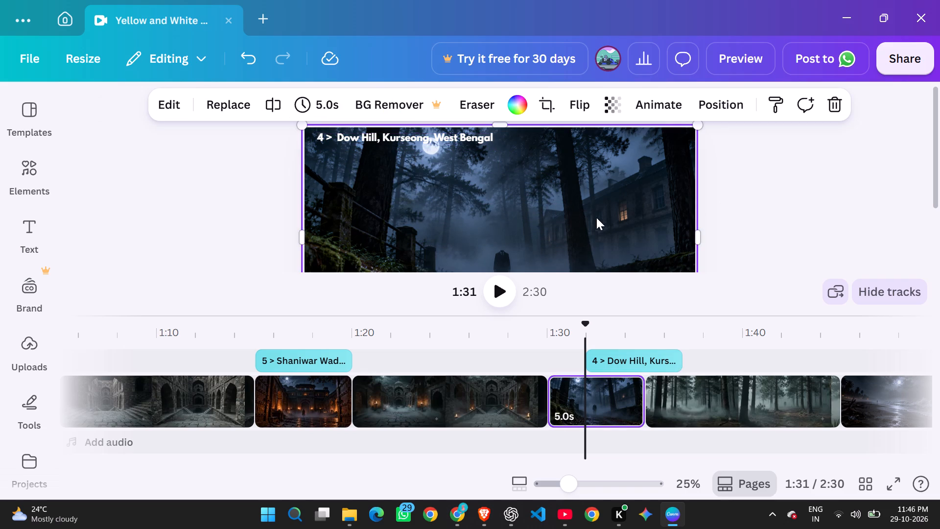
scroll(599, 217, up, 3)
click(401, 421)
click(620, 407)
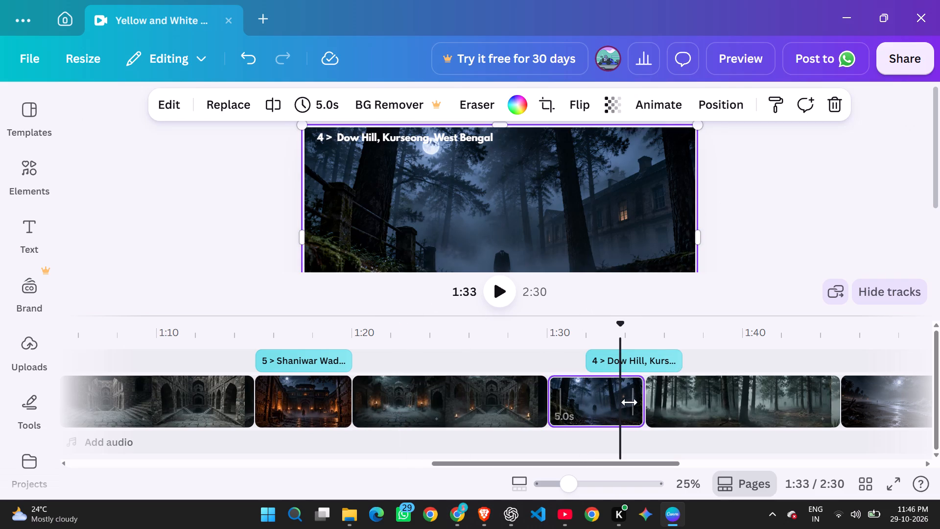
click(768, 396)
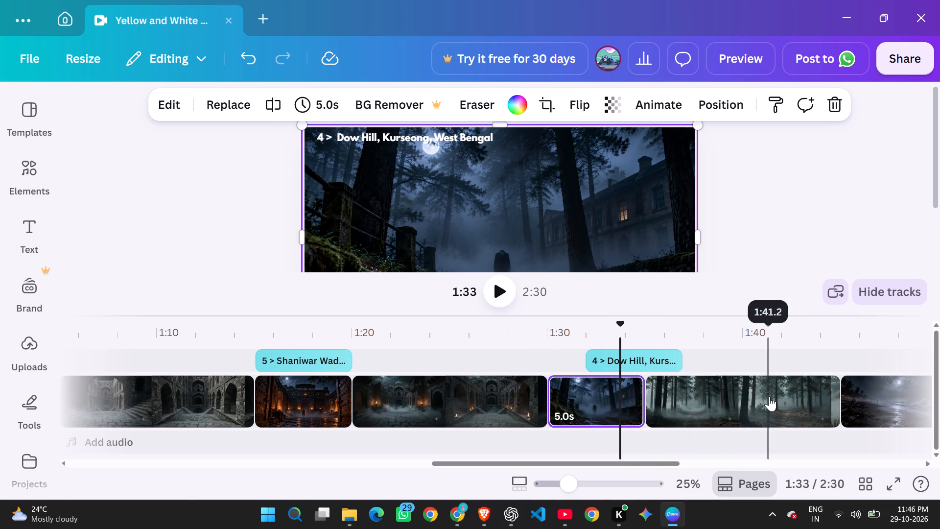
With the playhead at 1:32, fine-tune the Dow Hill title's position close to the forest image's top edge, near its left side.
click(593, 404)
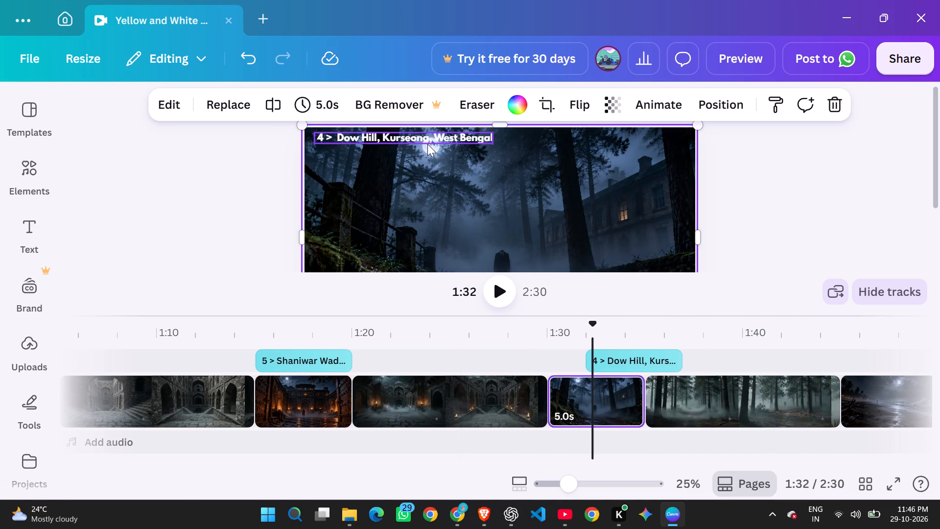
click(427, 134)
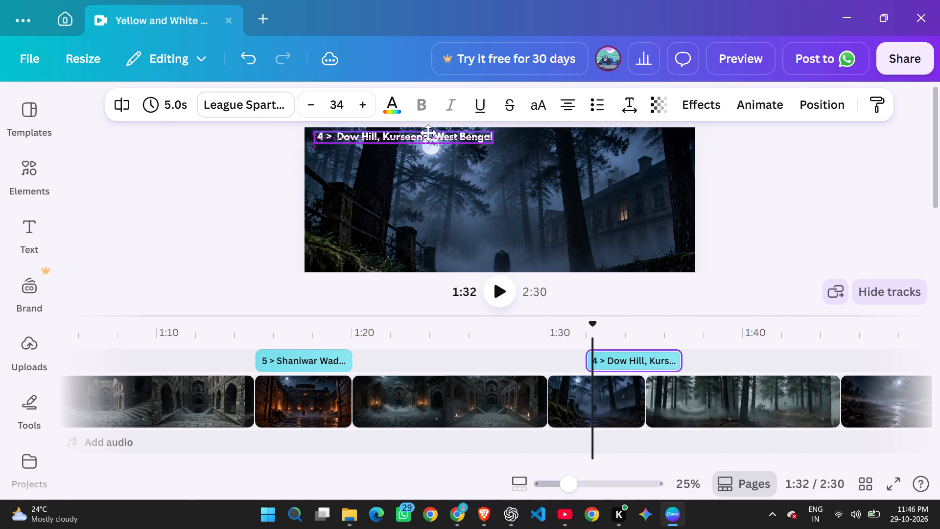
click(839, 218)
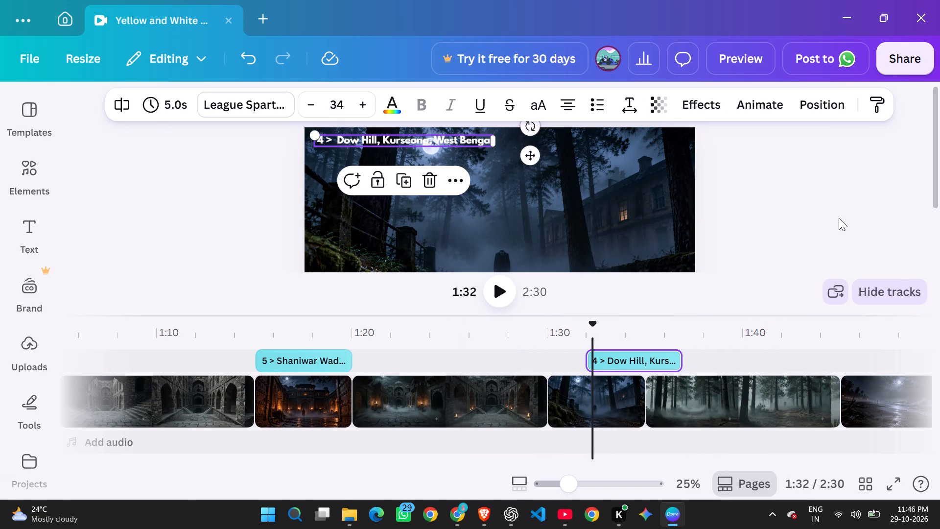
drag(448, 142, 450, 155)
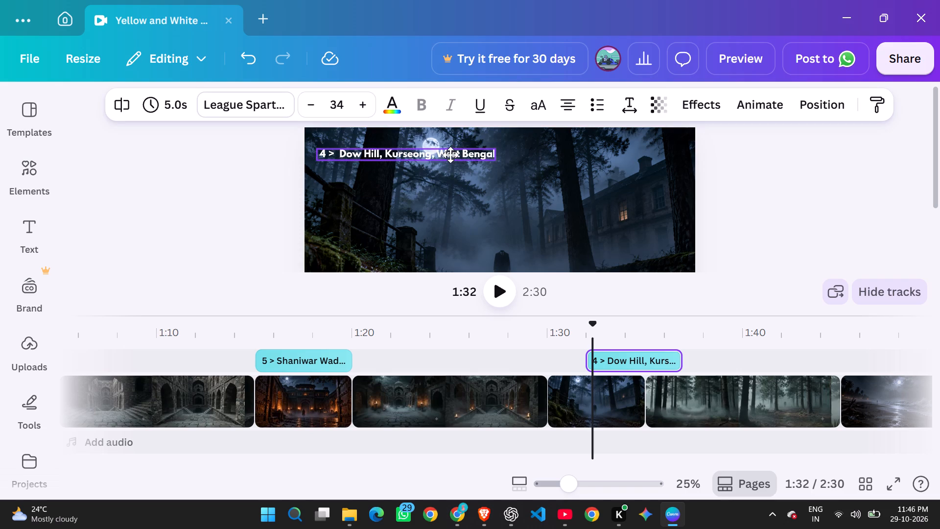
drag(450, 155, 446, 139)
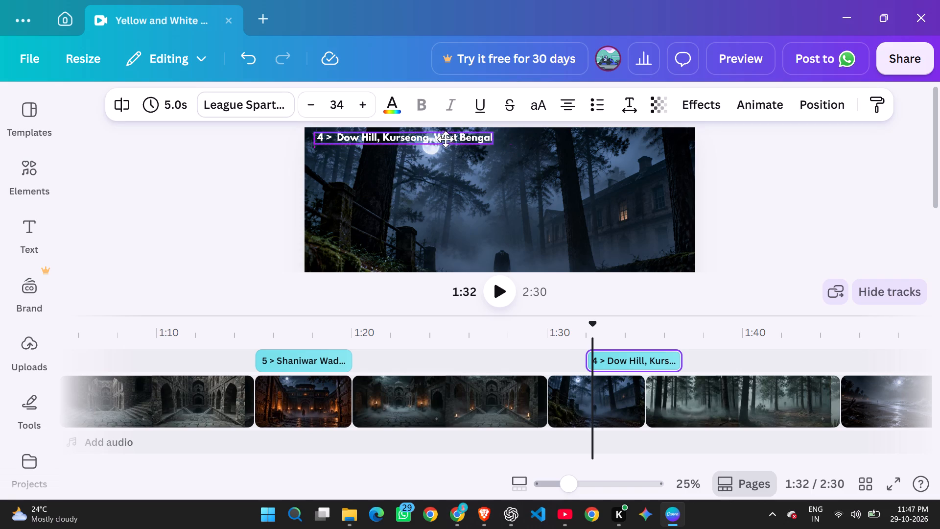
drag(446, 139, 446, 137)
click(594, 216)
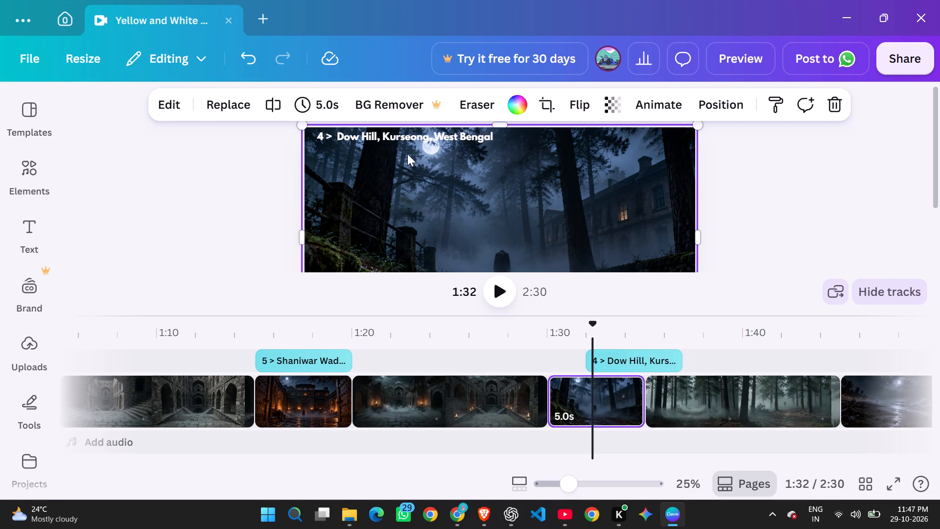
click(439, 141)
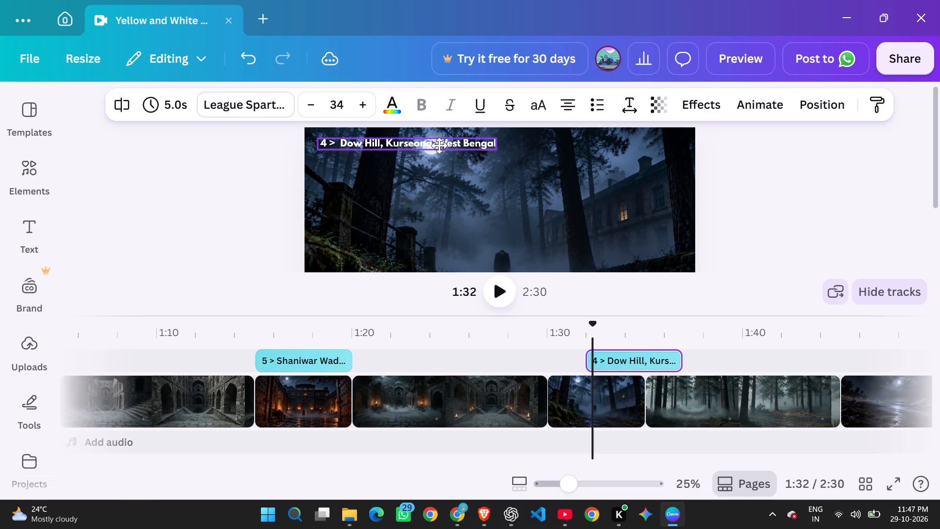
click(565, 215)
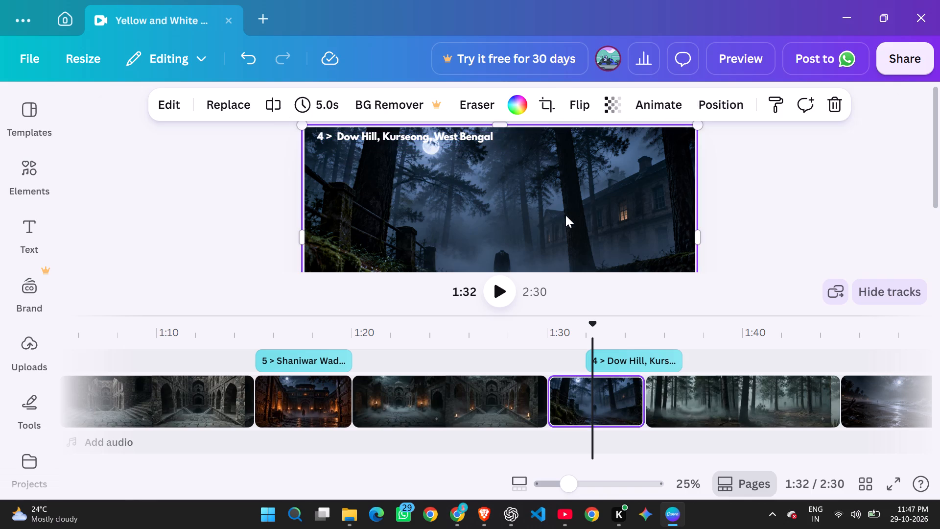
With the playhead at 1:33, readjust the Dow Hill title's position so it sits just below the forest image's top edge.
scroll(467, 169, up, 1)
click(549, 350)
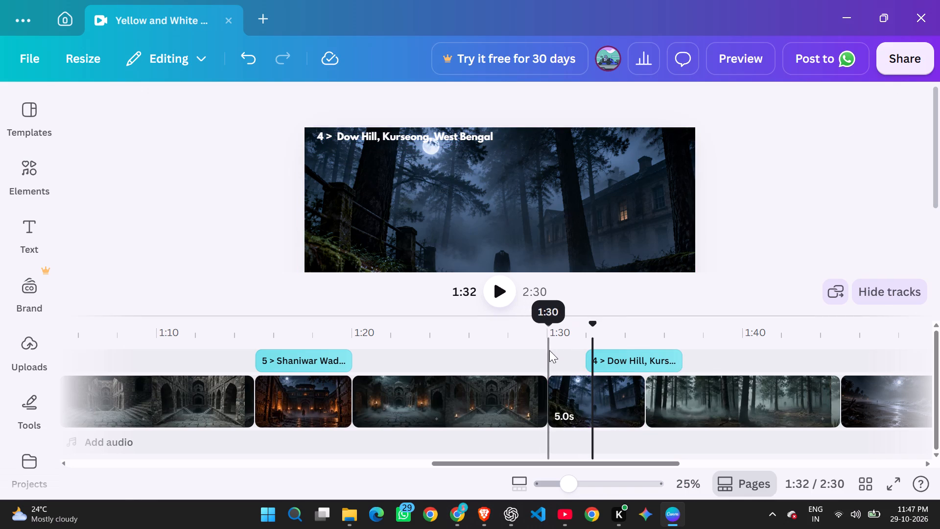
click(574, 398)
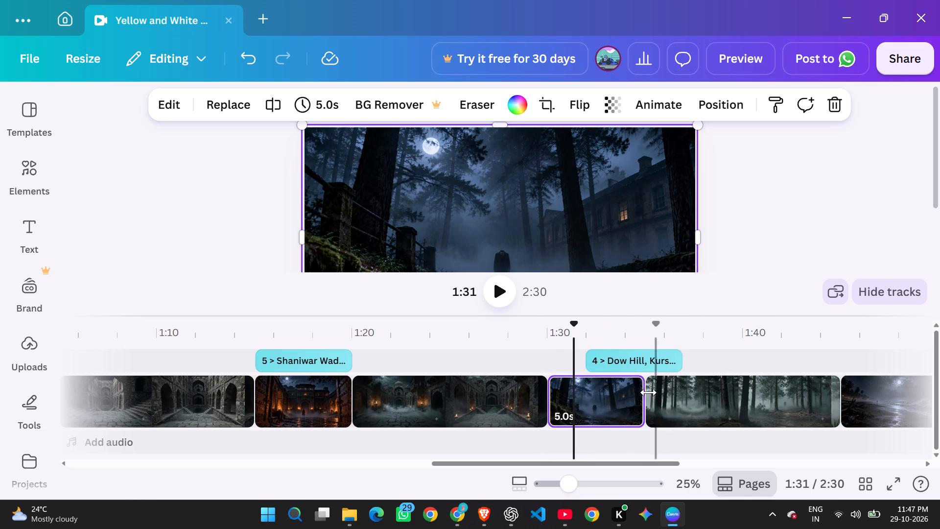
click(673, 395)
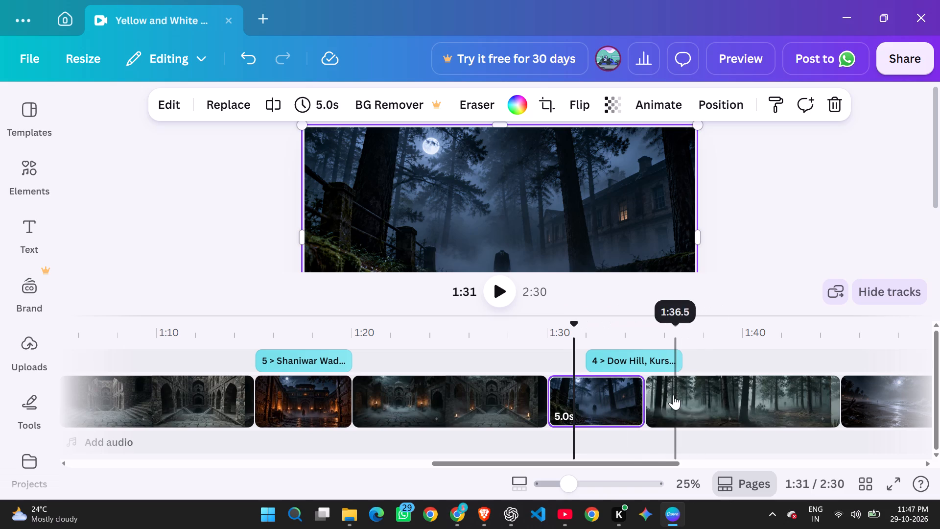
click(609, 396)
click(433, 142)
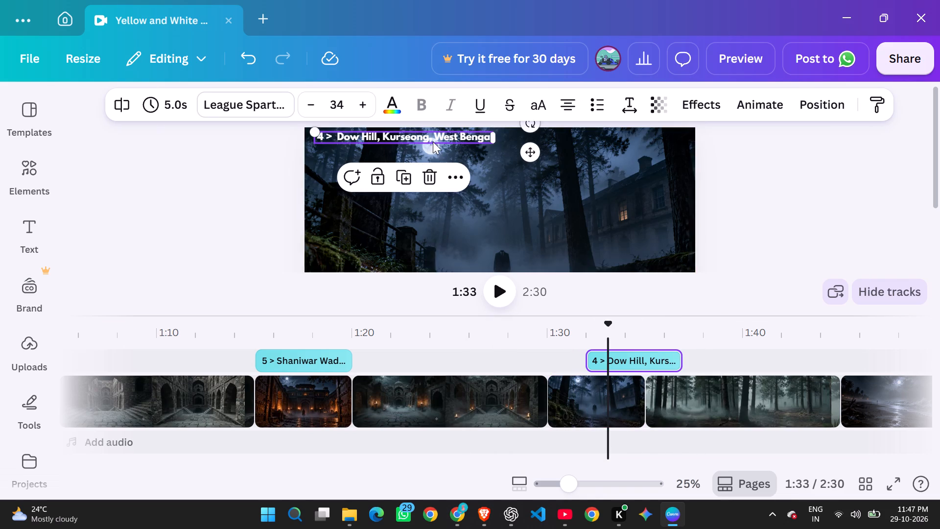
click(467, 133)
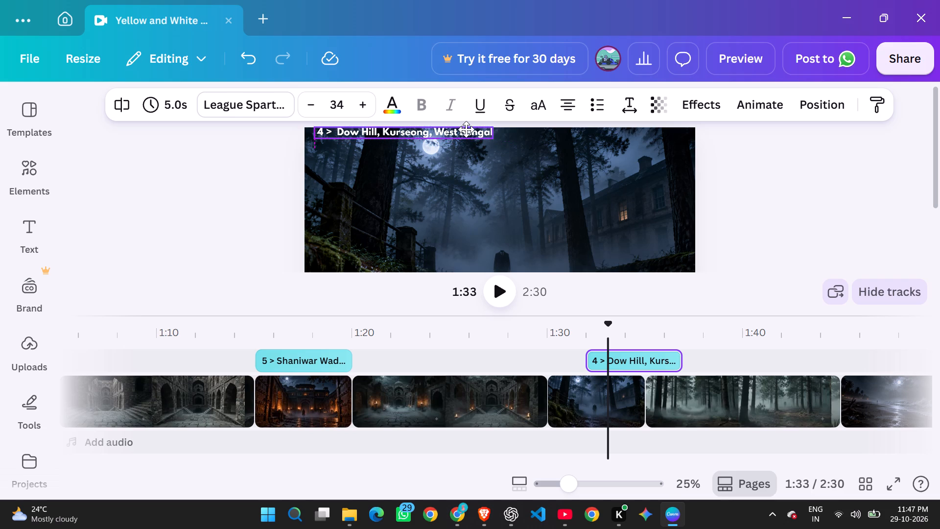
click(615, 213)
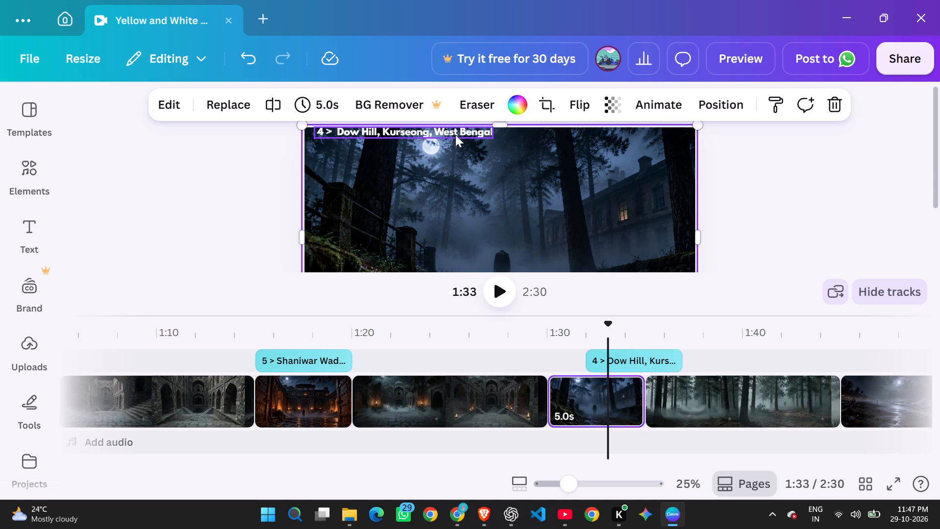
drag(455, 132, 456, 138)
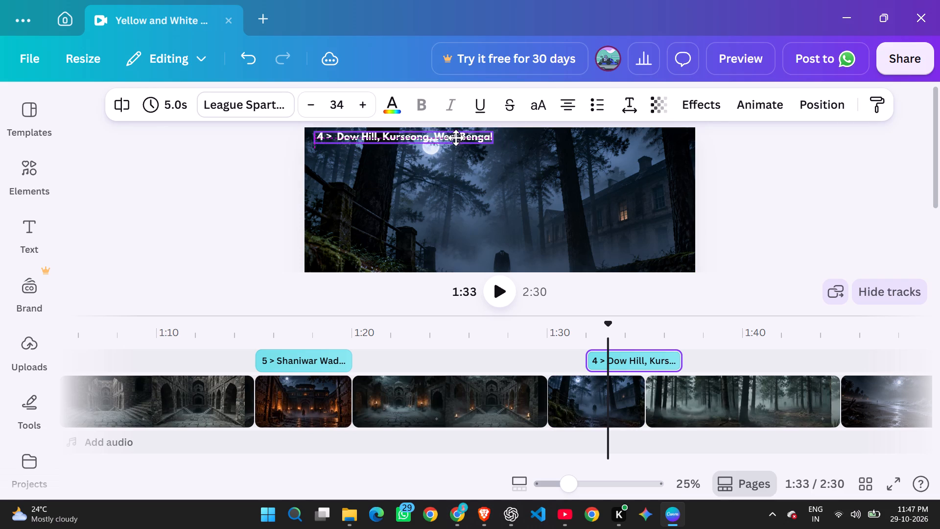
drag(456, 138, 453, 137)
click(615, 199)
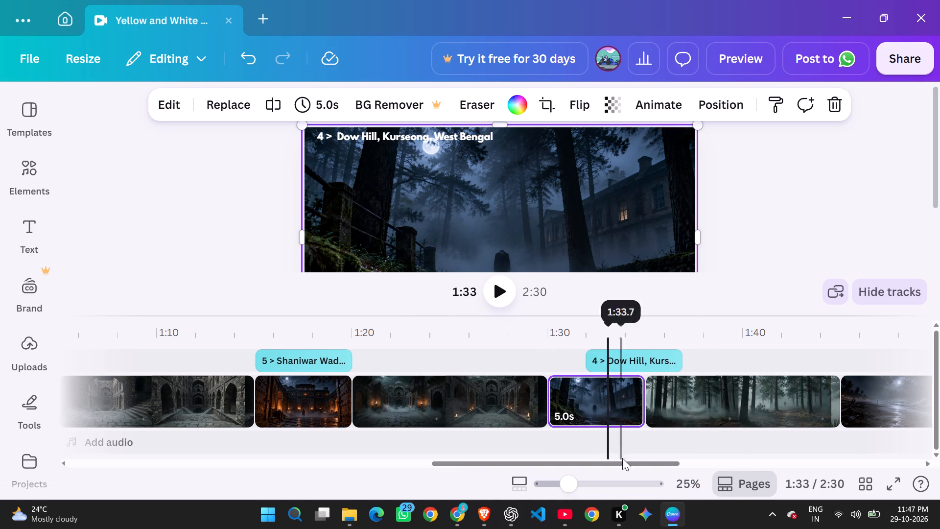
Play the video full screen from the beginning and review the Ramoji Film City and Mukesh Mills titles.
drag(587, 465, 114, 480)
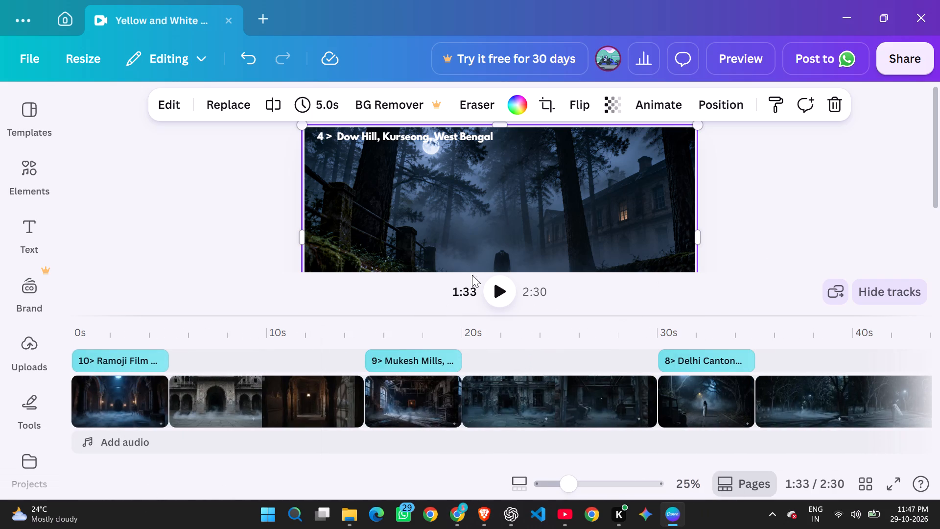
click(501, 289)
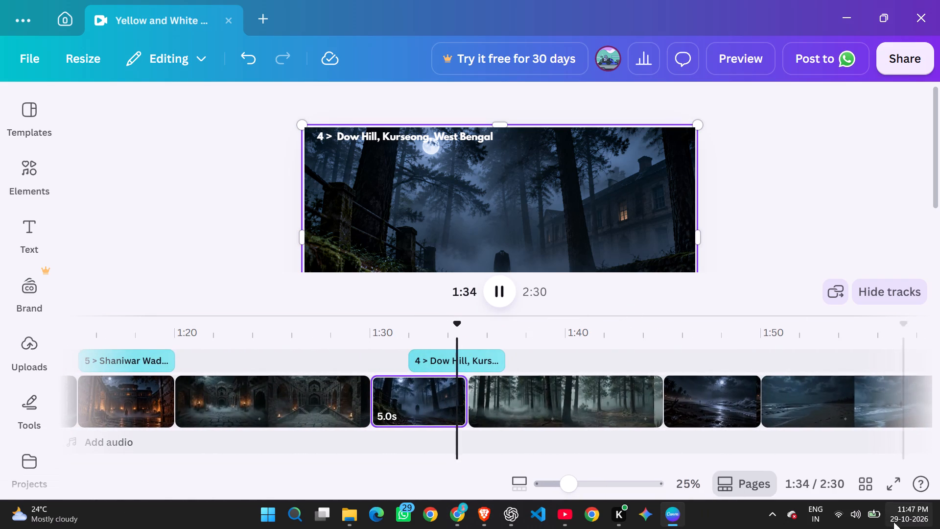
click(888, 490)
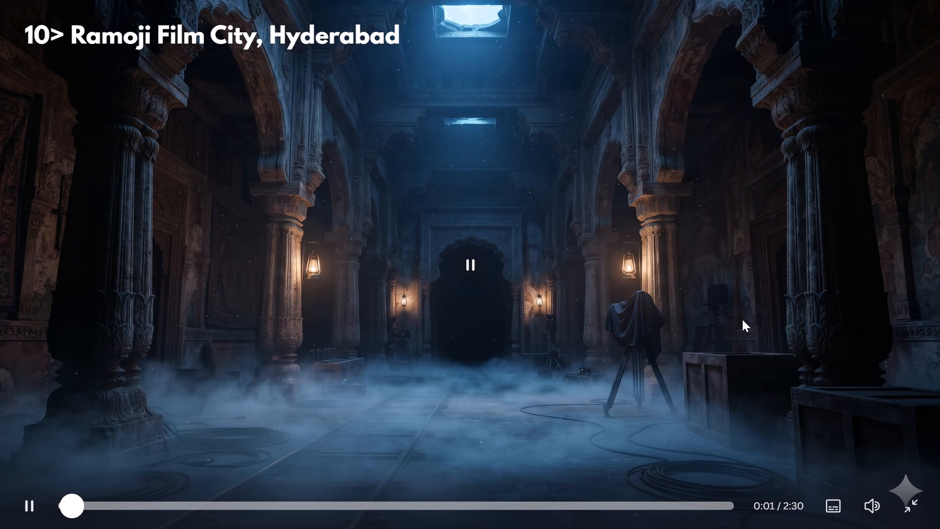
key(Right)
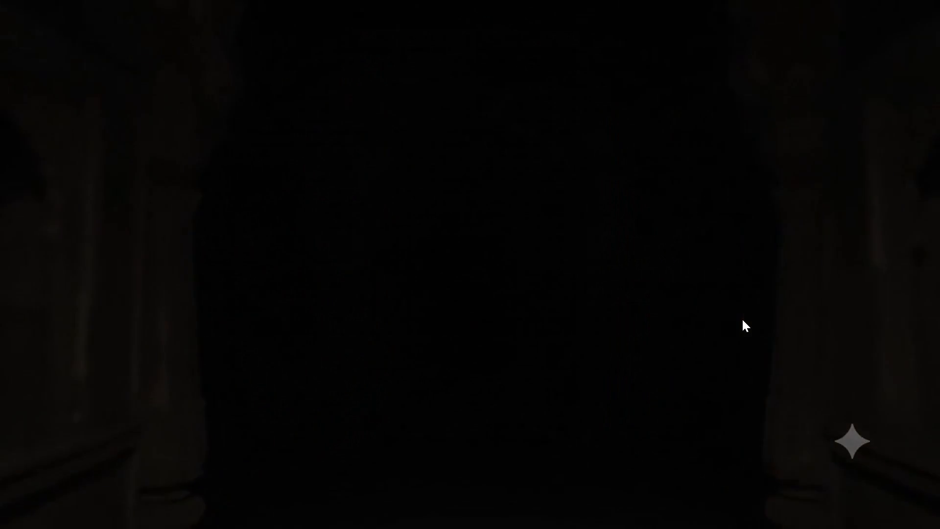
key(Left)
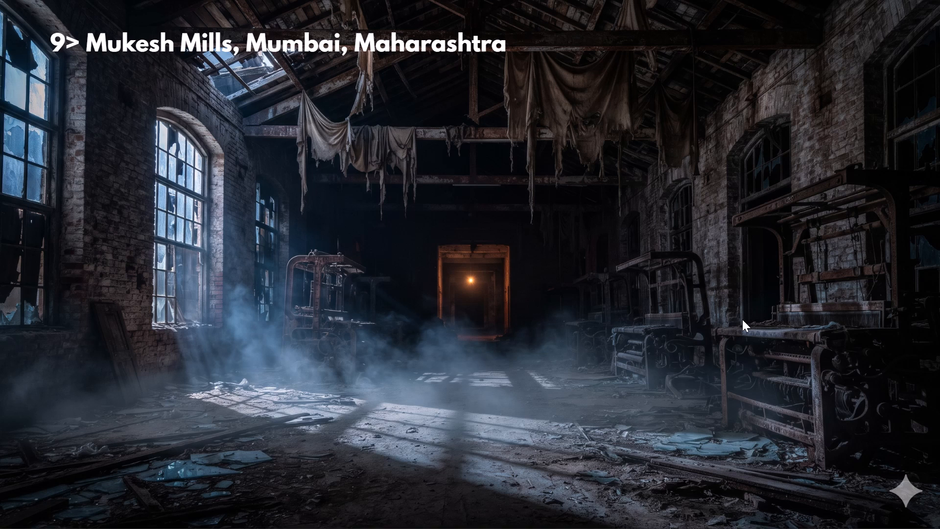
Switch to YouTube Music in Brave, pause the playing song, and minimise the browser to return to the full-screen video preview.
key(alt+Tab)
alt+click(209, 334)
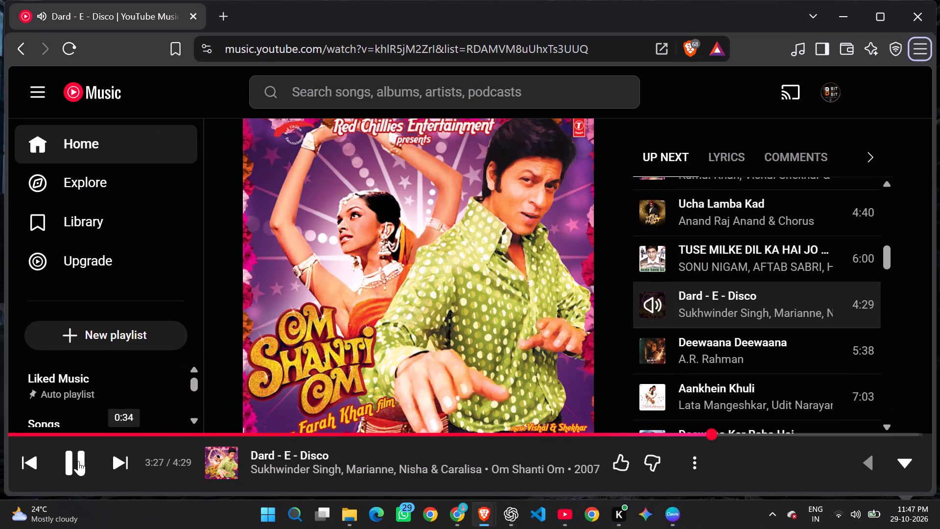
click(73, 464)
click(836, 21)
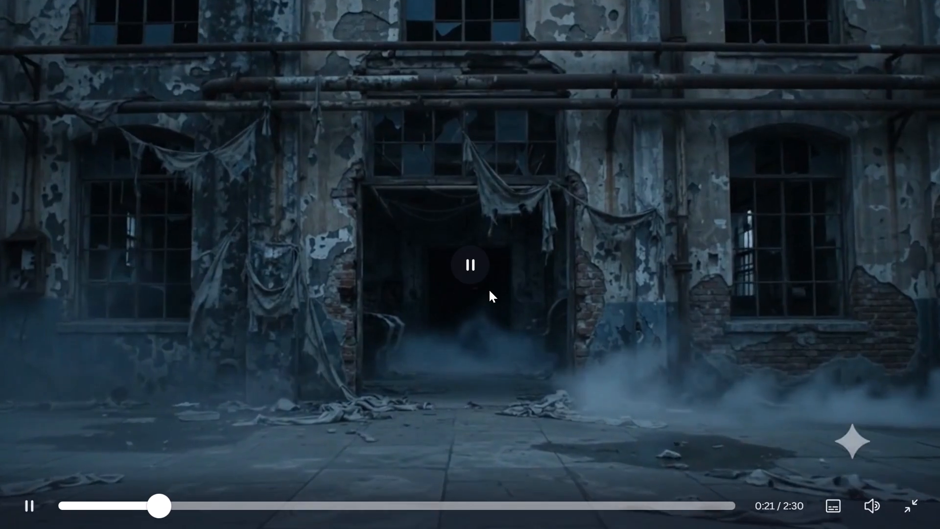
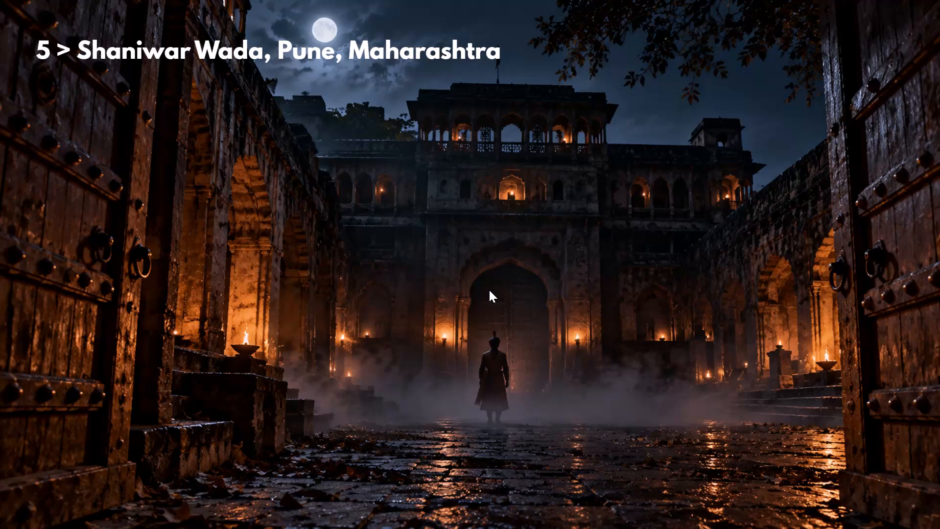
Skim through the rest of the full-screen video to its end, then exit back to the editor.
key(Right)
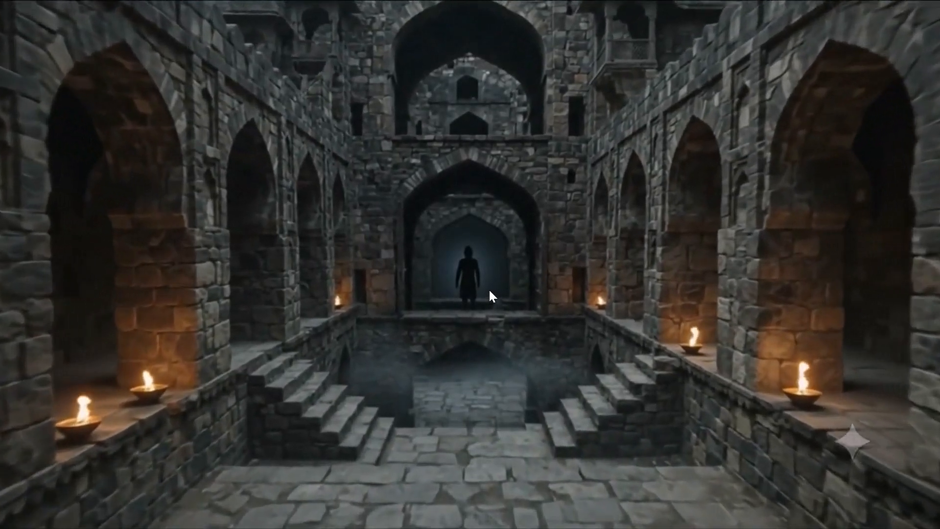
key(Right)
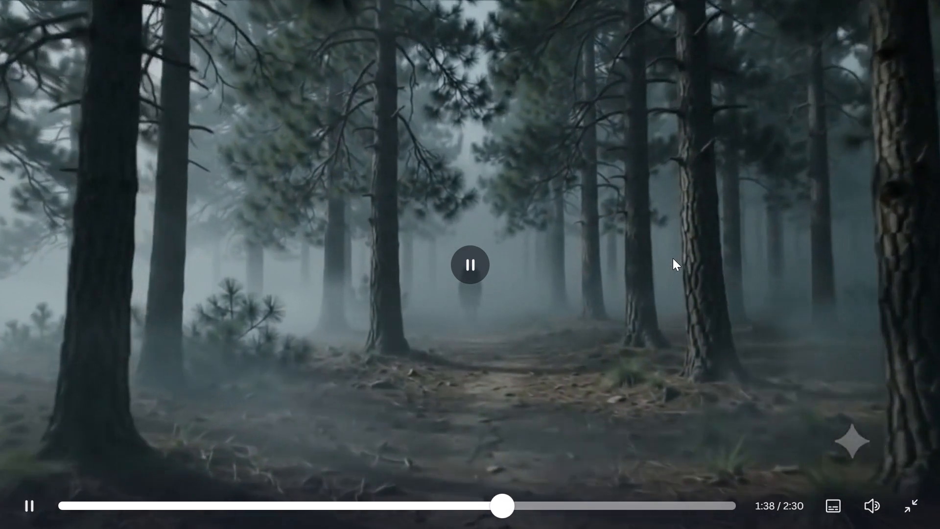
key(Left)
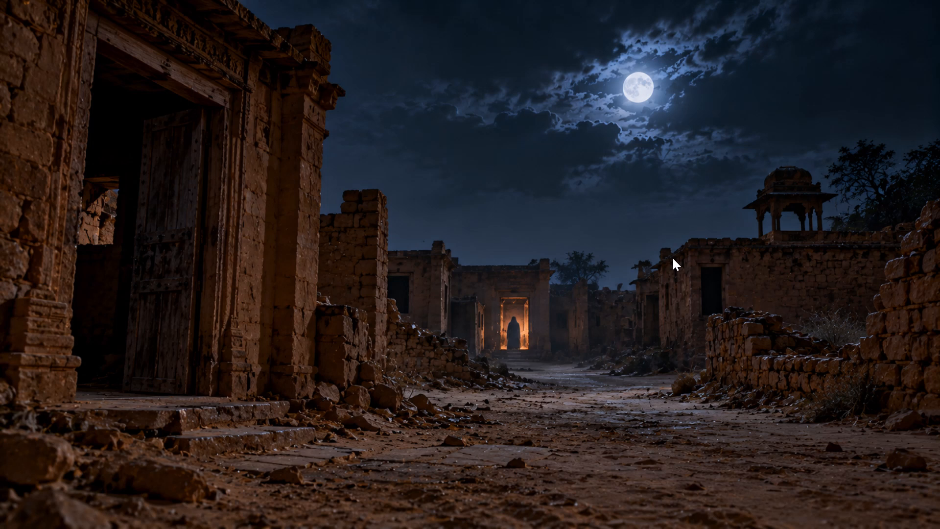
key(Right)
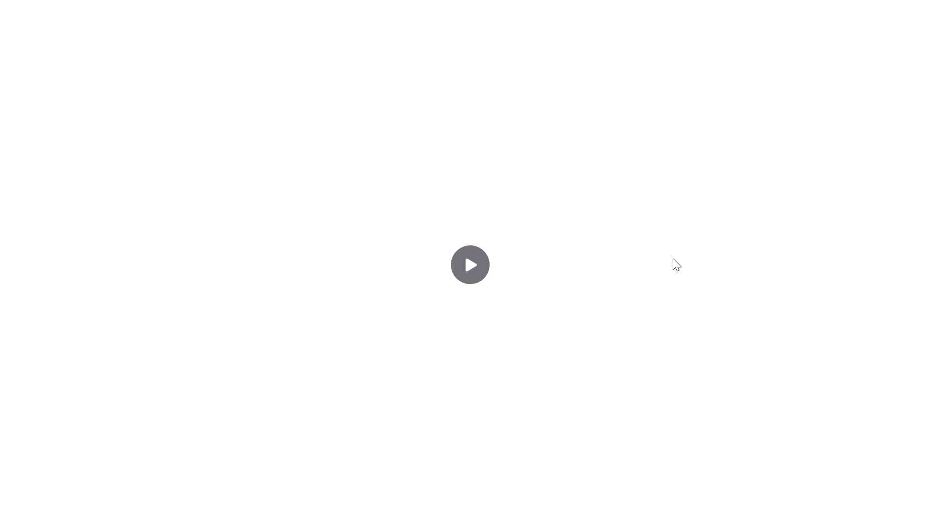
key(Escape)
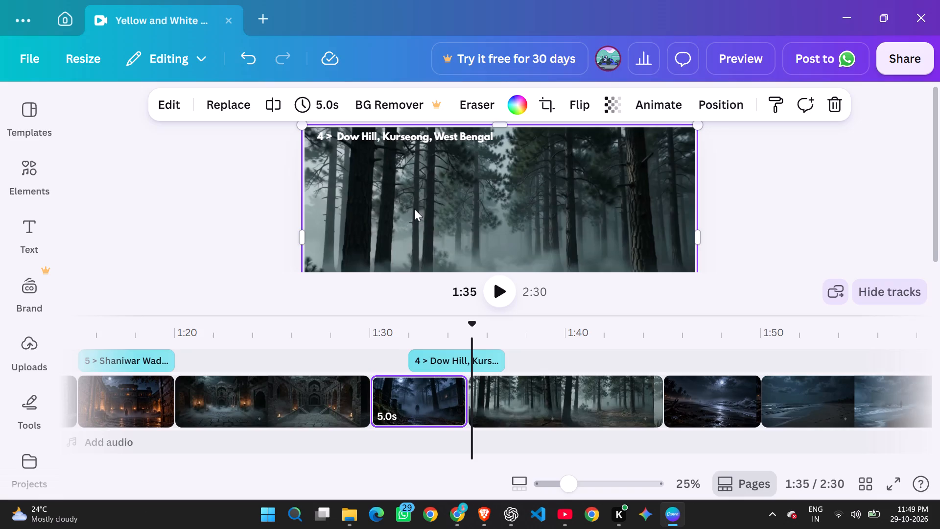
Look through the untitled clips on the timeline from 1:50 to the end of the video.
click(838, 393)
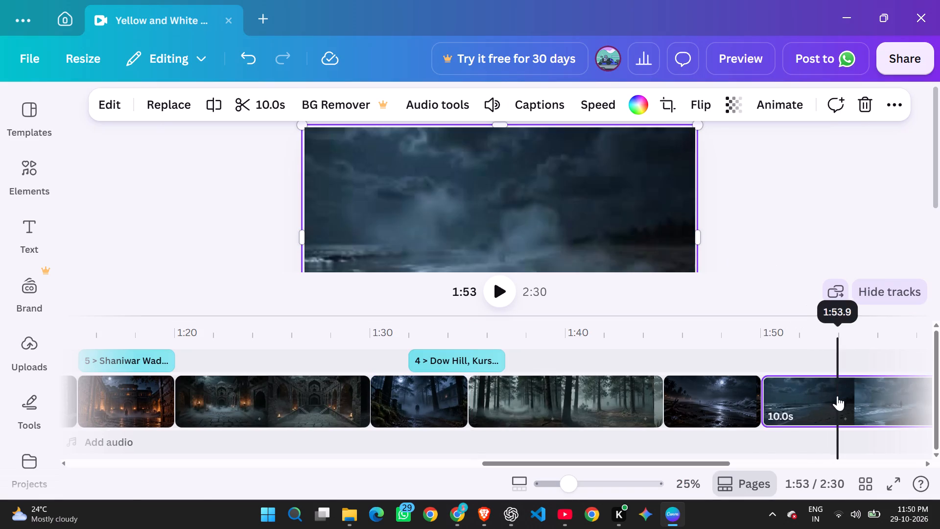
drag(708, 465, 842, 473)
drag(634, 424, 633, 433)
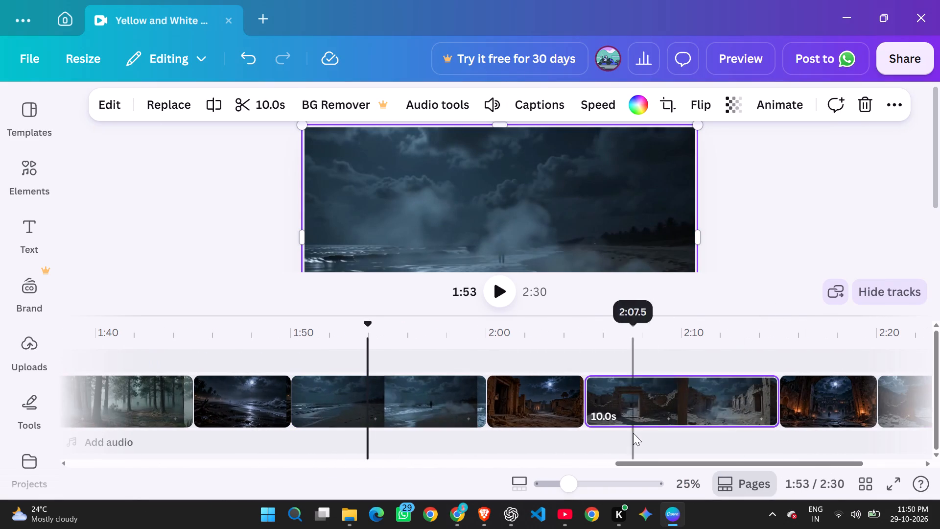
drag(777, 463, 919, 429)
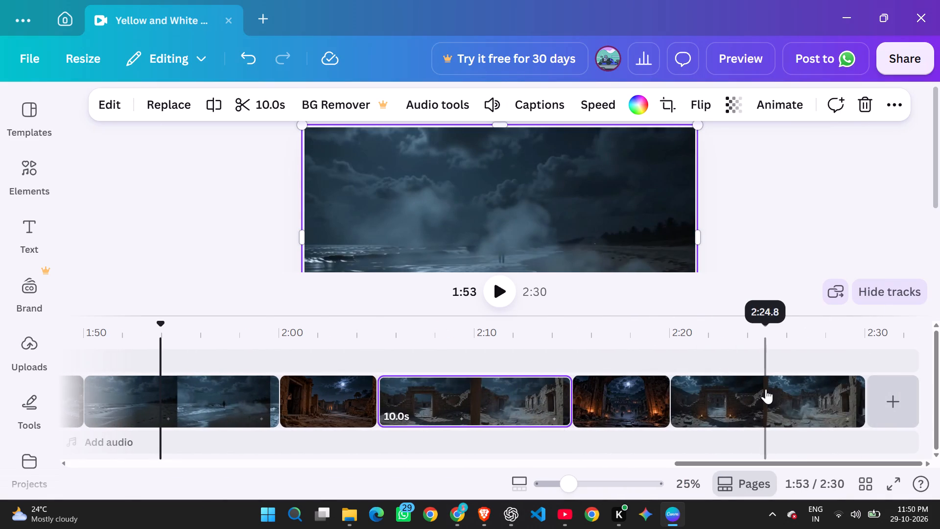
click(764, 389)
drag(797, 464, 779, 466)
click(723, 357)
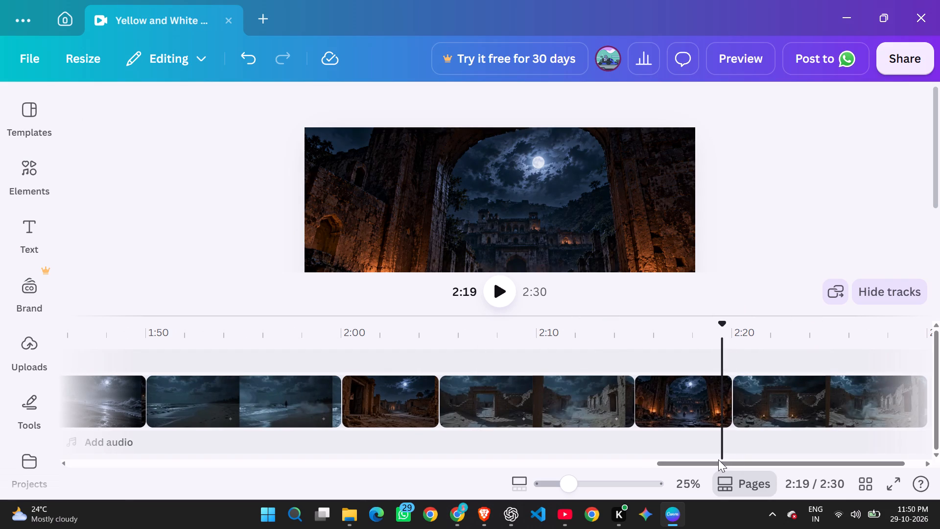
Switch to YouTube Music in Brave, resume the paused song, and return to Canva.
key(alt+Tab)
key(space)
key(alt+Tab)
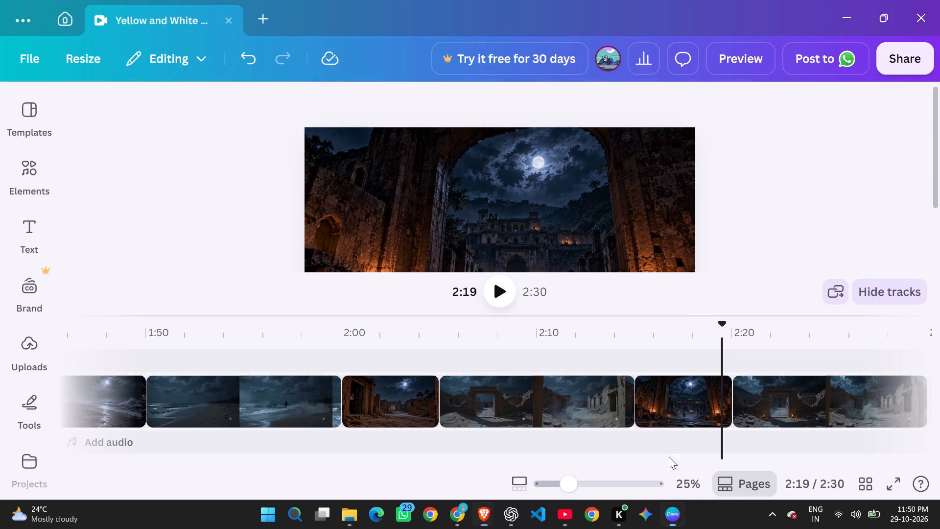
Shift the Dow Hill title earlier on the timeline so it starts at 1:30, aligned with the forest image clip.
drag(719, 461, 495, 473)
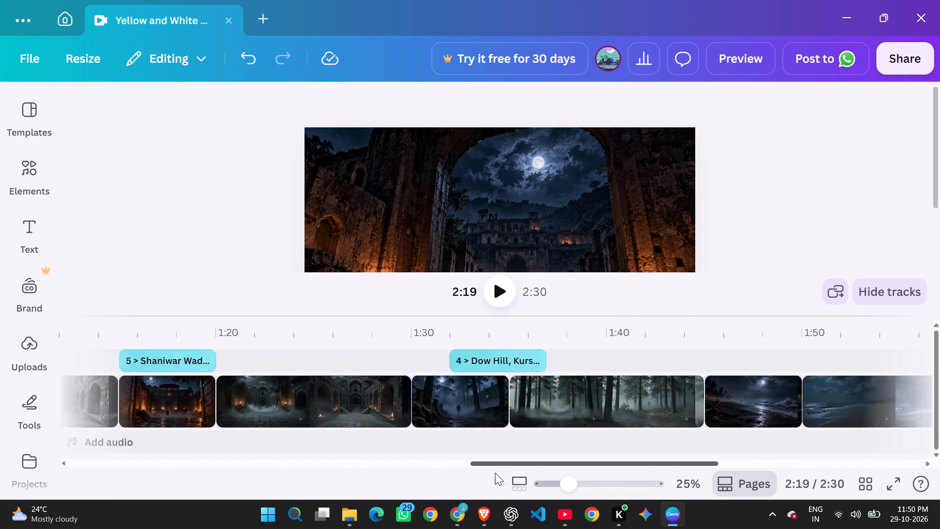
drag(495, 473, 111, 528)
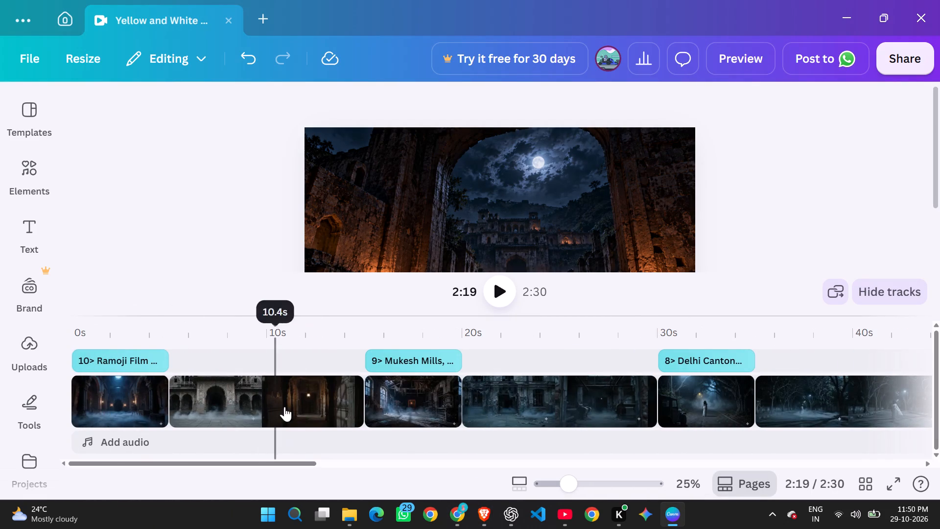
click(235, 468)
drag(241, 464, 306, 462)
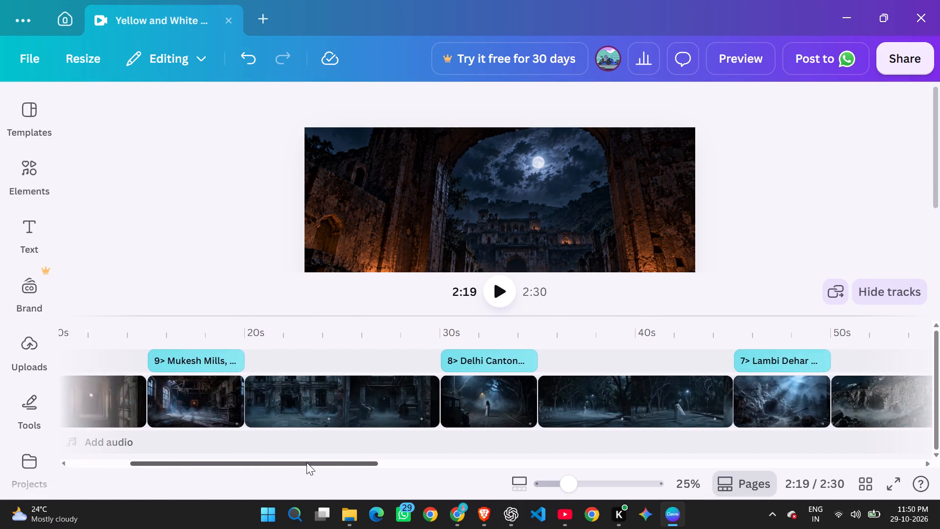
drag(306, 462, 663, 403)
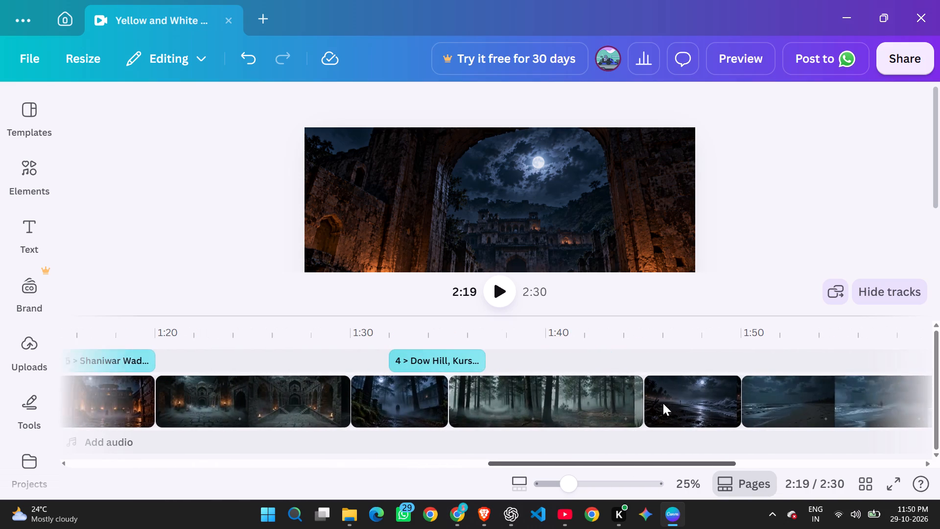
drag(663, 403, 669, 402)
click(383, 377)
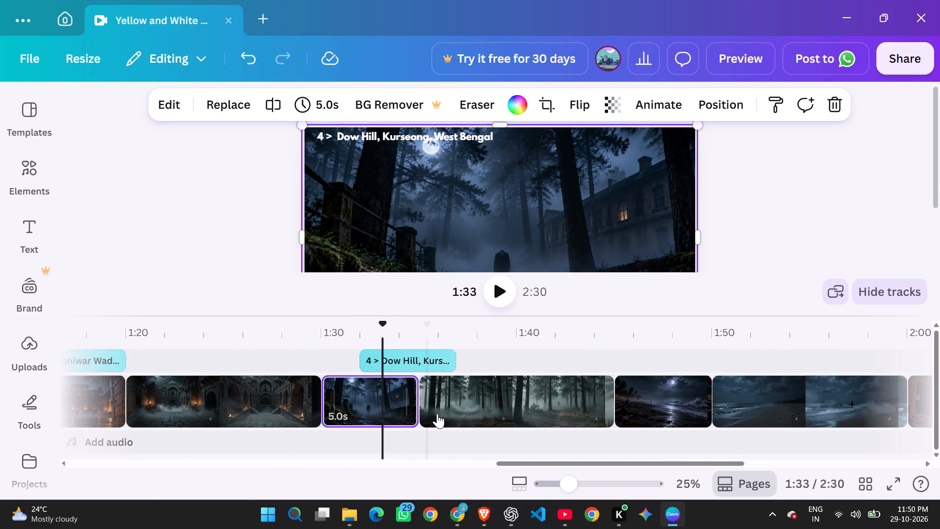
click(439, 413)
click(384, 415)
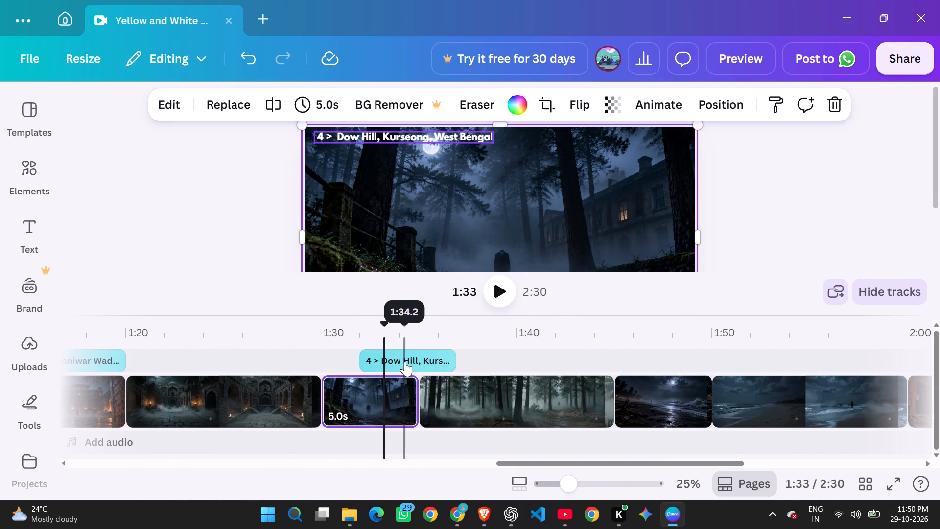
drag(397, 357, 361, 361)
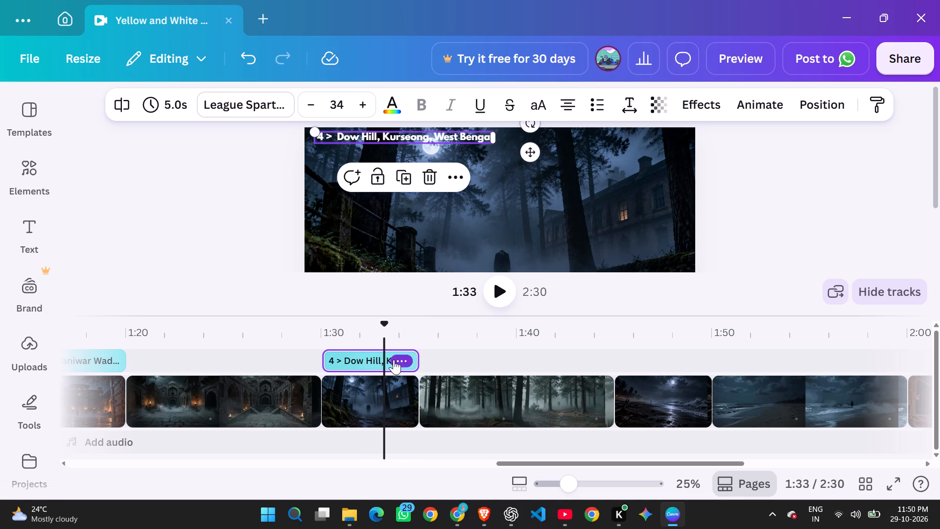
Play the video from 1:30 to check the Dow Hill title's timing over the forest image.
click(319, 350)
click(322, 348)
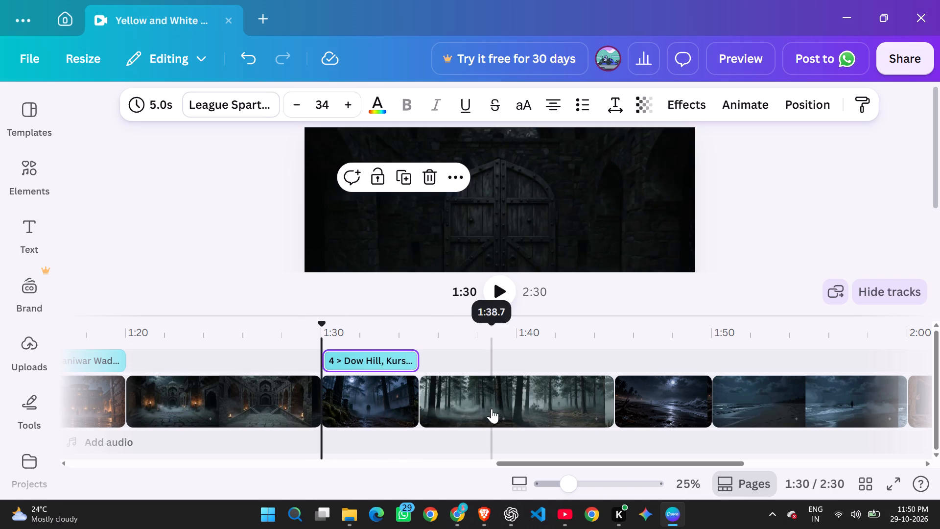
click(493, 287)
scroll(562, 310, up, 3)
scroll(658, 291, up, 1)
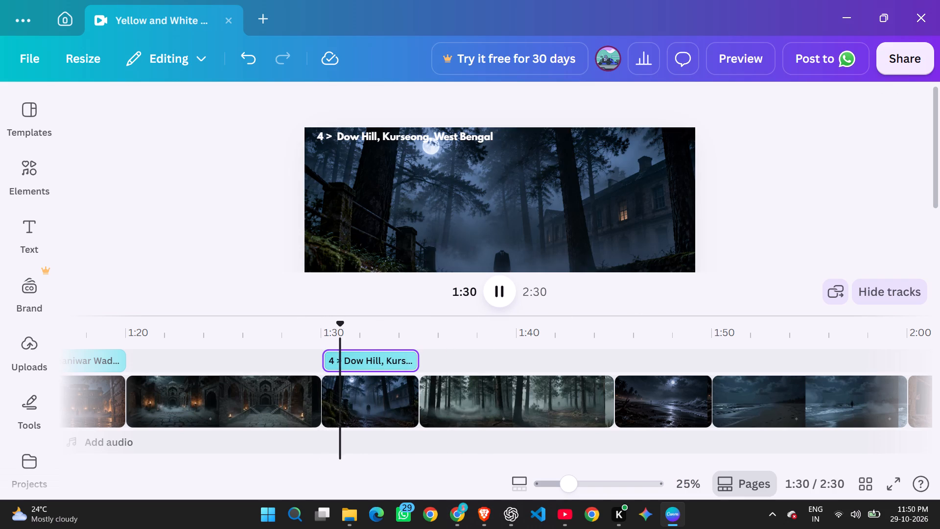
click(507, 286)
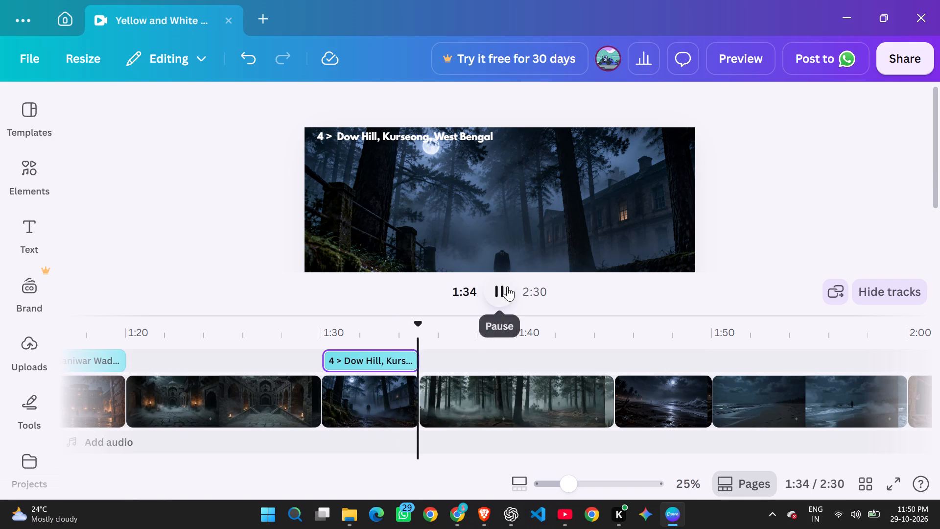
Select the moonlit beach image clip and place the playhead at its start, at 1:45.
click(636, 408)
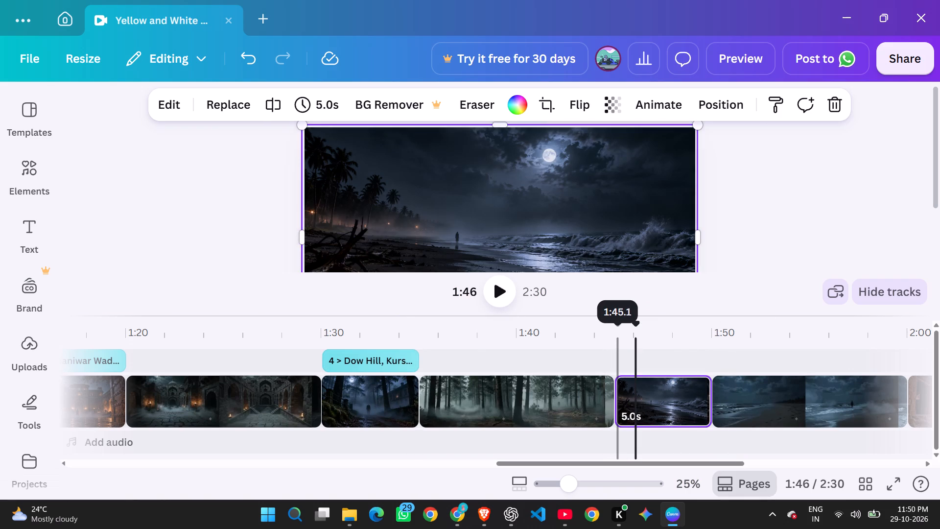
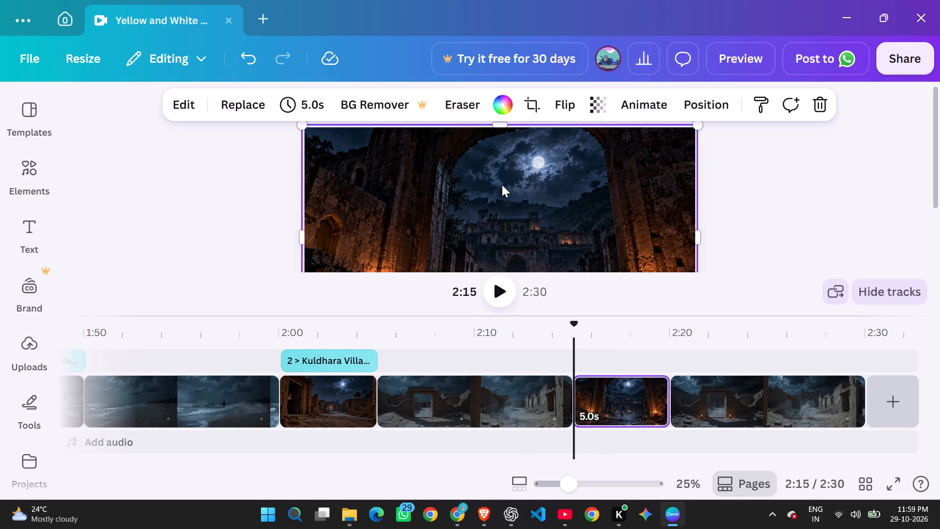
key(ctrl+v)
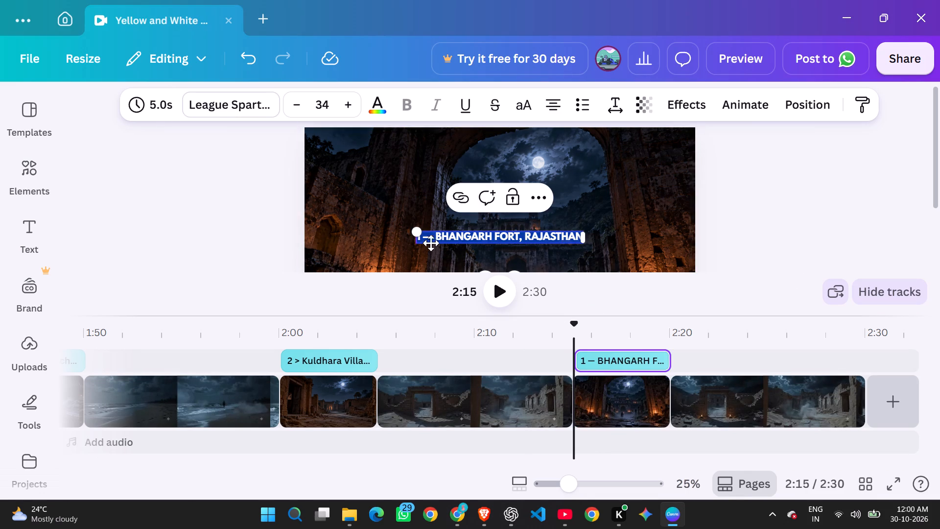
Replace the dash in the Bhangarh Fort title with ">" so it reads "1 > BHANGARH FORT, RAJASTHAN".
click(431, 235)
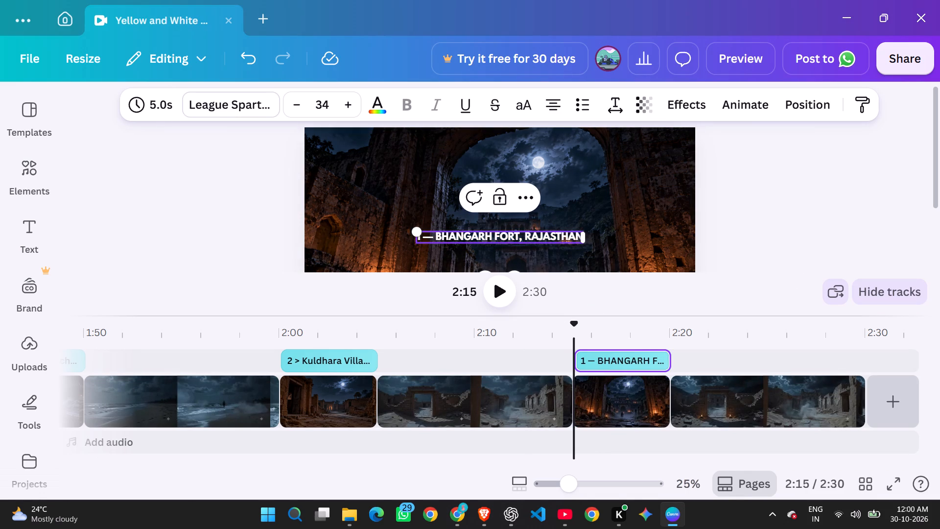
key(BackSpace)
text(>)
key(space)
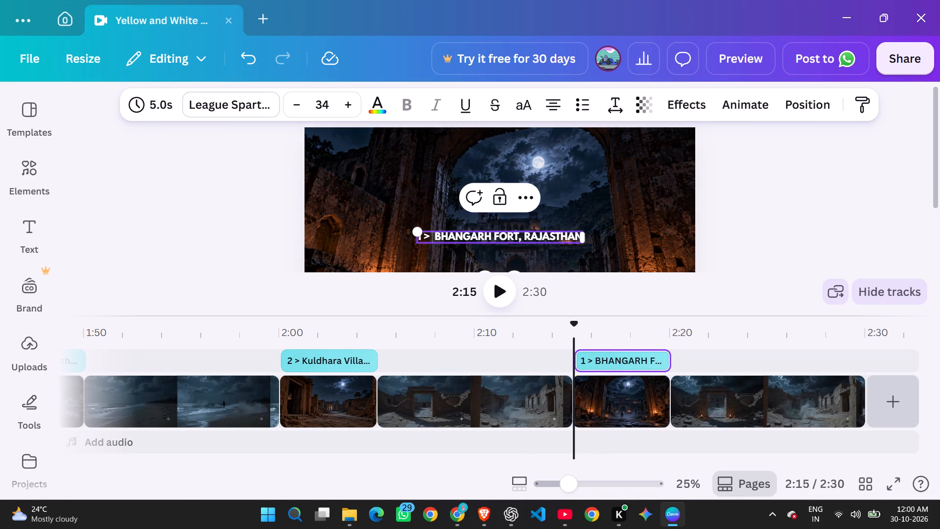
click(670, 220)
Move the Bhangarh Fort title to the upper-left corner of the moonlit archway image.
drag(496, 235, 418, 171)
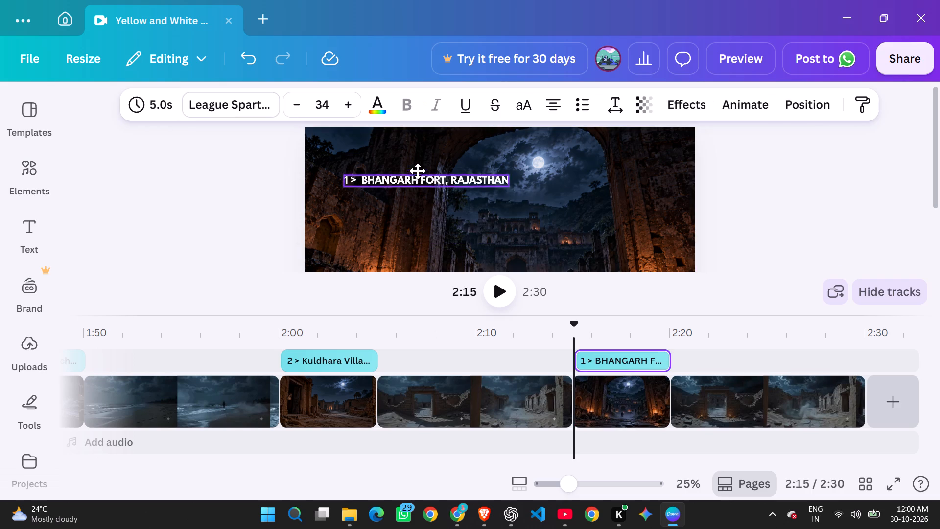
drag(418, 171, 392, 141)
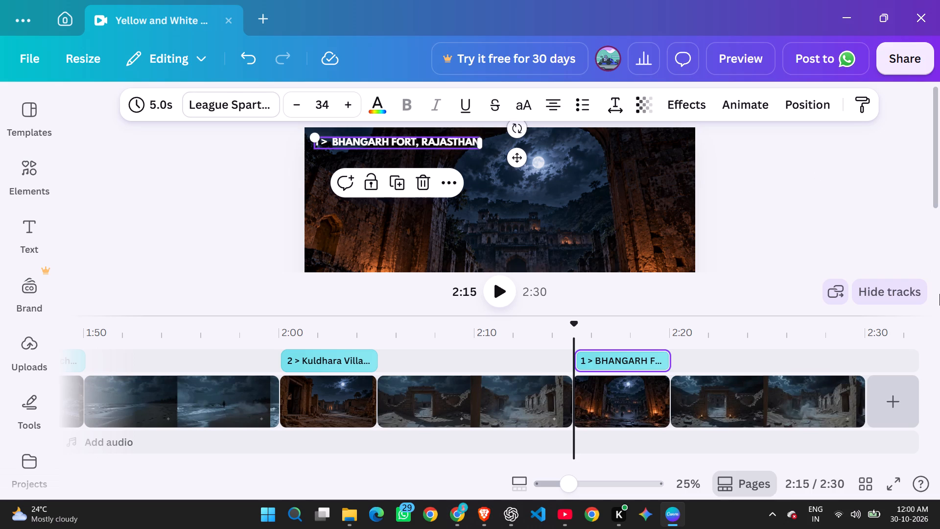
click(734, 201)
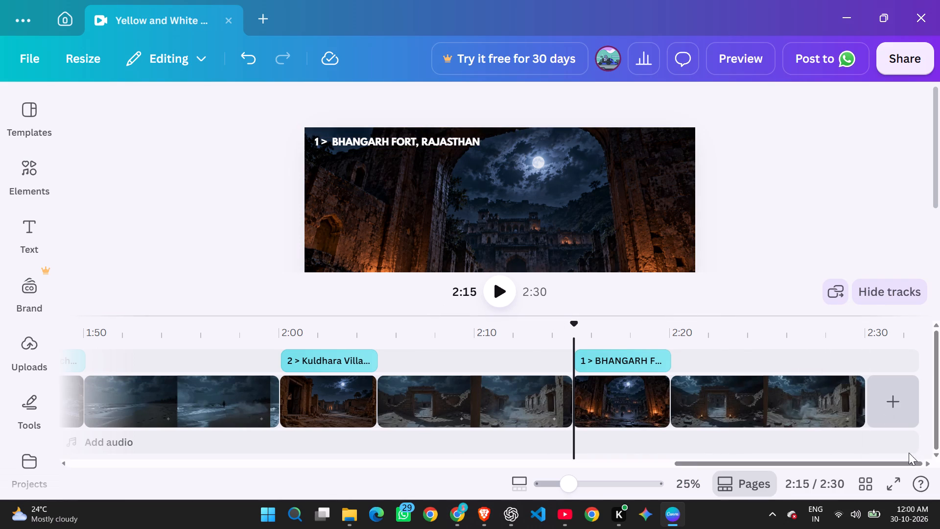
Preview the video full screen around the Kuldhara Village and Bhangarh Fort sections, then return to the editor.
click(882, 481)
click(626, 502)
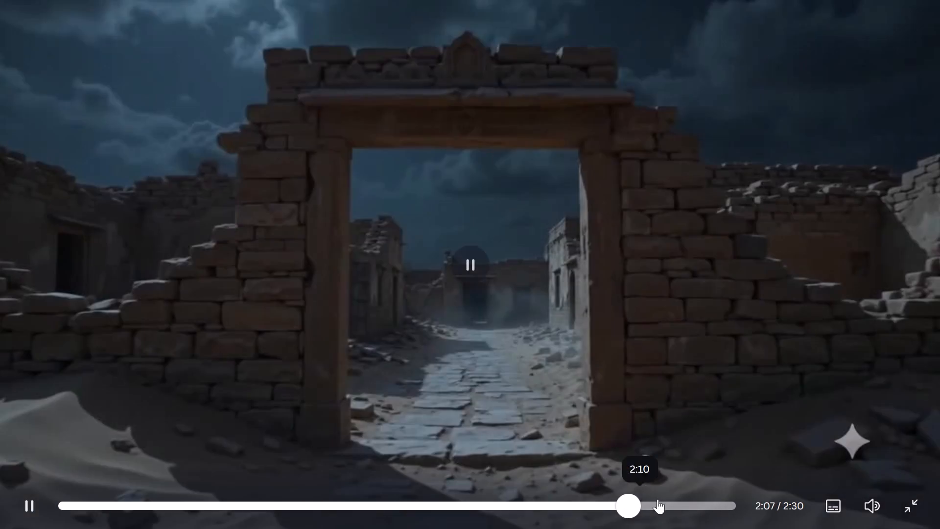
click(675, 510)
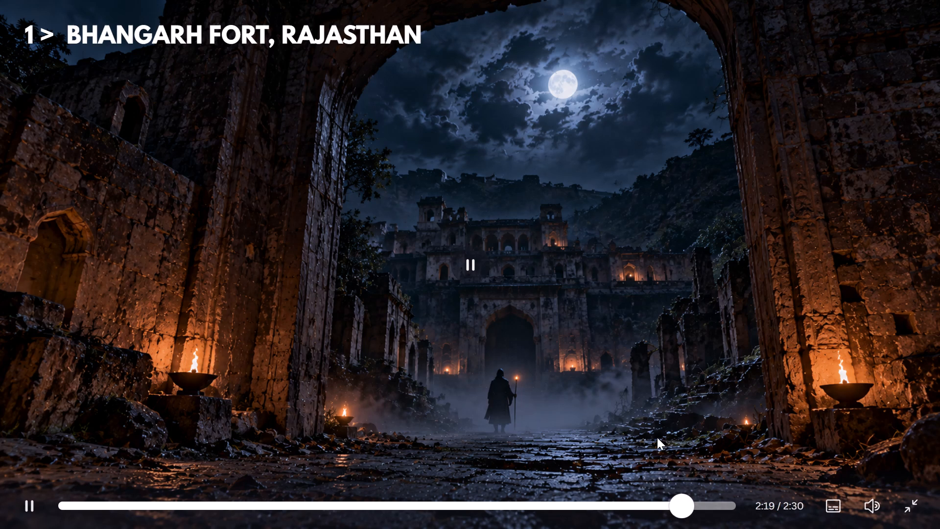
click(682, 511)
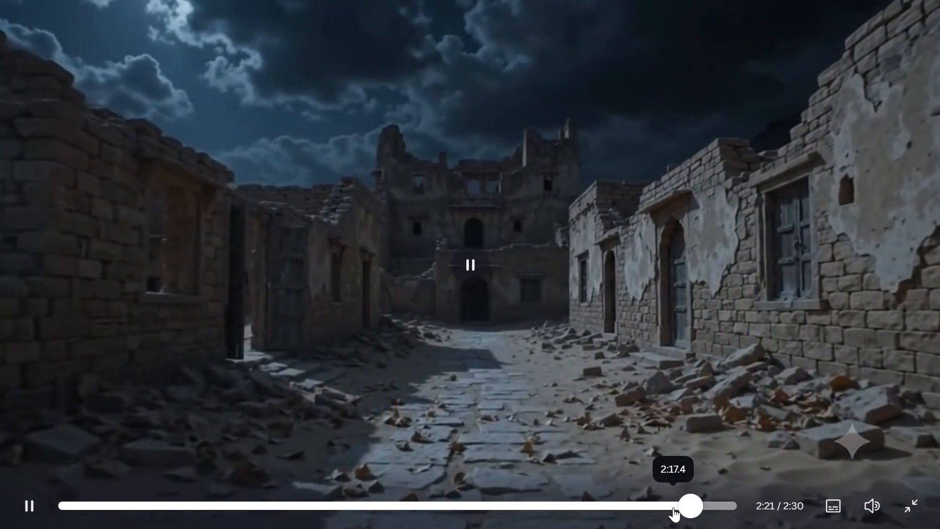
click(673, 507)
key(Escape)
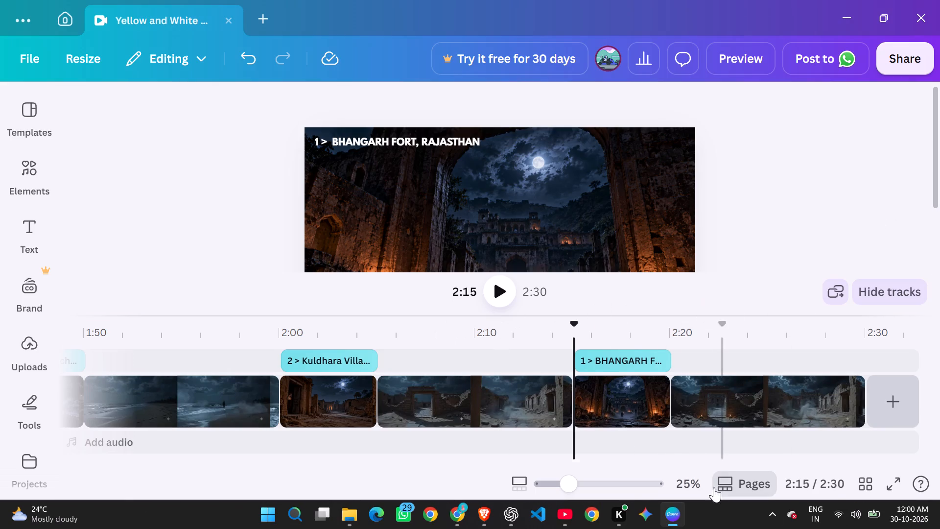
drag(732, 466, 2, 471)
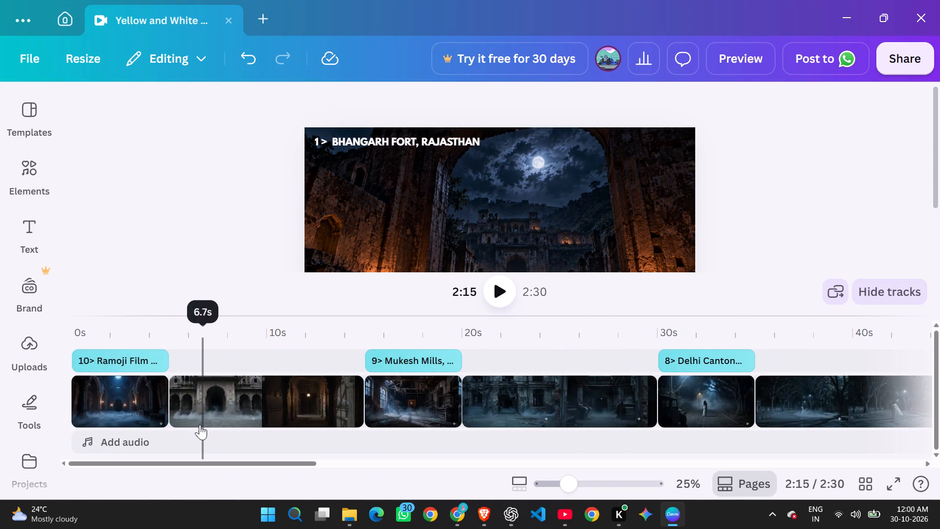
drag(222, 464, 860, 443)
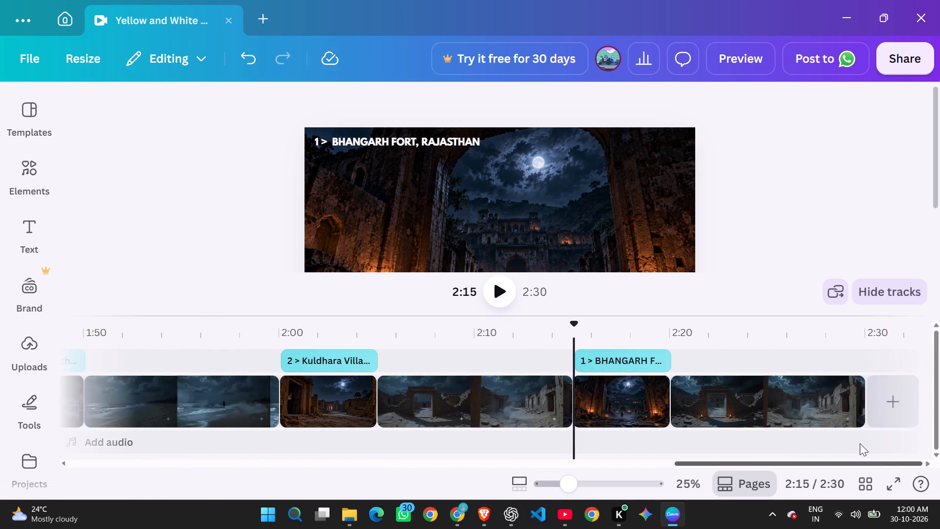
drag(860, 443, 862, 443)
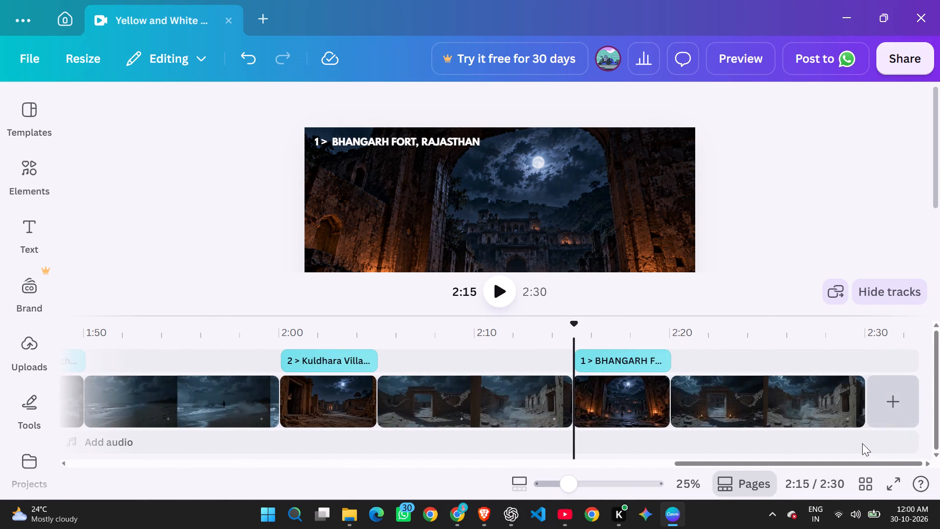
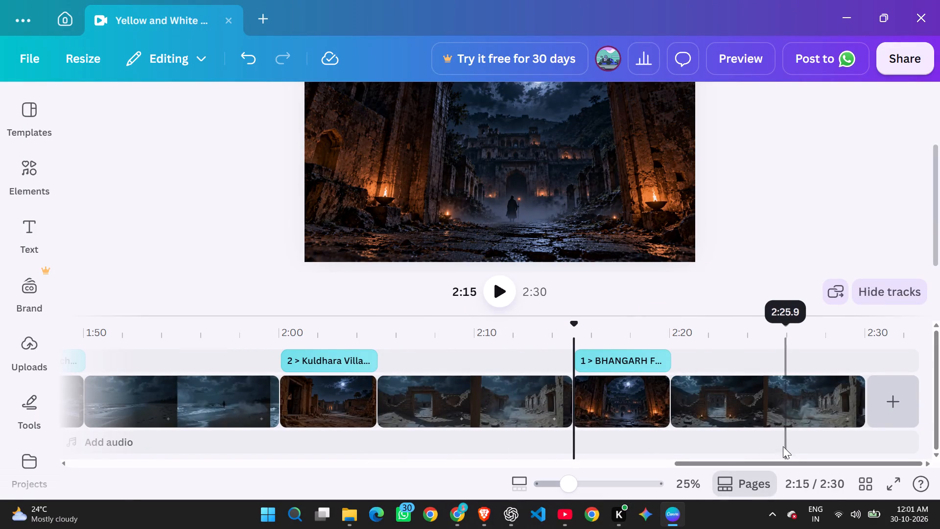
Go back through the timeline's title and clip sequence from Bhangarh Fort to the Ramoji Film title at 0s.
drag(769, 461, 306, 463)
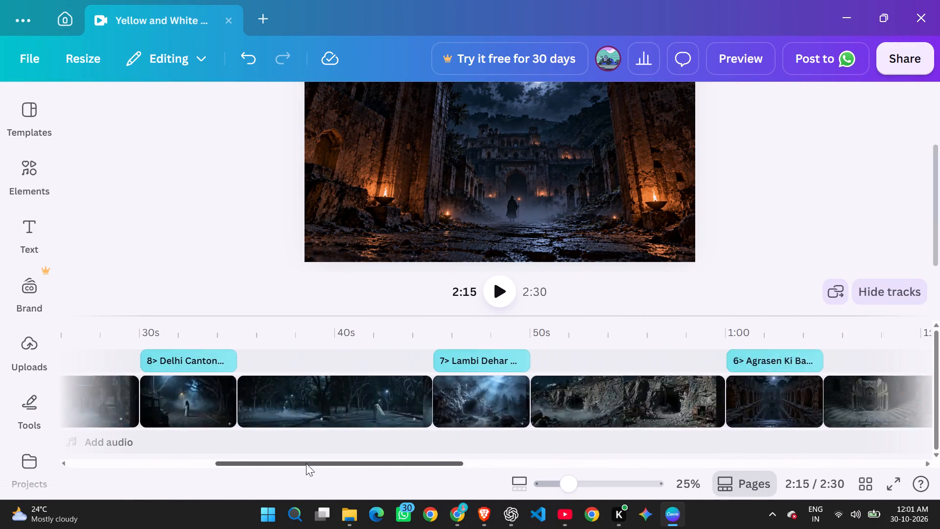
drag(306, 463, 243, 465)
drag(341, 466, 293, 470)
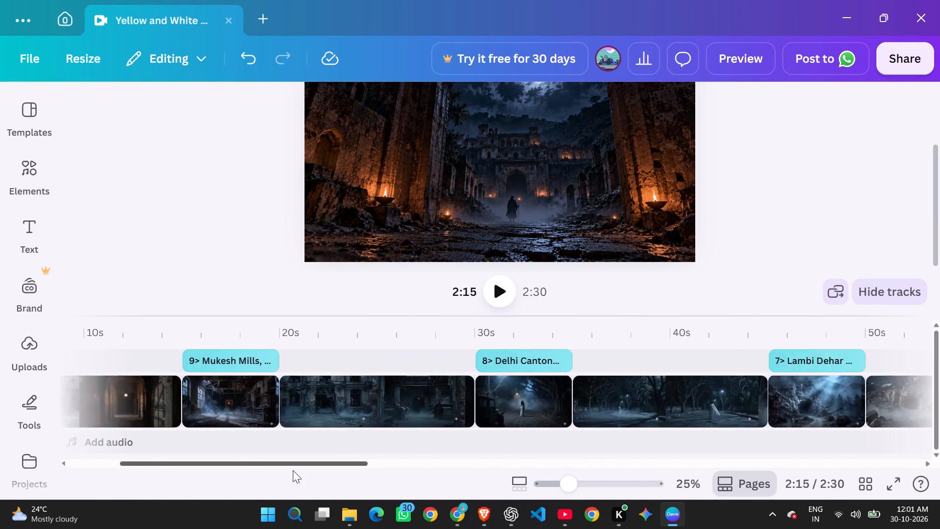
drag(293, 470, 238, 473)
scroll(502, 431, up, 2)
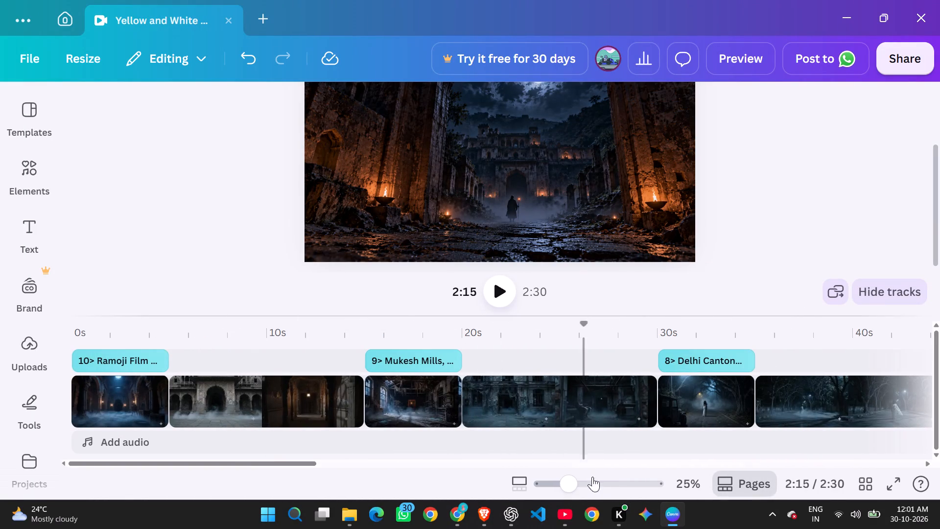
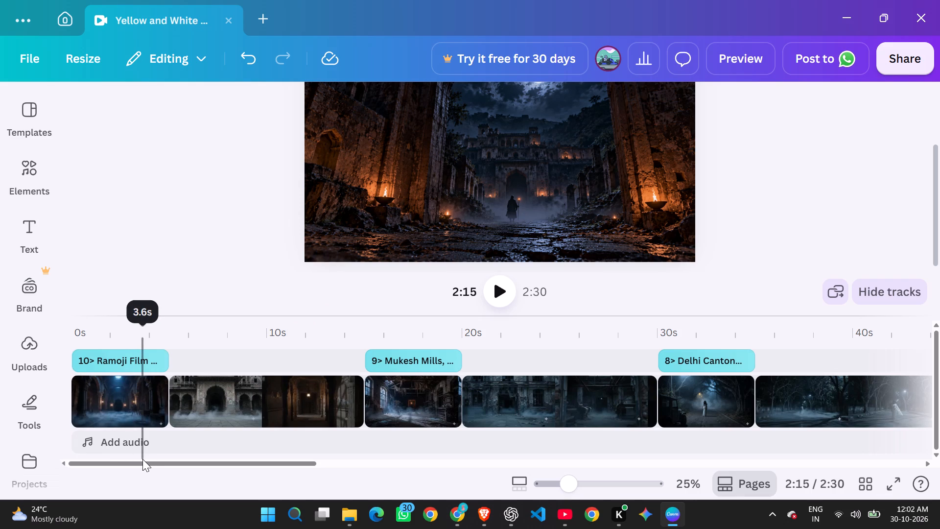
Review the timeline's title and clip sequence back and forth between the Ramoji Film opening and the closing Bhangarh Fort section.
drag(142, 459, 228, 464)
drag(195, 466, 688, 463)
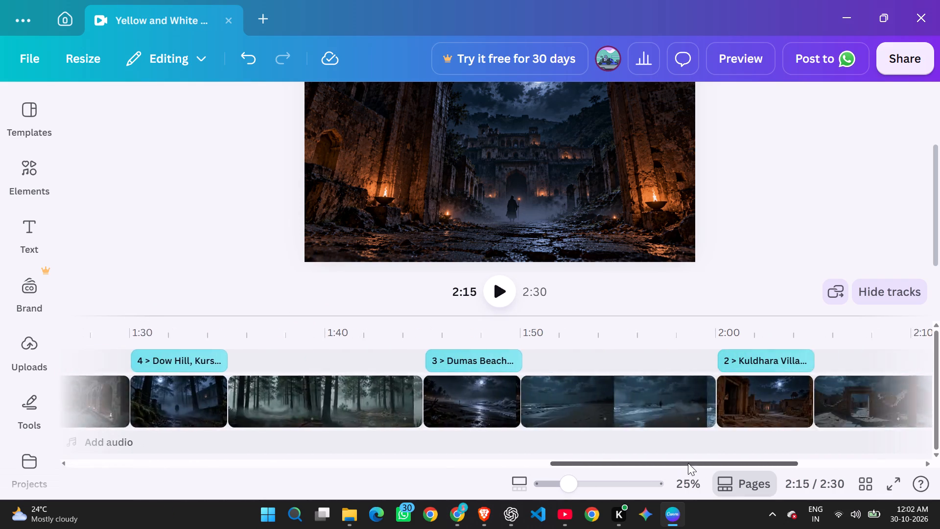
drag(688, 463, 26, 404)
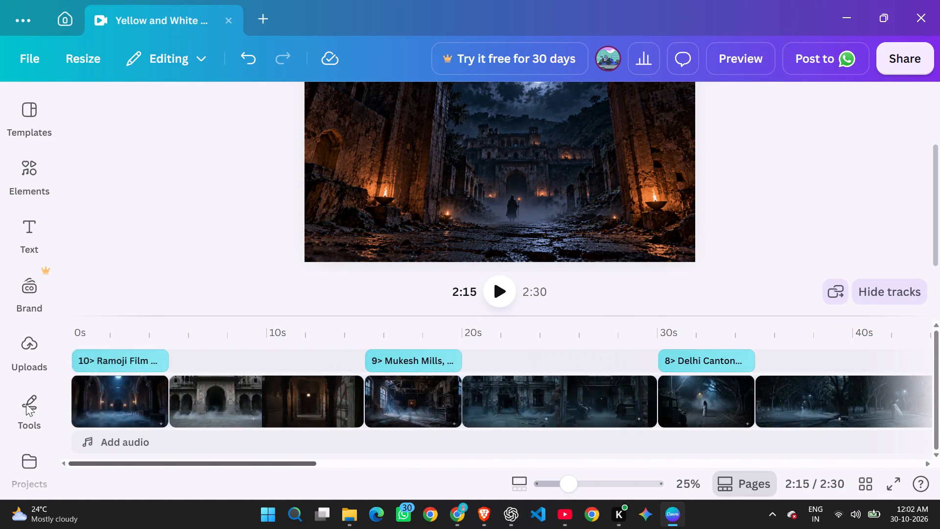
drag(26, 404, 151, 431)
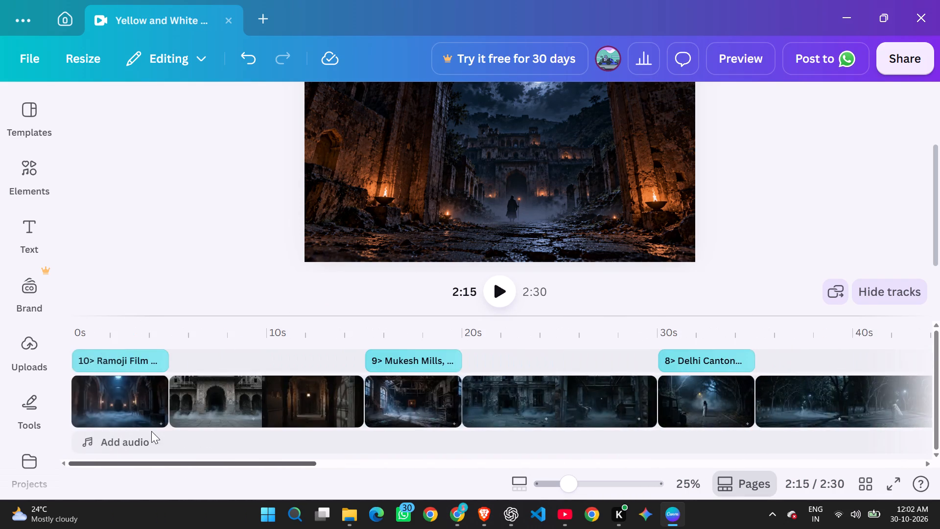
drag(151, 431, 658, 459)
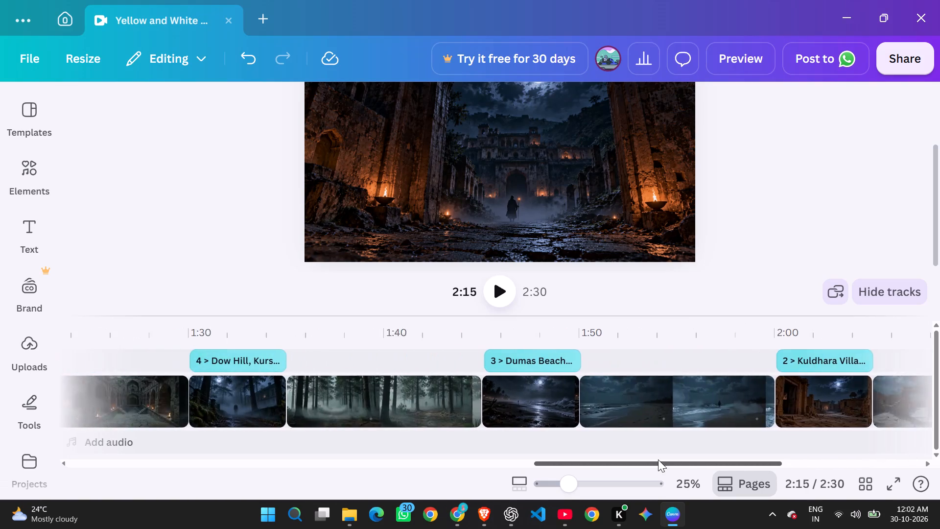
drag(658, 459, 233, 448)
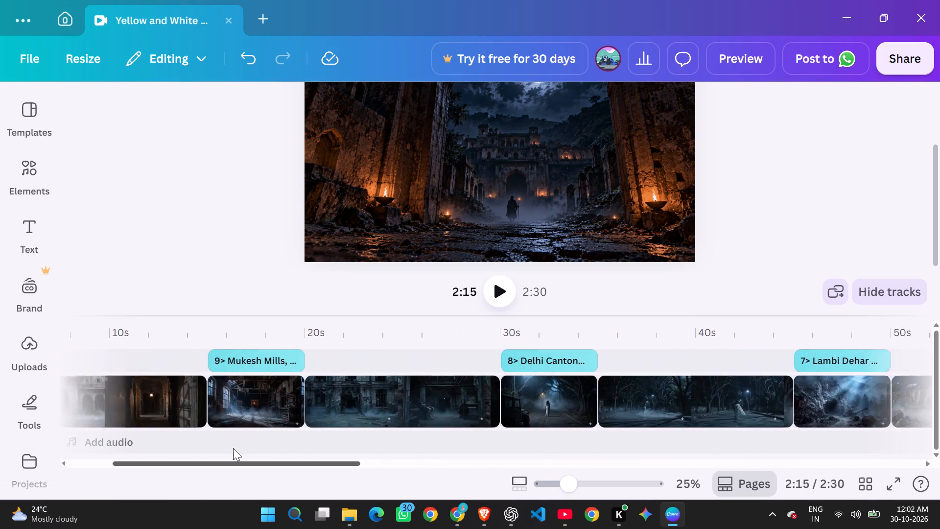
drag(233, 448, 197, 413)
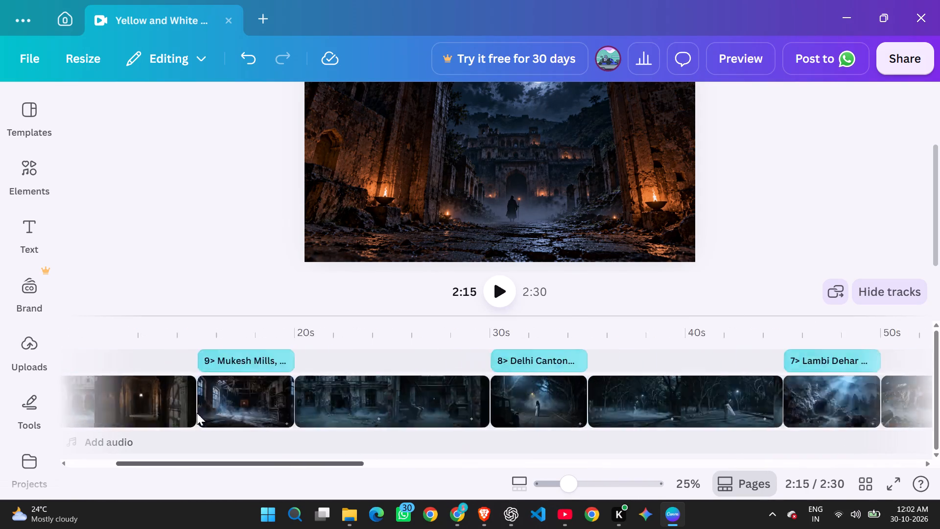
drag(197, 413, 121, 402)
scroll(394, 386, up, 4)
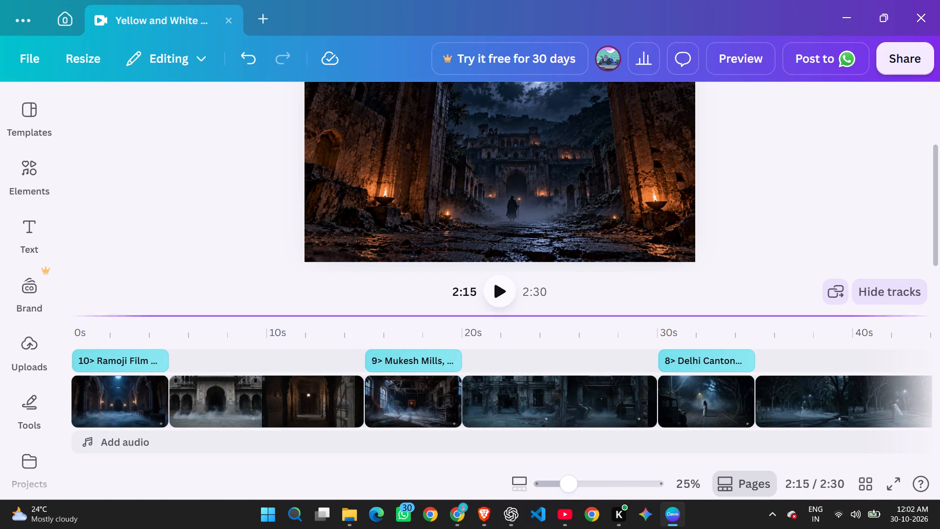
drag(251, 460, 939, 502)
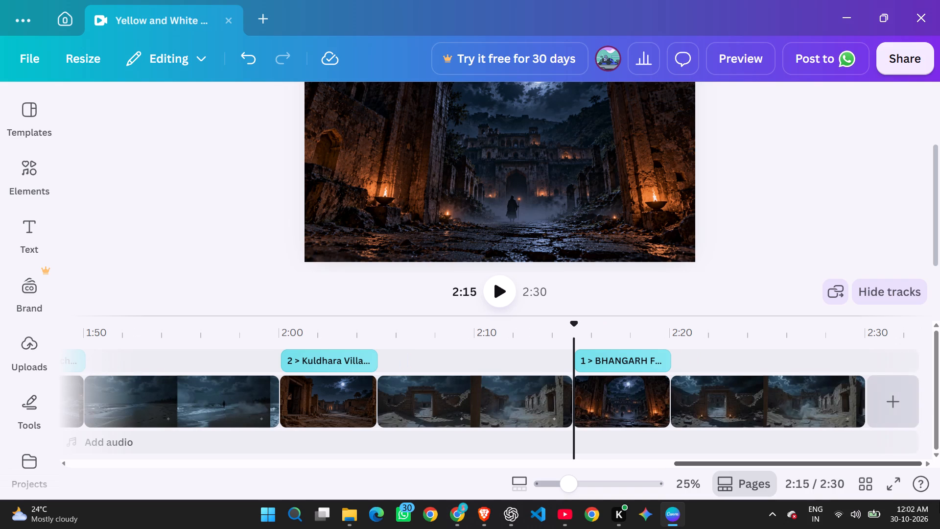
drag(939, 502, 936, 503)
Select the Bhangarh Fort title clip at about 2:18 and examine its heading at the top of the frame.
click(650, 395)
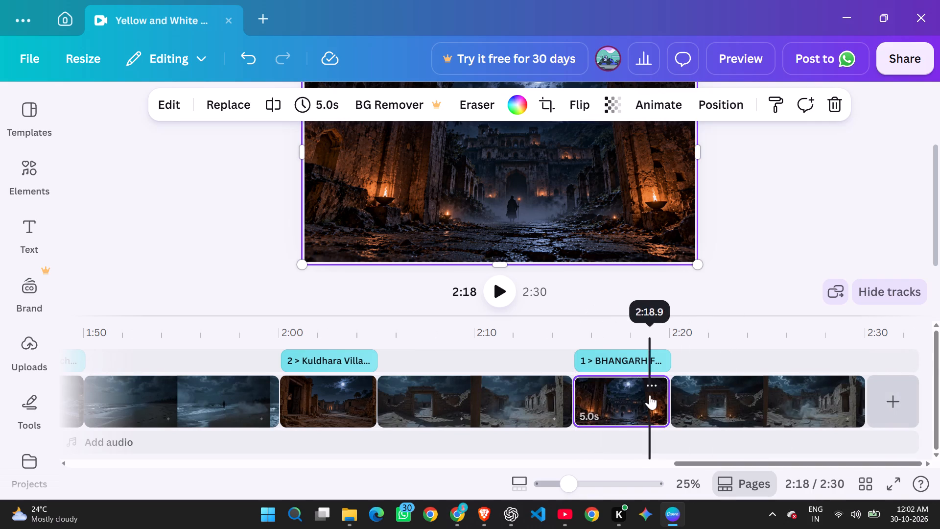
scroll(570, 350, up, 4)
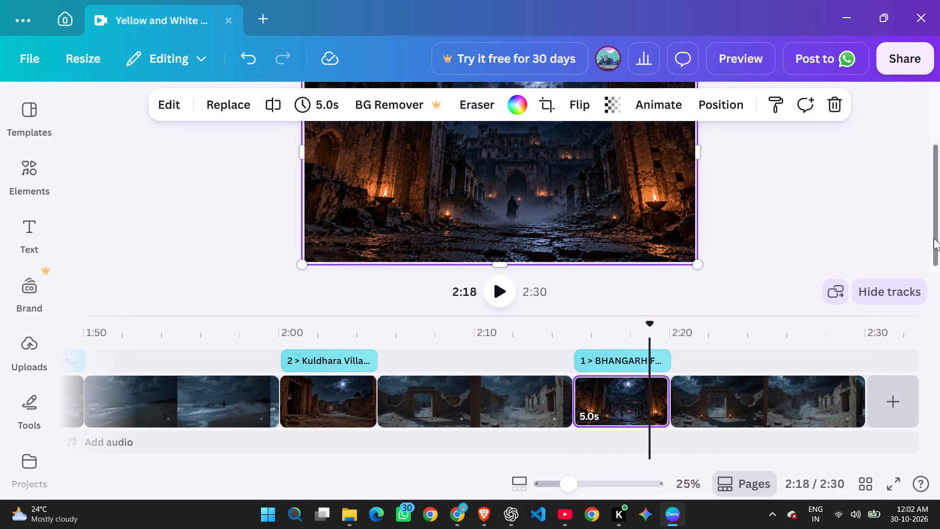
drag(934, 238, 933, 146)
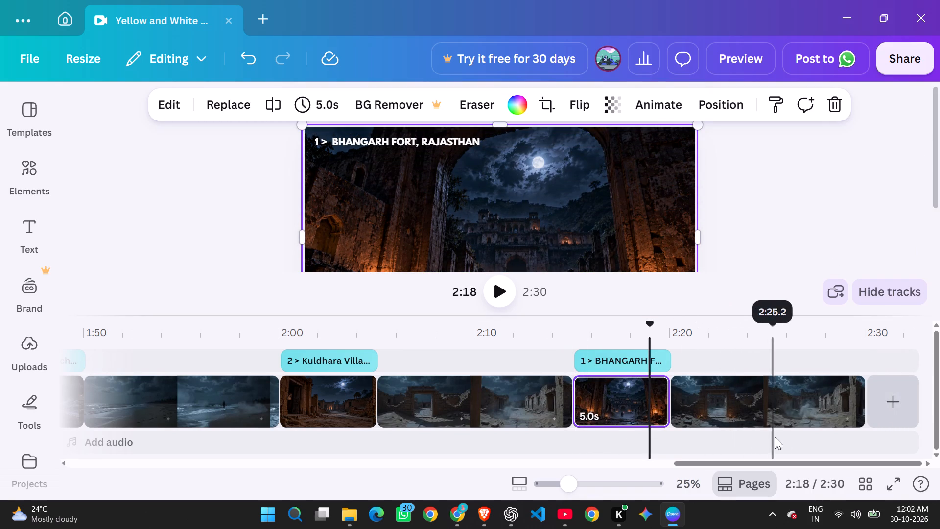
drag(771, 454, 692, 455)
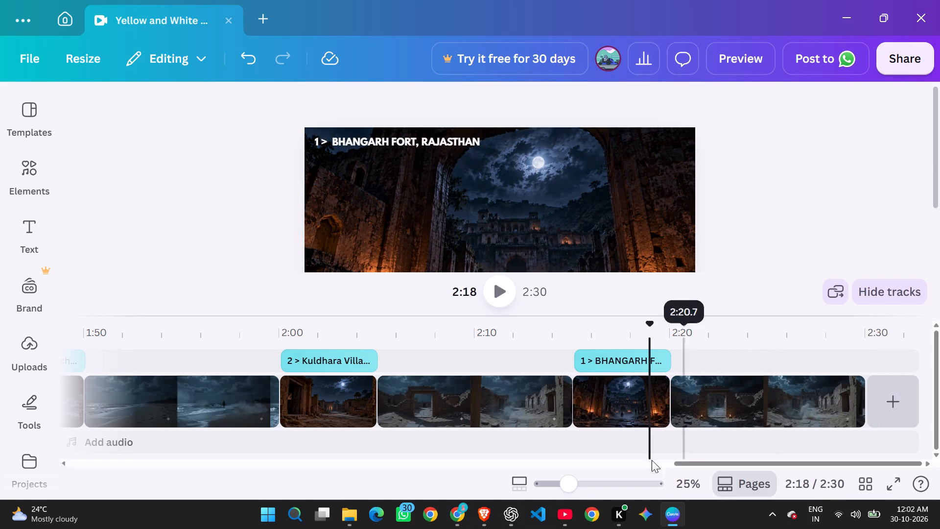
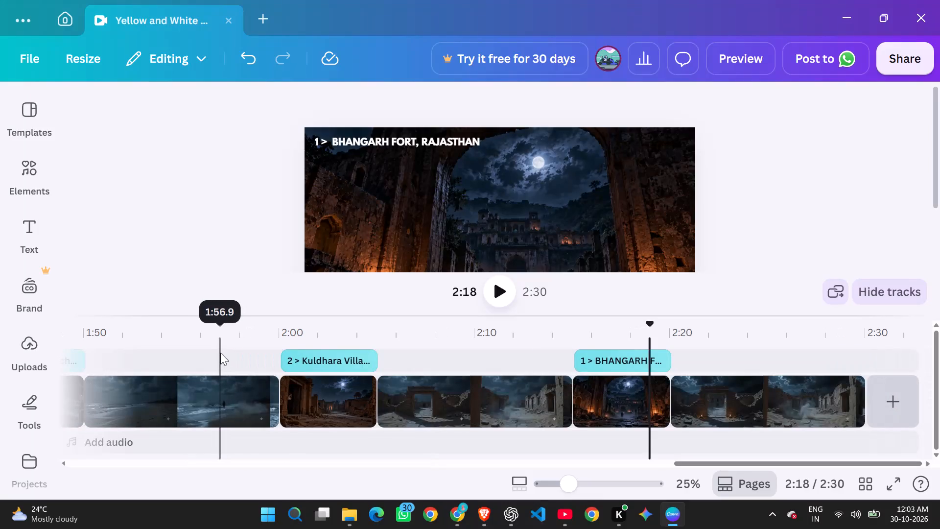
Review the title and clip sequence from Bhangarh Fort back to the Ramoji Film opening, with the canvas at 17% zoom.
click(220, 353)
click(692, 455)
drag(693, 458, 675, 460)
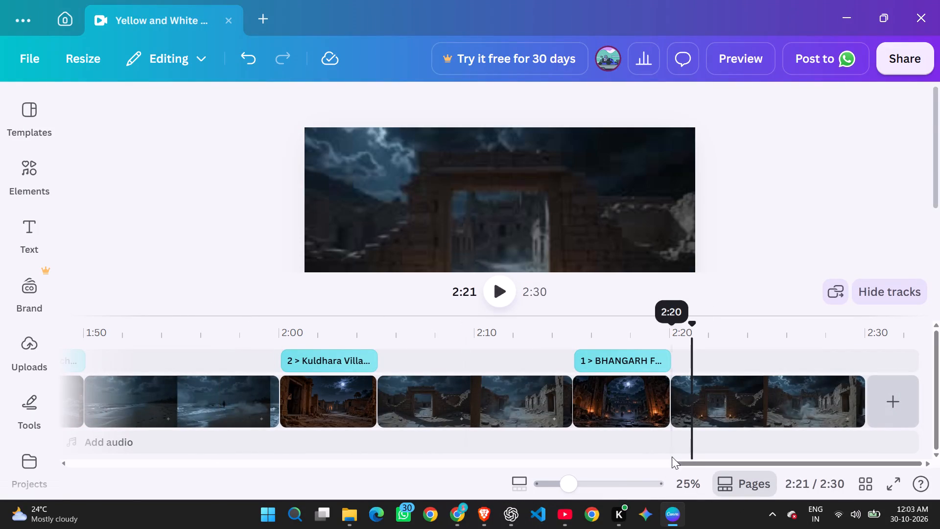
drag(702, 461, 319, 412)
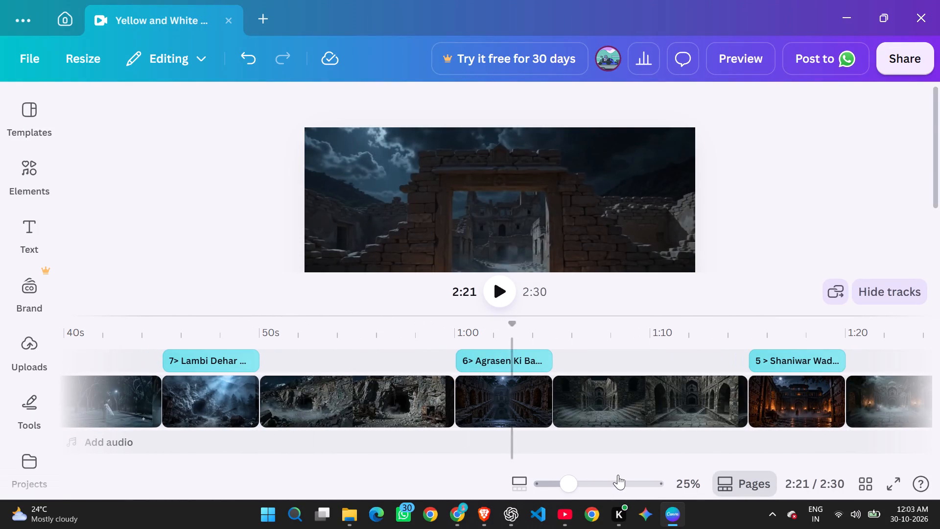
click(569, 479)
drag(568, 480, 619, 483)
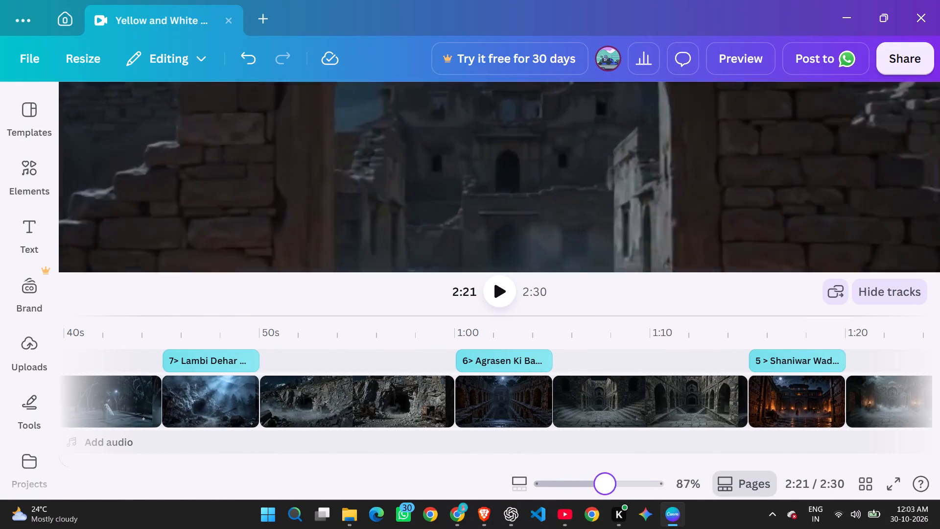
drag(619, 483, 588, 483)
click(618, 426)
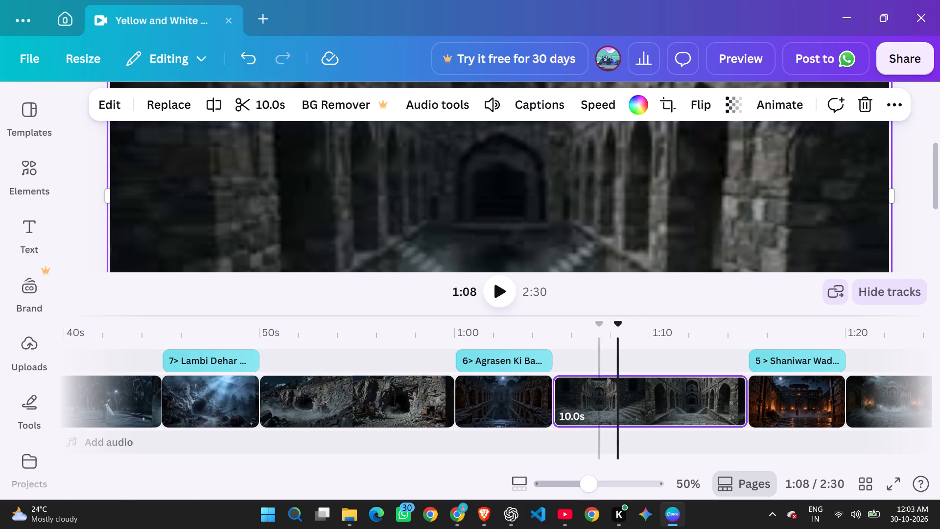
drag(598, 489, 548, 491)
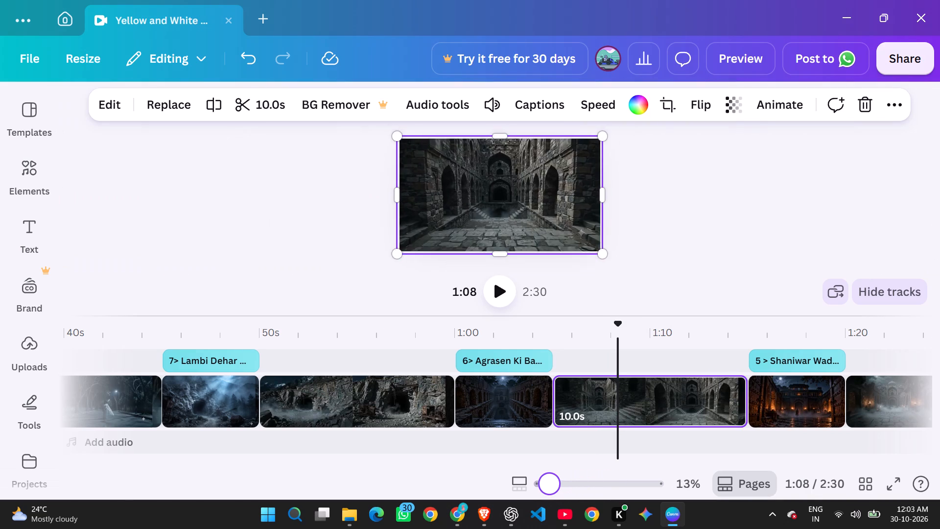
drag(548, 491, 556, 487)
click(679, 255)
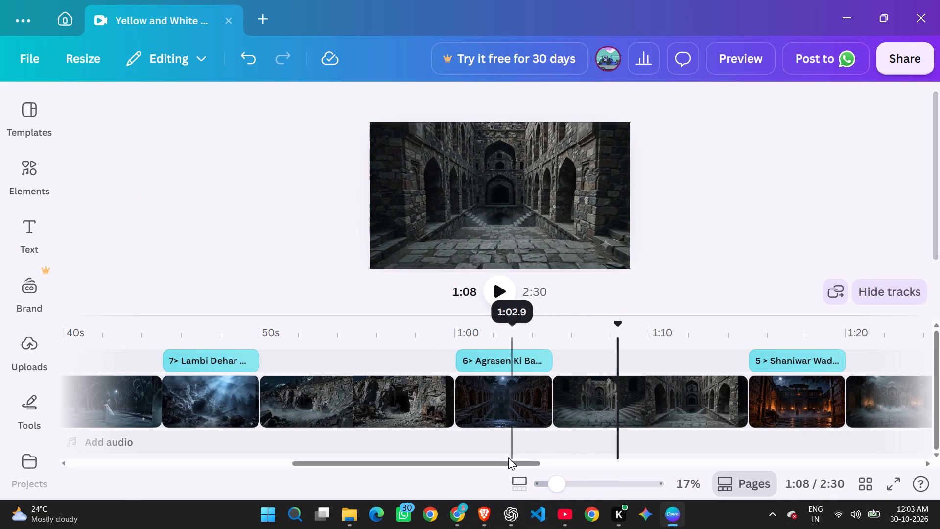
click(508, 458)
drag(508, 461, 200, 424)
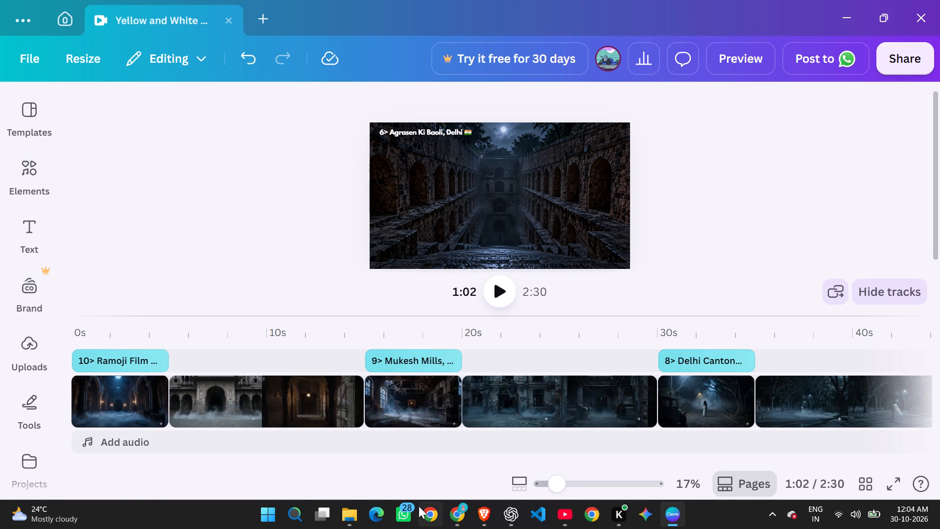
scroll(475, 460, down, 1)
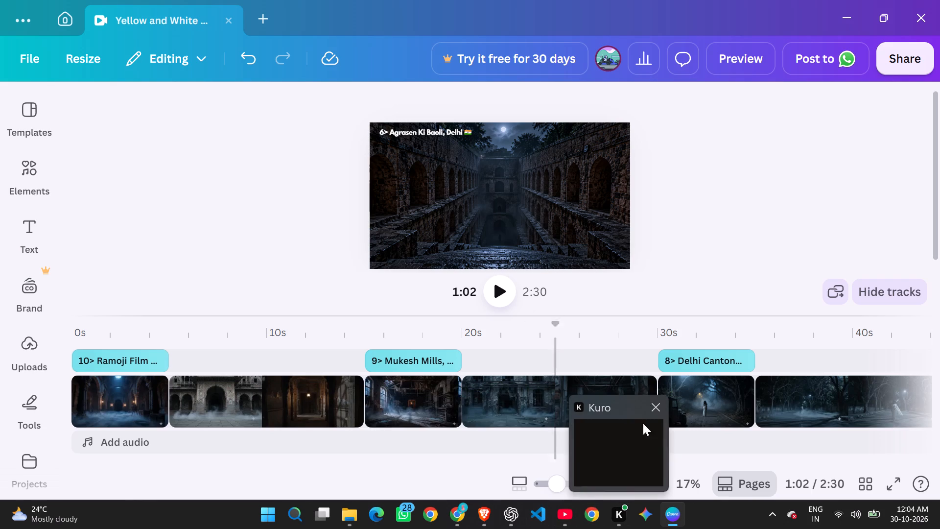
scroll(734, 264, up, 1)
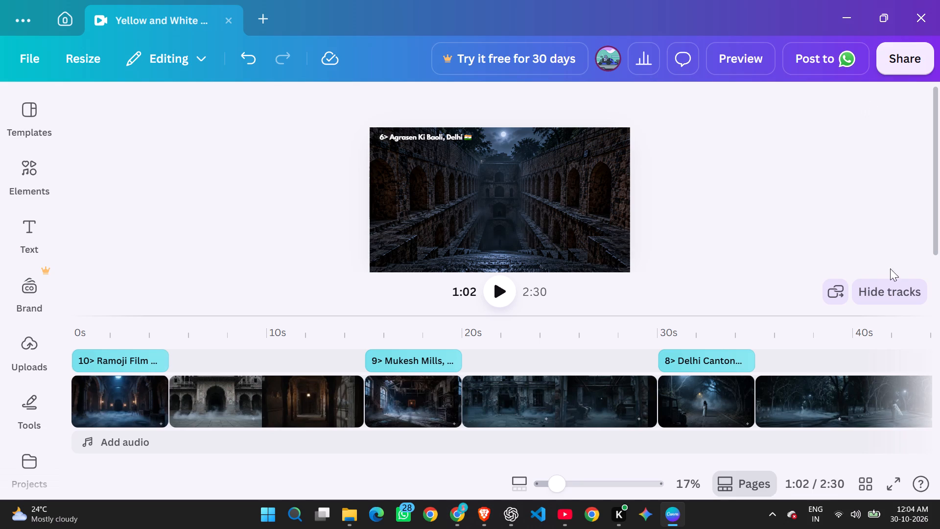
Check the design's save status.
click(329, 48)
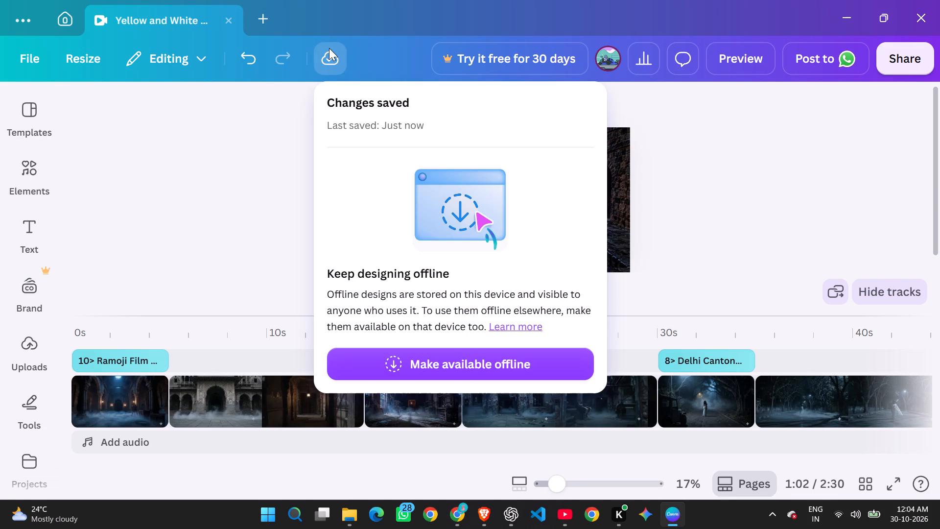
click(755, 263)
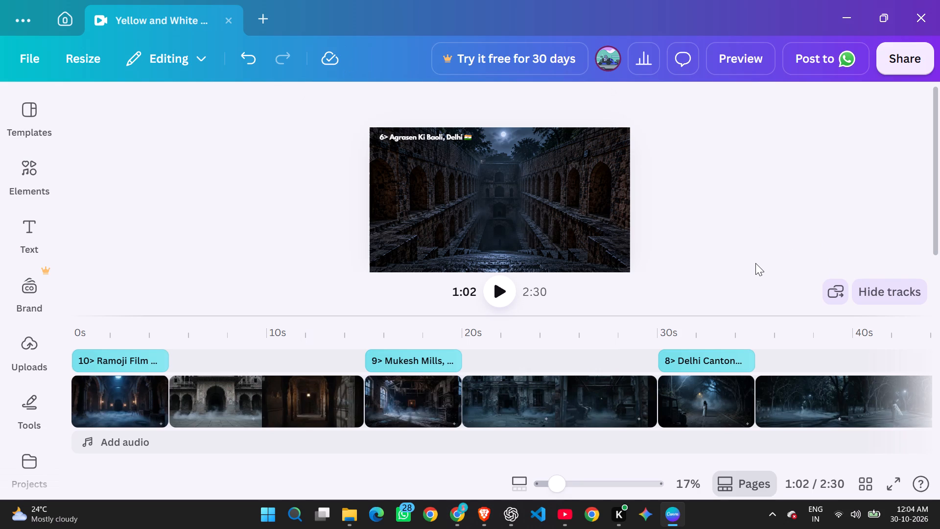
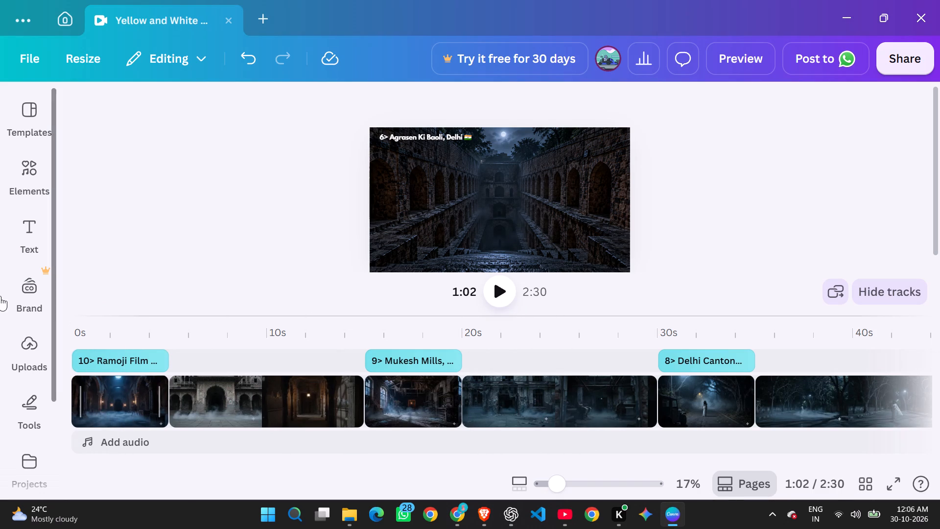
scroll(65, 428, down, 5)
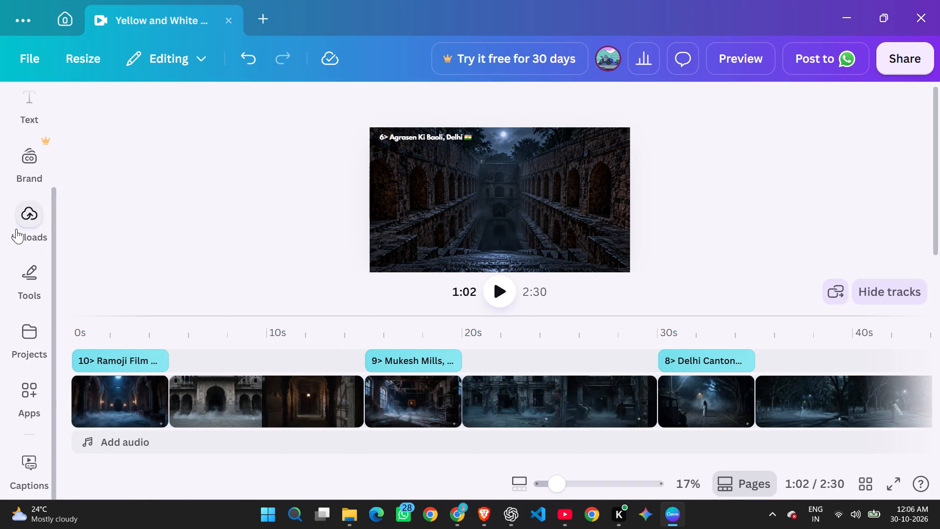
click(16, 229)
click(238, 169)
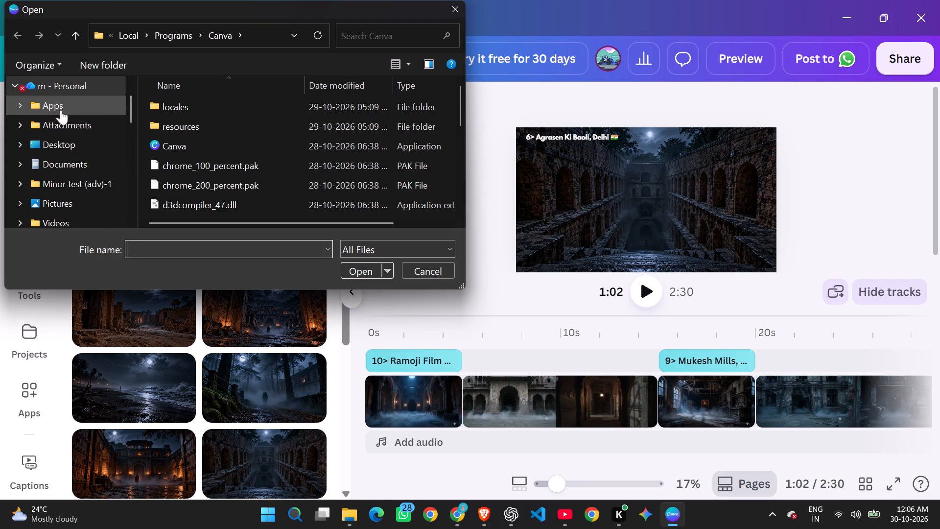
scroll(61, 108, up, 3)
click(67, 93)
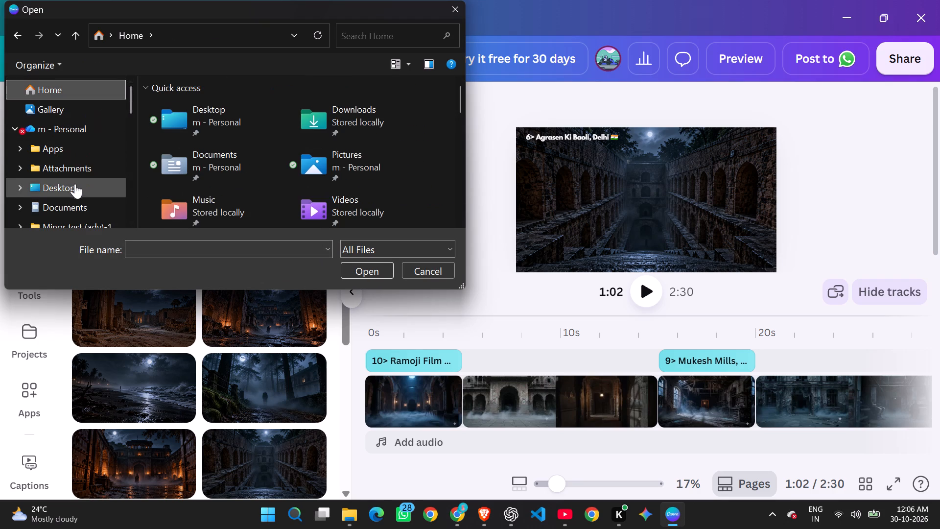
scroll(75, 184, down, 2)
click(72, 163)
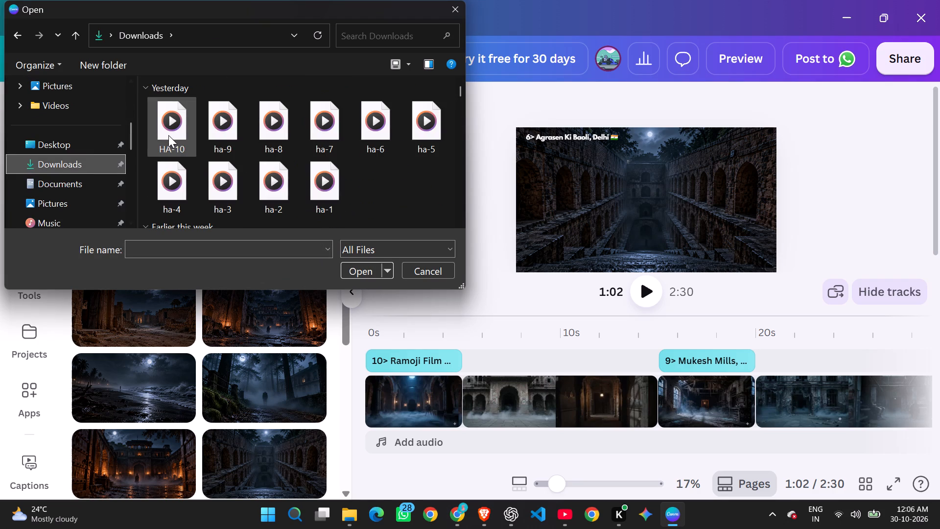
drag(371, 204, 207, 104)
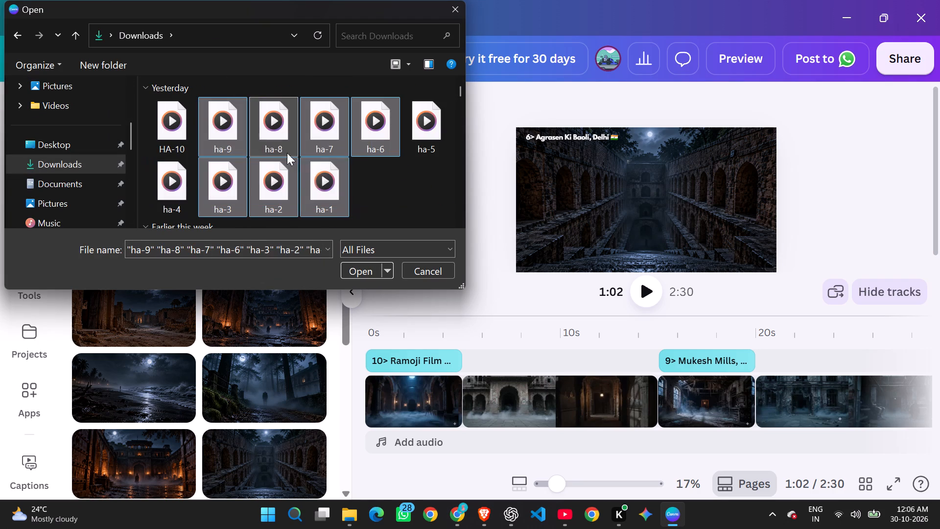
drag(439, 185, 180, 106)
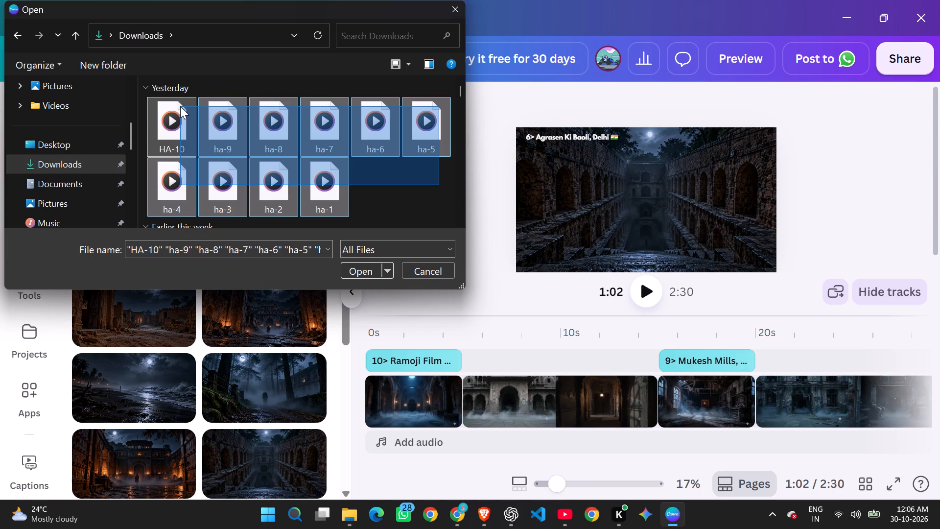
key(Return)
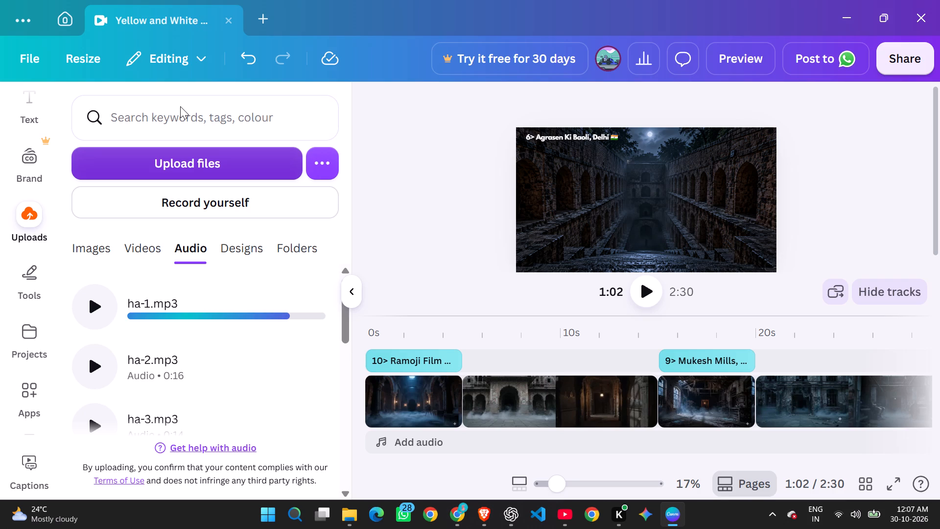
Place ha-1.mp3 at the start of the timeline and extend the Ramoji Film City image to 18.4 s to match it.
drag(232, 311, 425, 444)
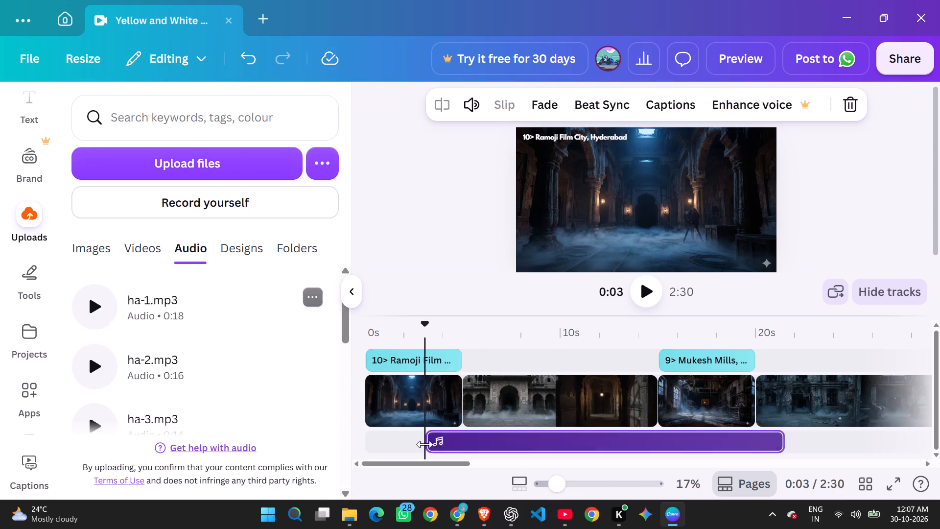
drag(562, 444, 516, 444)
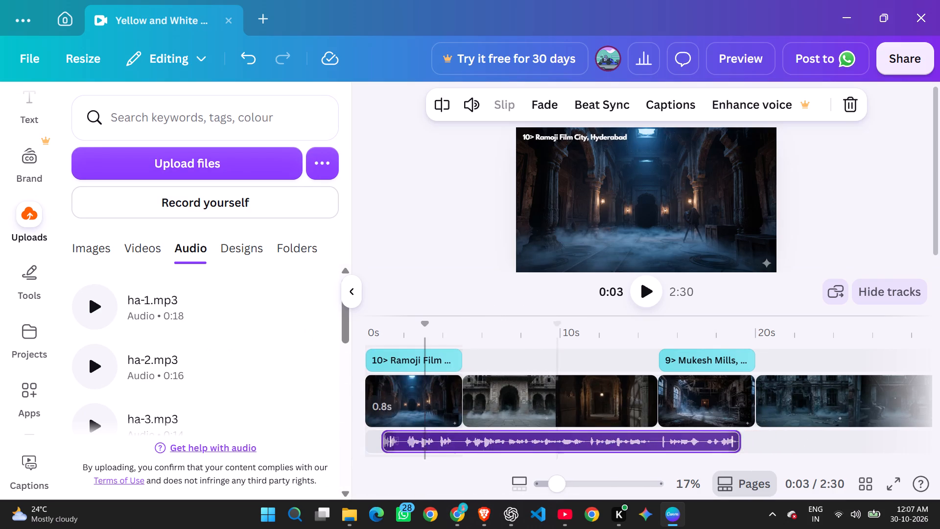
drag(516, 444, 505, 444)
drag(453, 404, 669, 399)
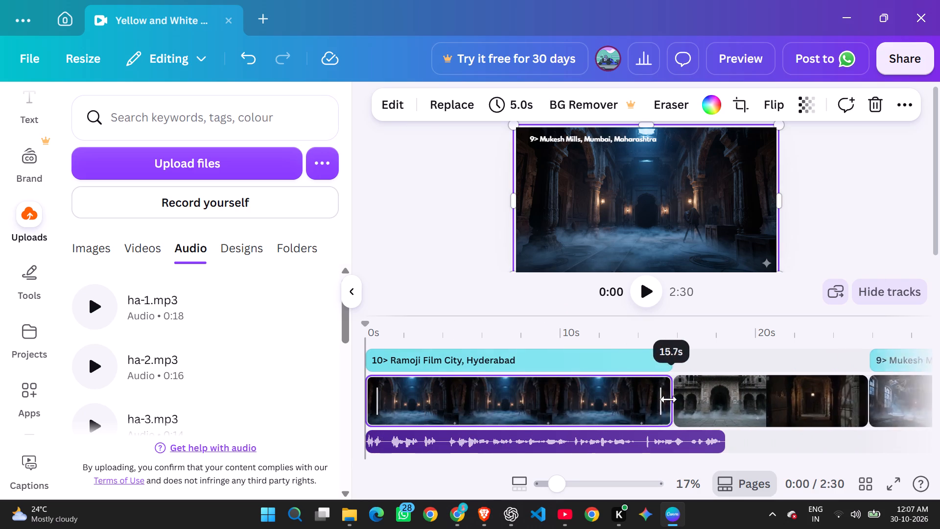
drag(669, 399, 716, 398)
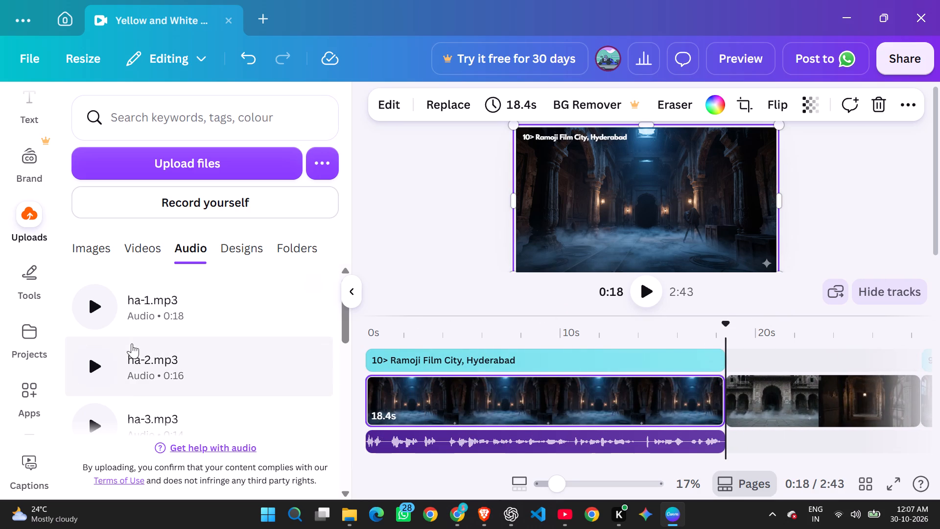
Add ha-2.mp3 starting at 28.4 s under the Mukesh Mills image and extend that image to 15.7 s to match the narration.
click(182, 375)
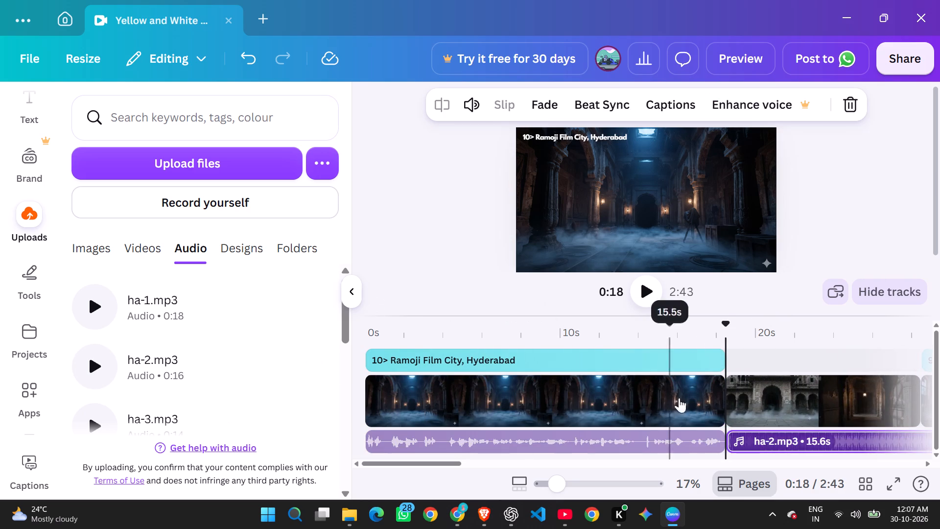
drag(441, 463, 497, 460)
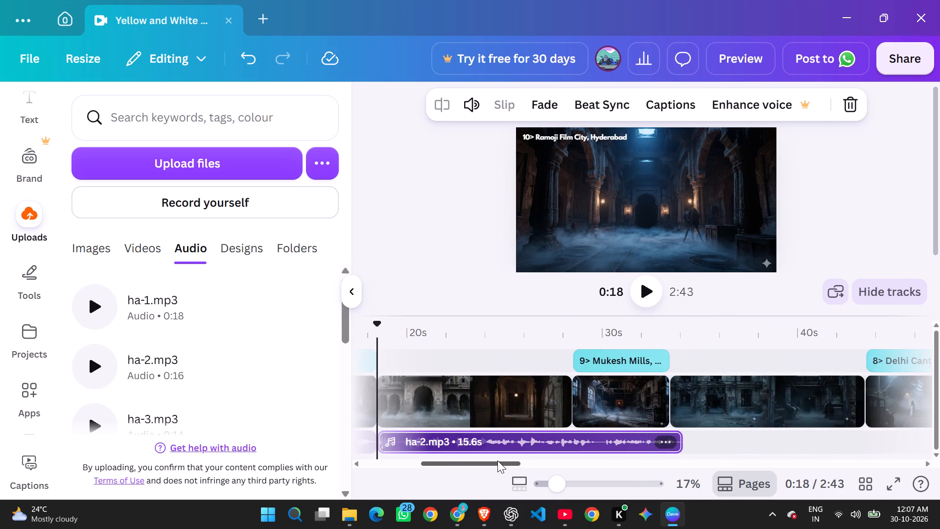
drag(497, 460, 497, 460)
drag(532, 444, 720, 438)
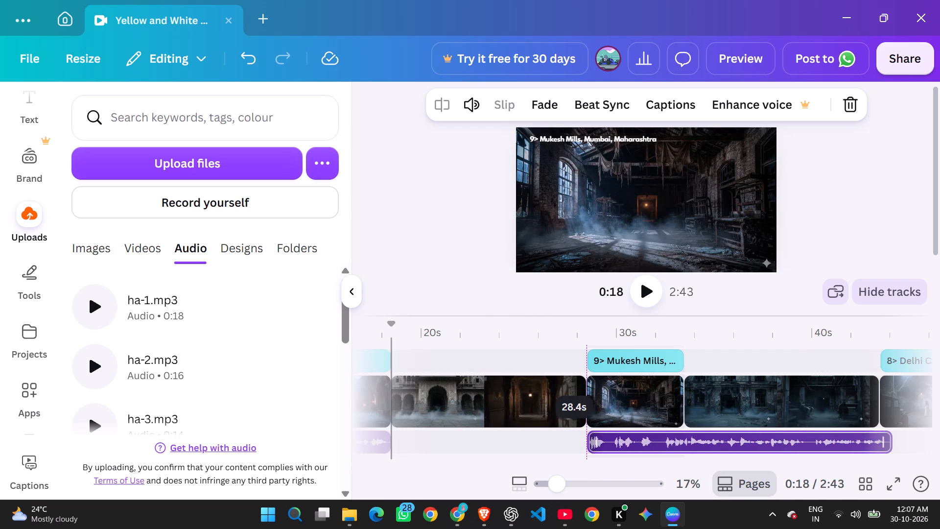
drag(720, 438, 724, 436)
drag(672, 409, 849, 408)
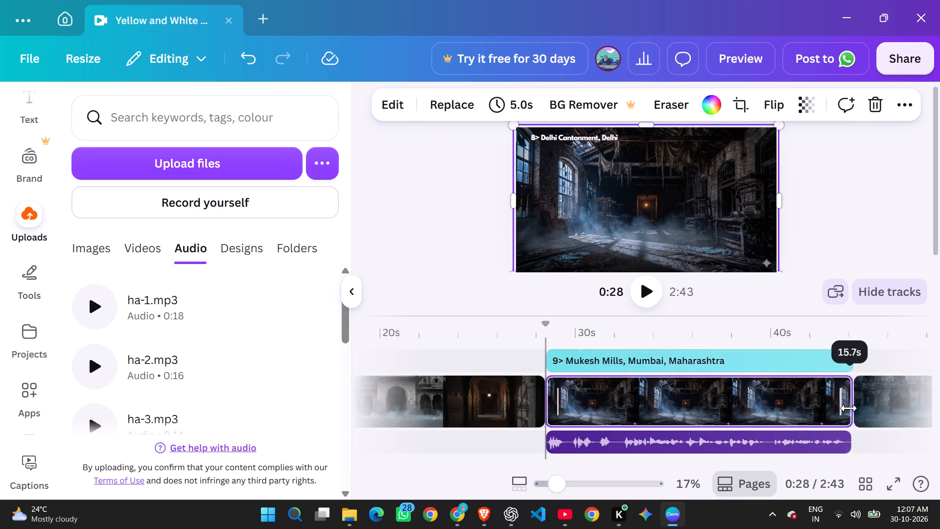
drag(849, 408, 722, 416)
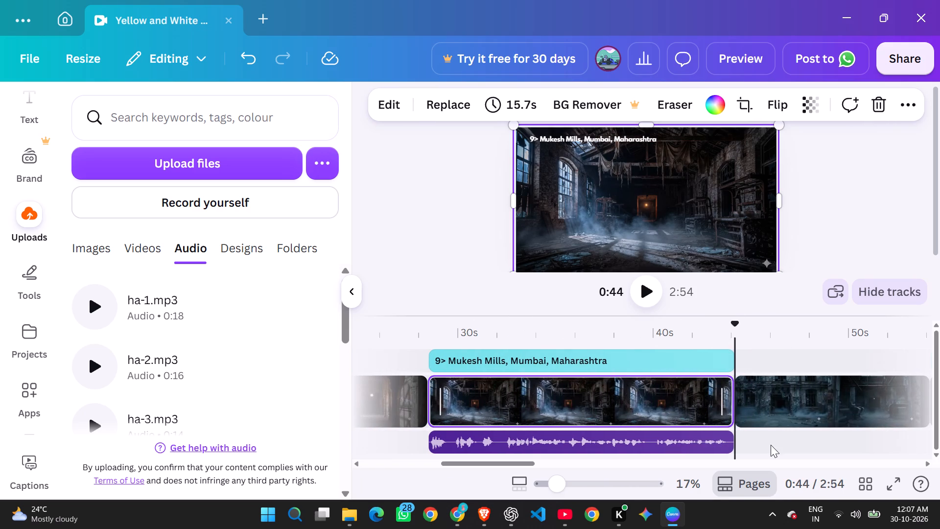
Switch to YouTube Music in Brave, play "Falak Tak" from the queue, raise the volume slightly and return to Canva.
key(alt+Tab)
alt+click(375, 353)
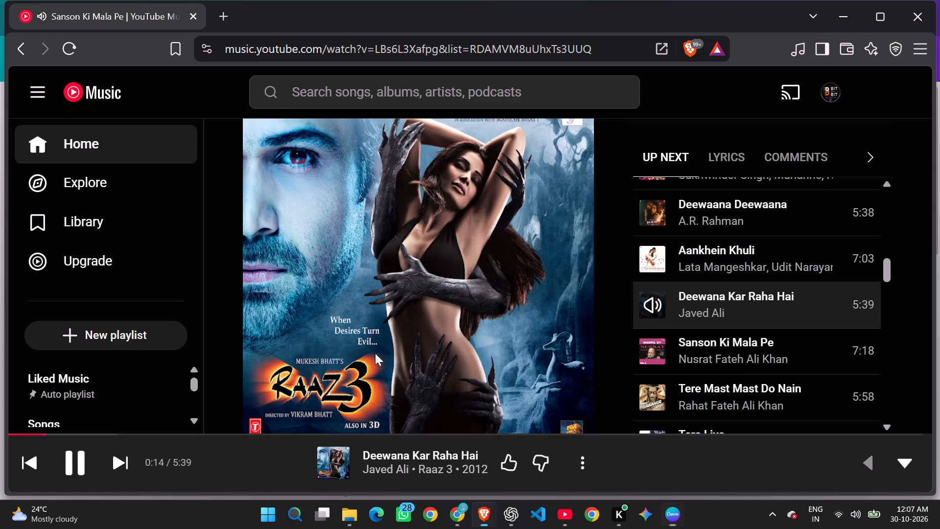
scroll(708, 319, down, 1)
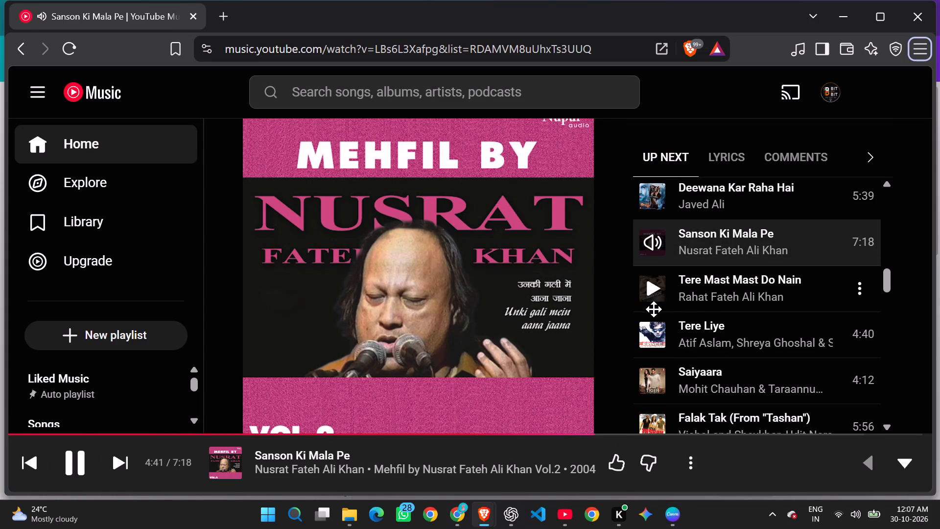
click(654, 331)
scroll(650, 333, down, 1)
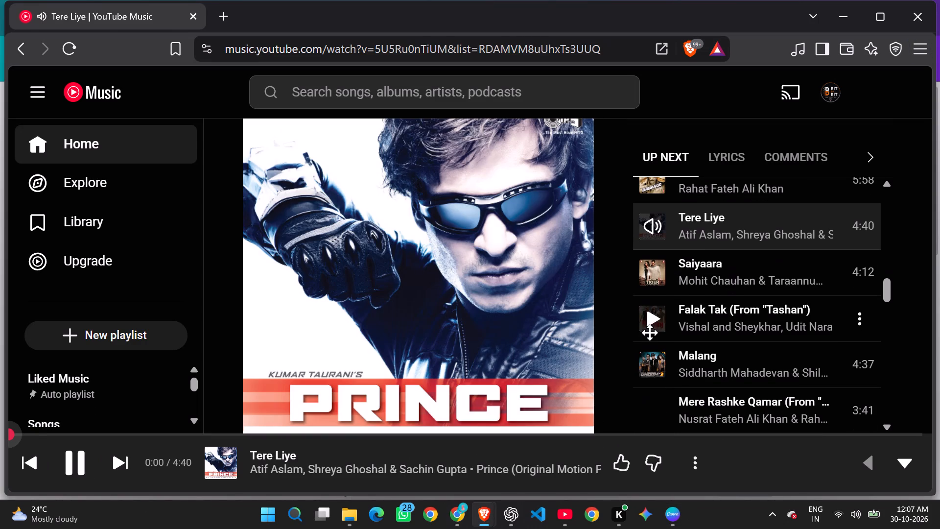
click(656, 322)
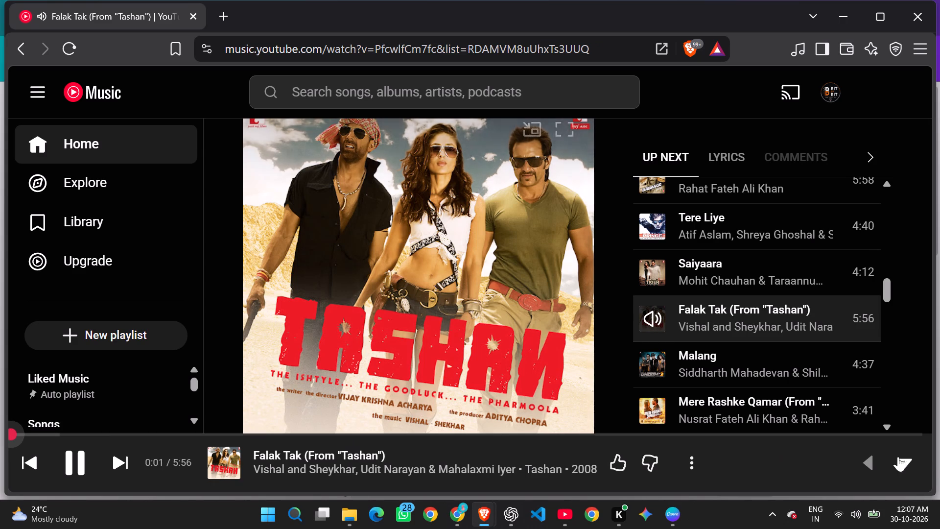
click(724, 461)
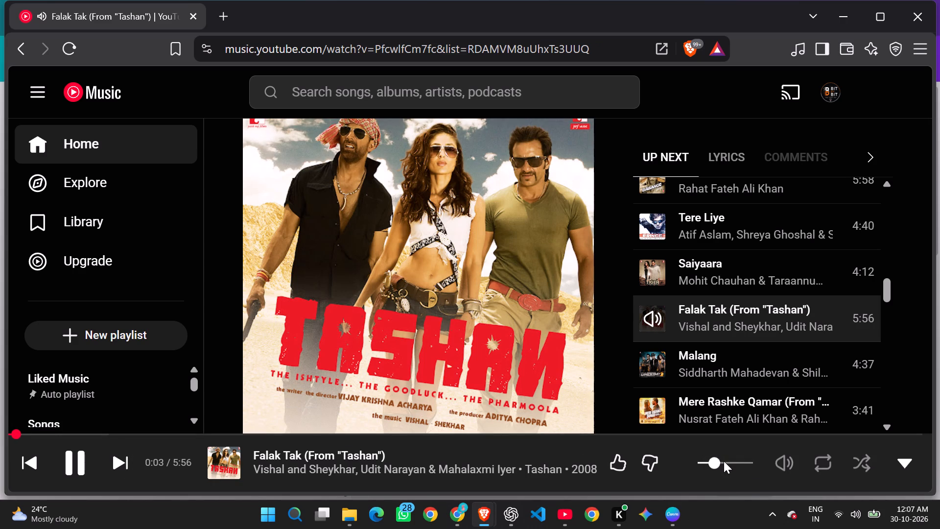
drag(715, 464, 724, 465)
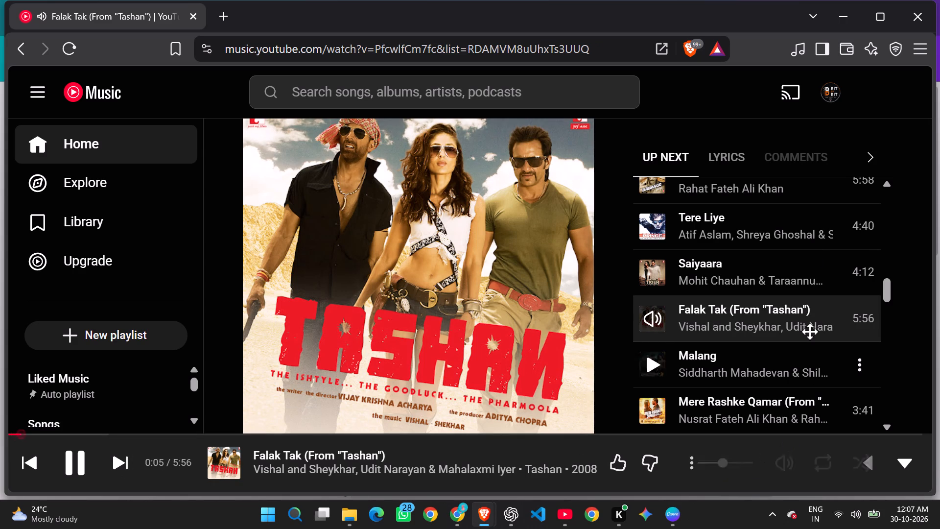
click(854, 13)
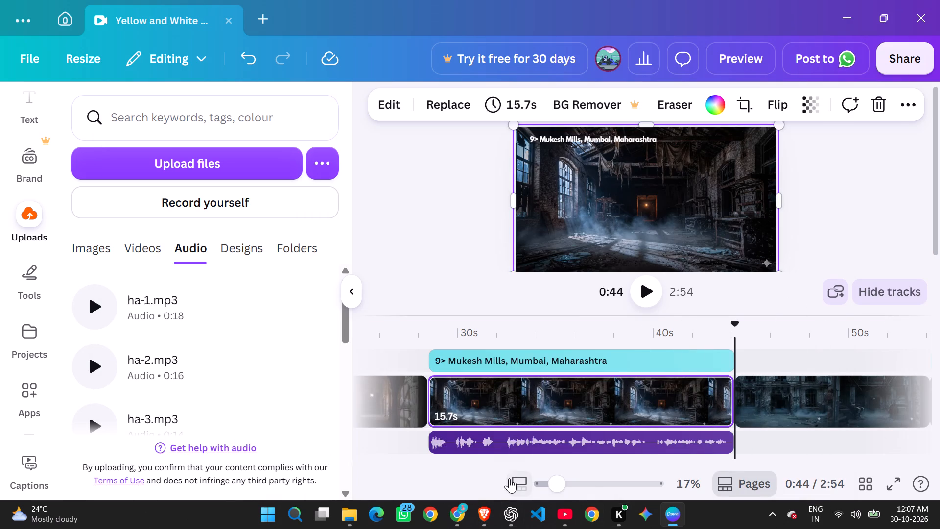
Add ha-3.mp3 at the start of the Delhi Cantonment image, about 0:54, and extend that image to 14.2 s to match.
drag(505, 464, 574, 463)
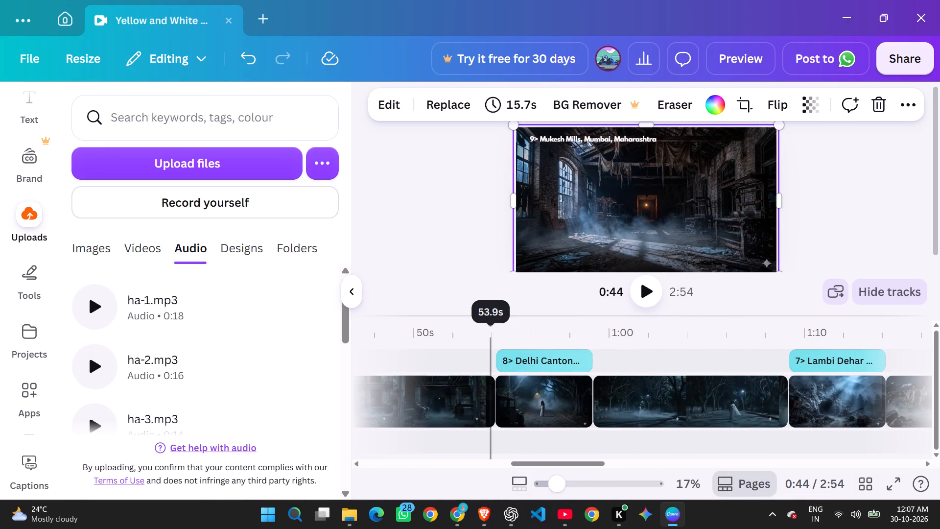
click(495, 340)
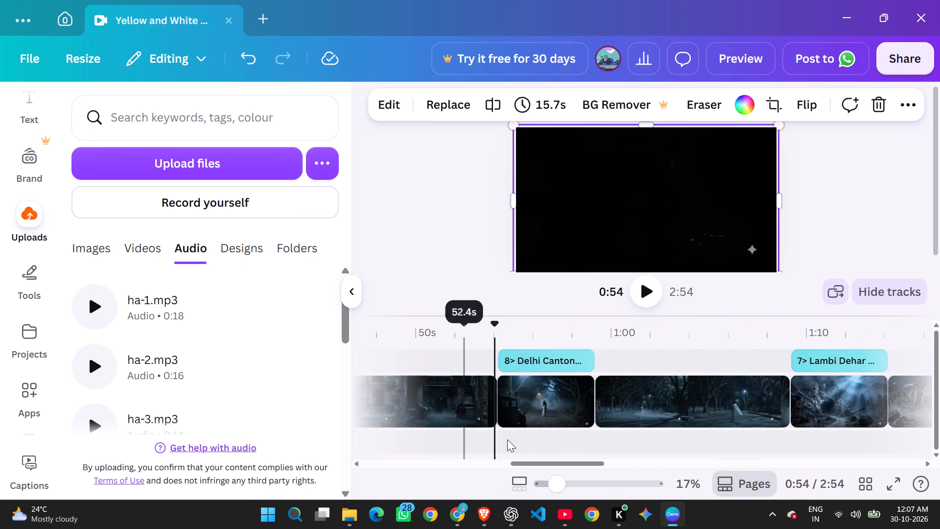
drag(493, 339, 499, 339)
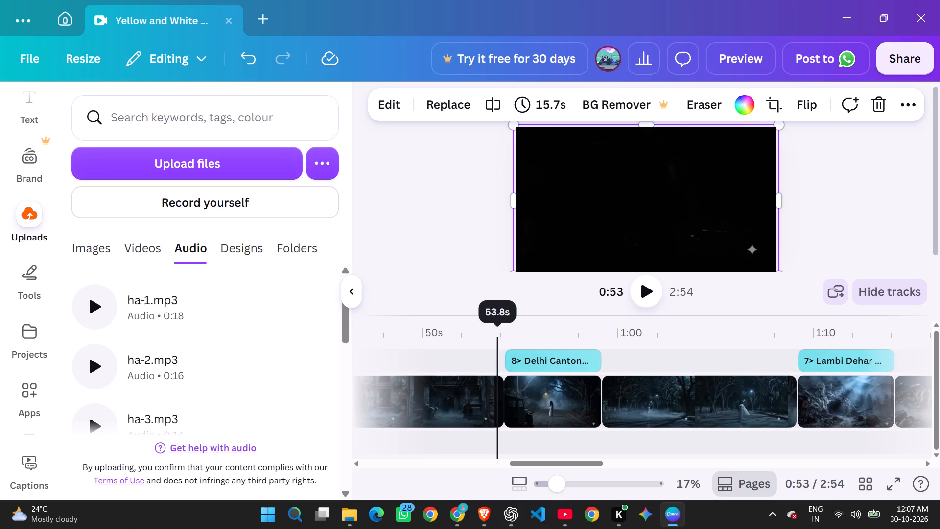
drag(499, 339, 505, 337)
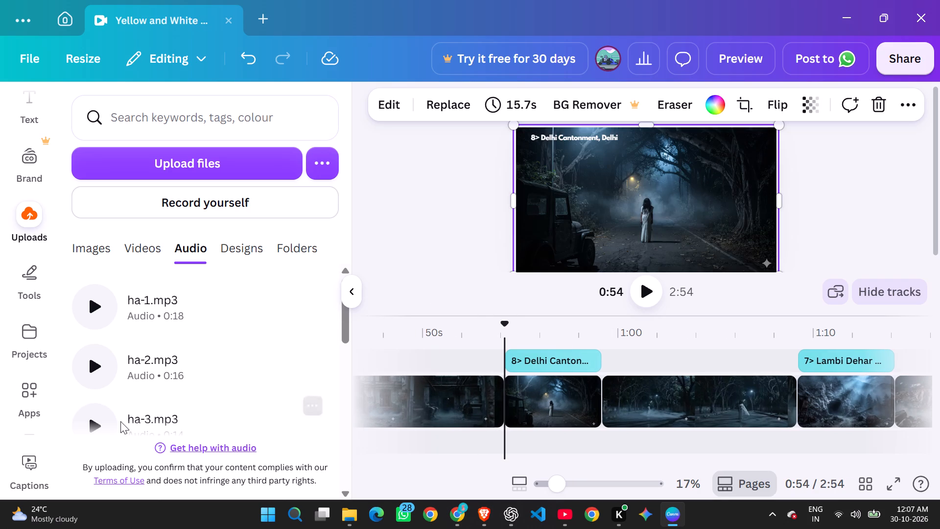
click(193, 410)
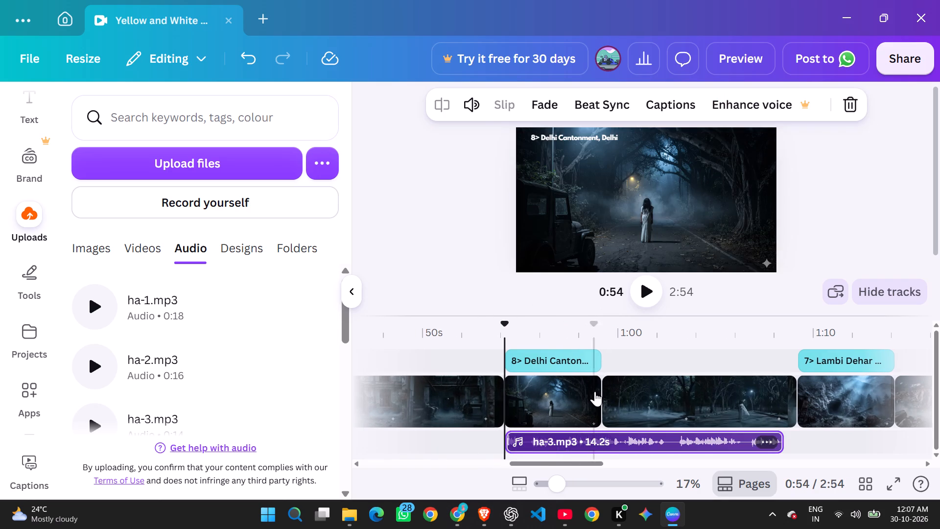
drag(594, 407, 768, 395)
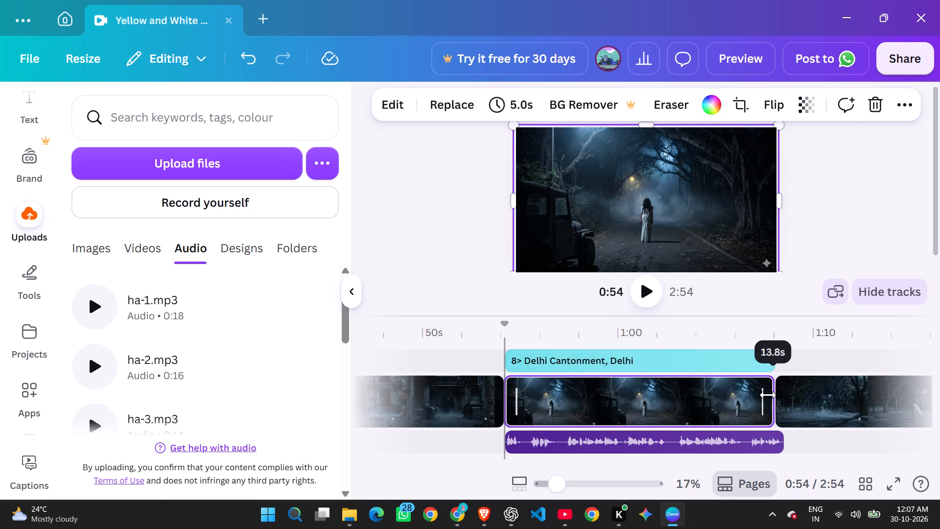
drag(768, 395, 776, 393)
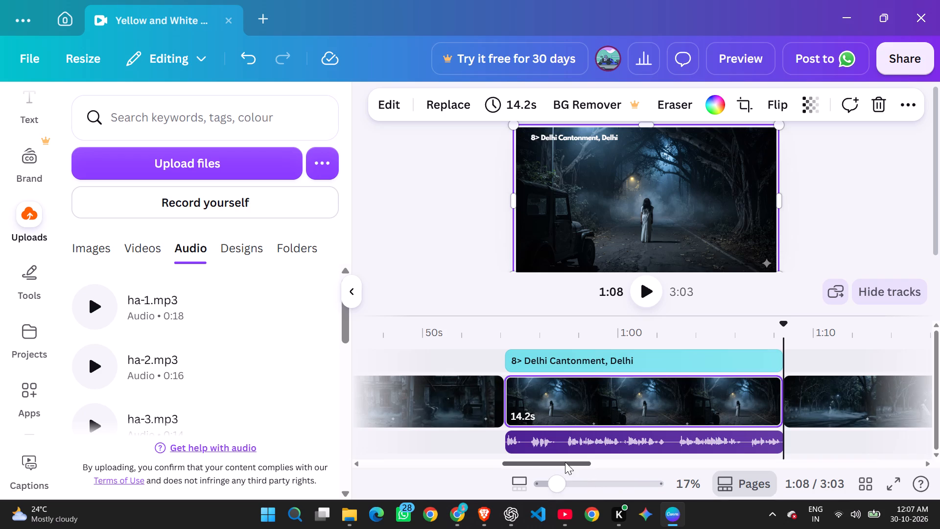
Add ha-4.mp3 at the start of the Lambi Dehar Mines image, about 1:18.5, and extend that image to 16.6 s to match.
drag(565, 462, 629, 453)
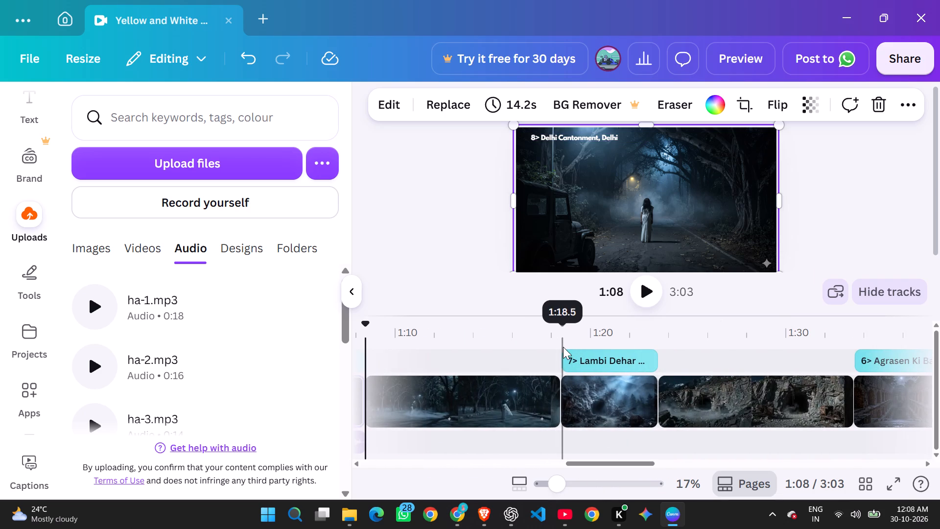
click(563, 347)
scroll(169, 422, down, 1)
scroll(185, 335, down, 1)
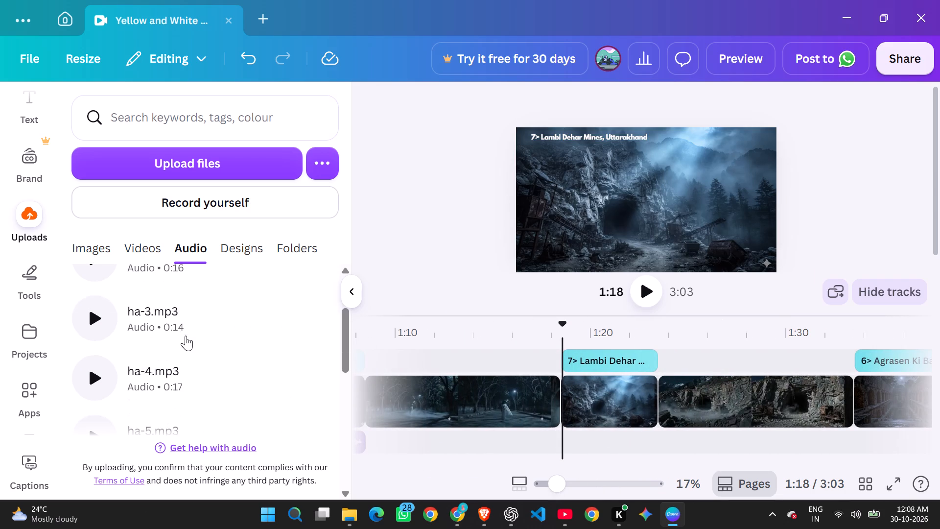
click(214, 359)
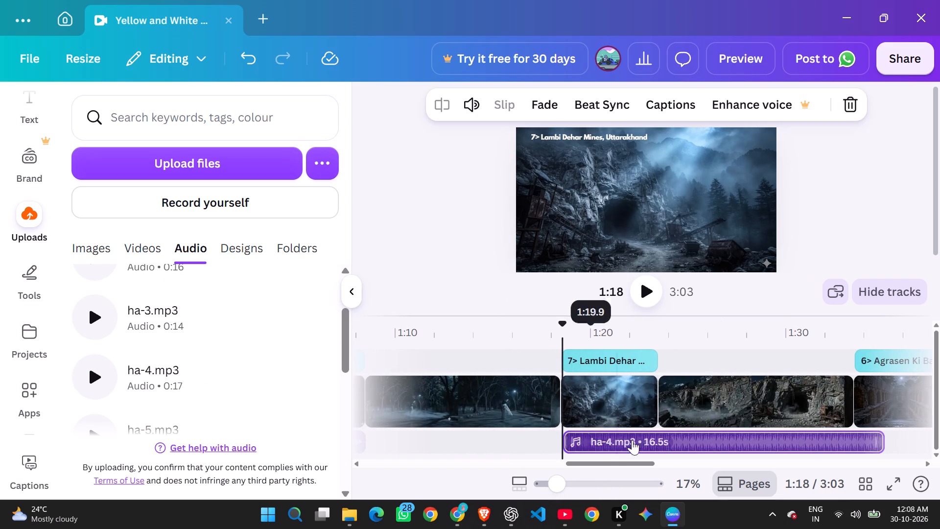
drag(650, 400, 729, 396)
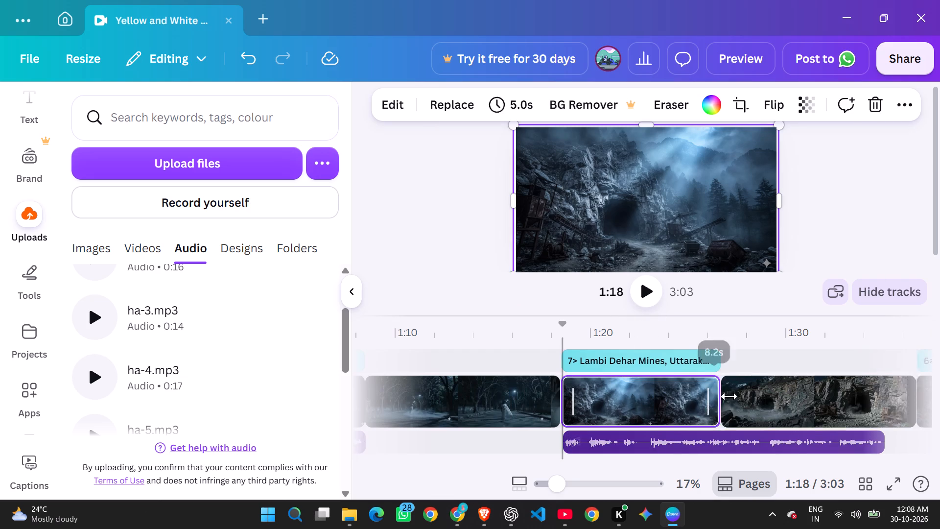
drag(729, 396, 780, 398)
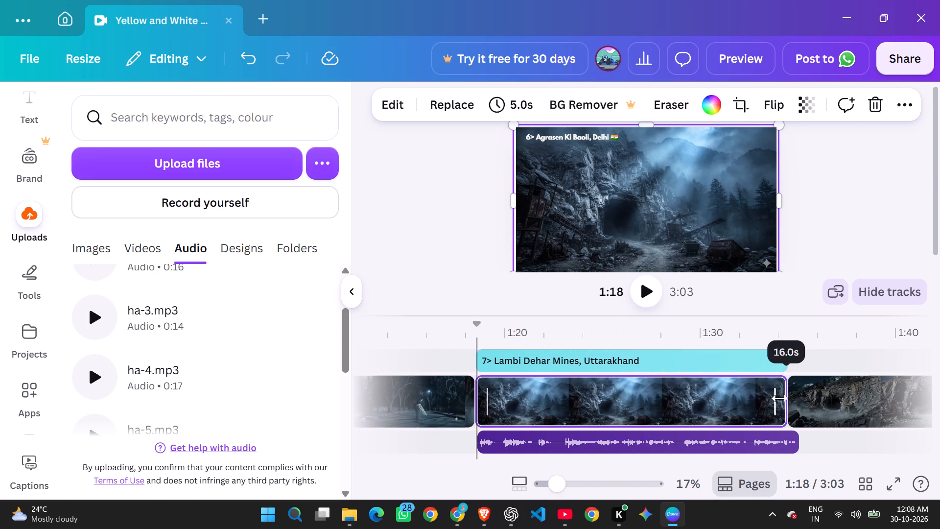
drag(780, 398, 790, 394)
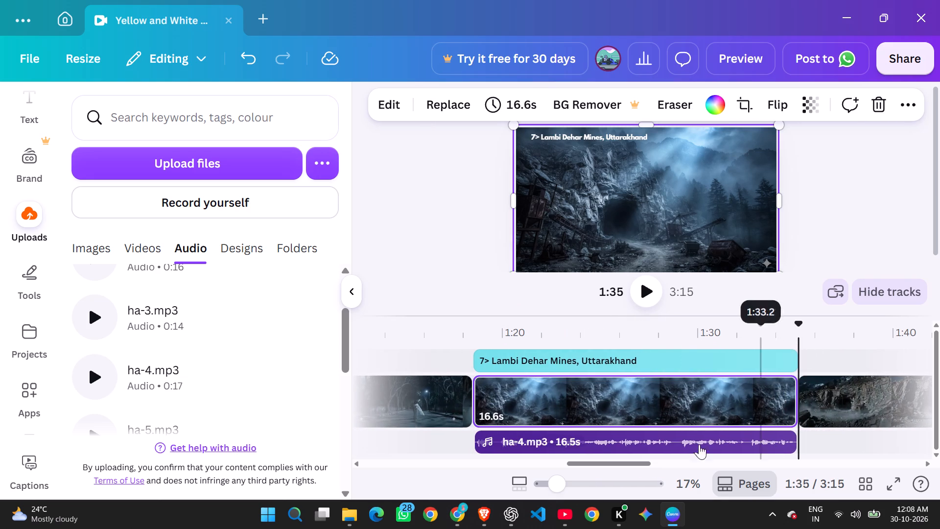
Add ha-5.mp3 at the start of the Agrasen Ki Baoli image, about 1:45, and extend that image to 16.7 s to match.
drag(598, 463, 666, 457)
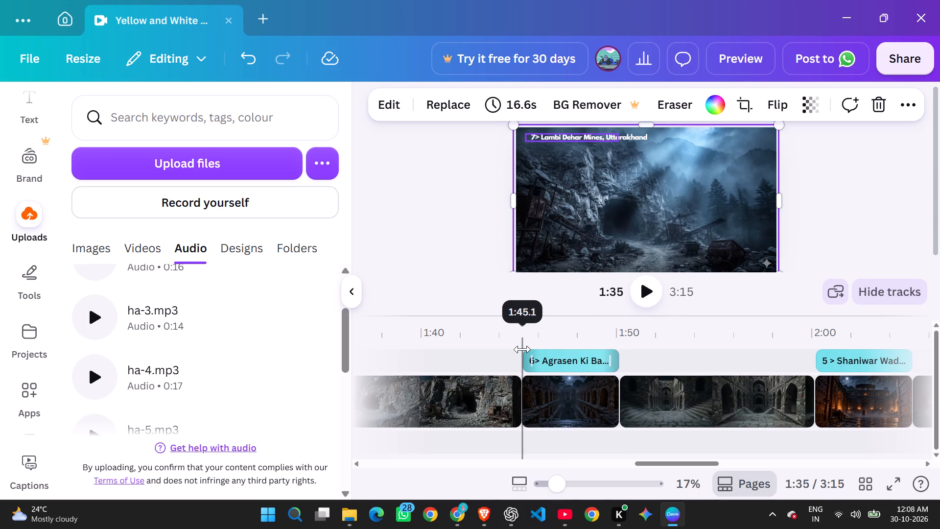
click(522, 349)
scroll(193, 360, down, 1)
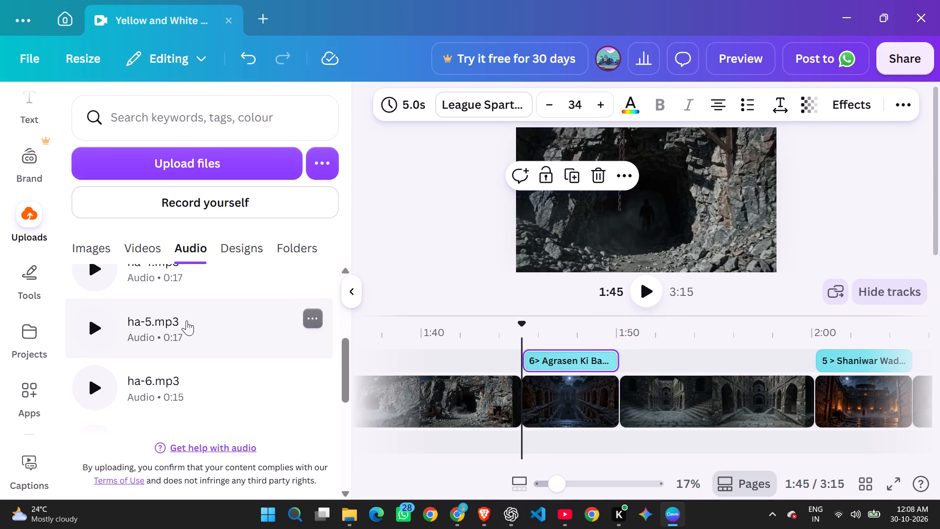
click(187, 320)
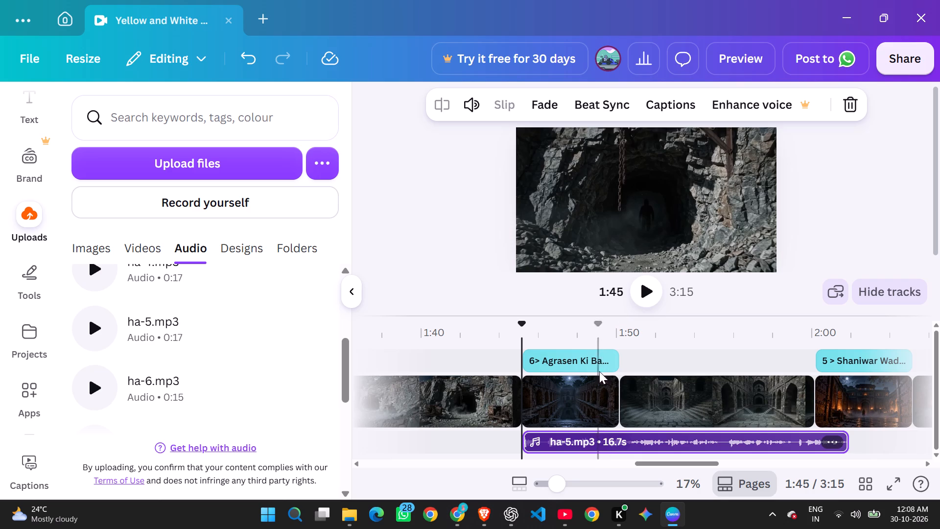
drag(613, 401, 762, 402)
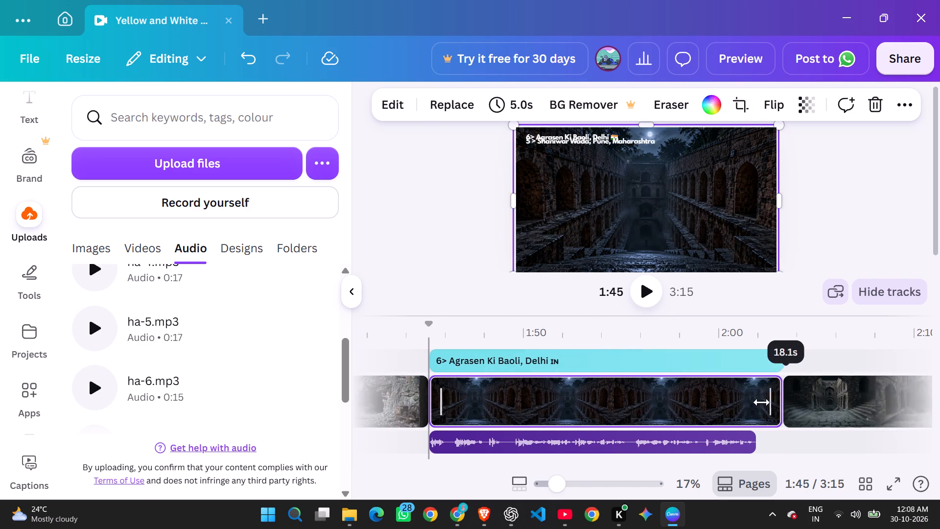
drag(762, 402, 750, 406)
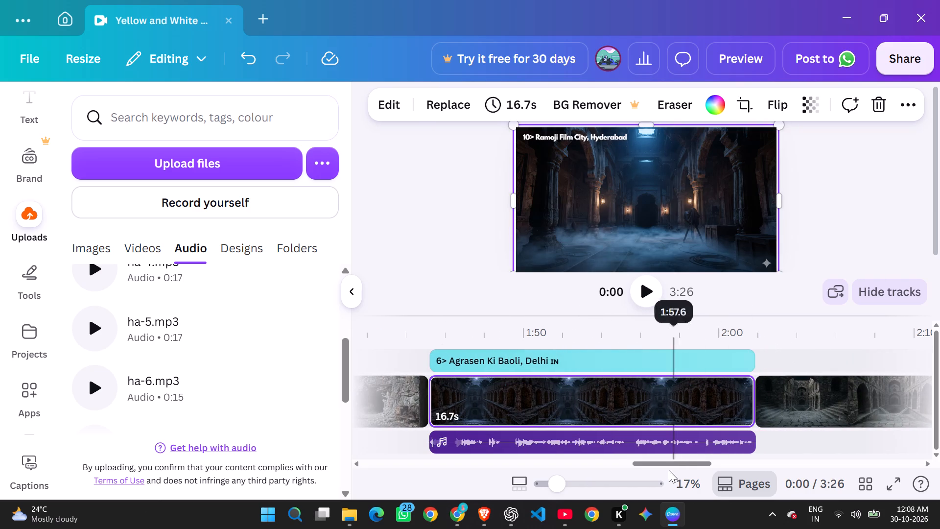
Review how the narrations line up with the Delhi Cantonment, Lambi Dehar Mines and Agrasen Ki Baoli images on the timeline.
drag(652, 462, 705, 456)
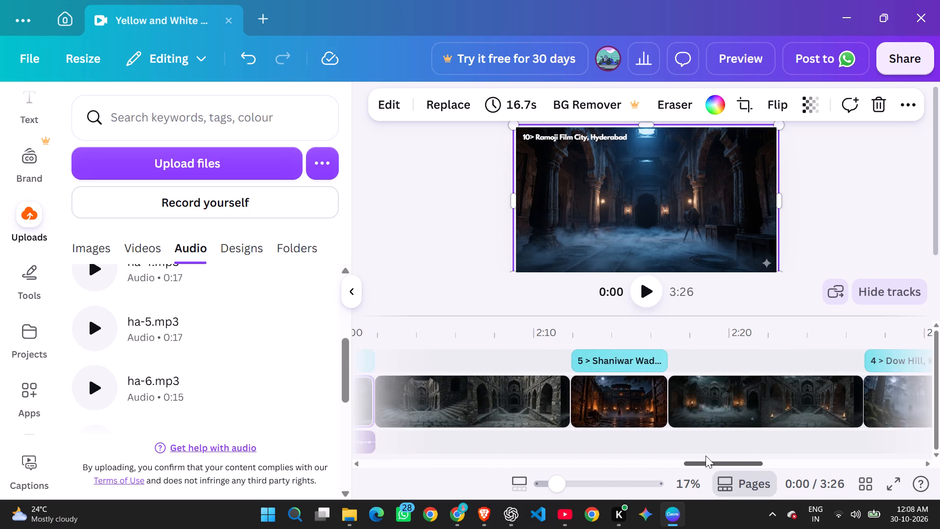
drag(705, 456, 706, 456)
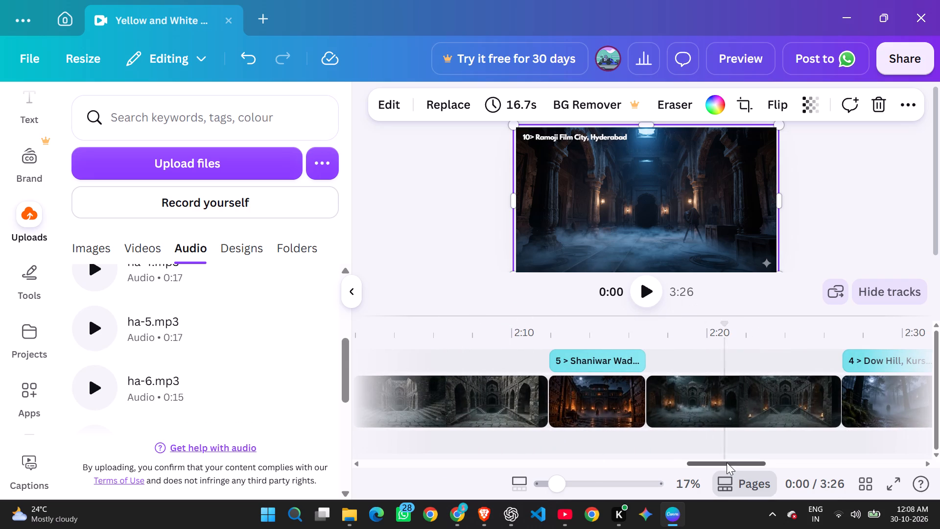
drag(727, 462, 561, 471)
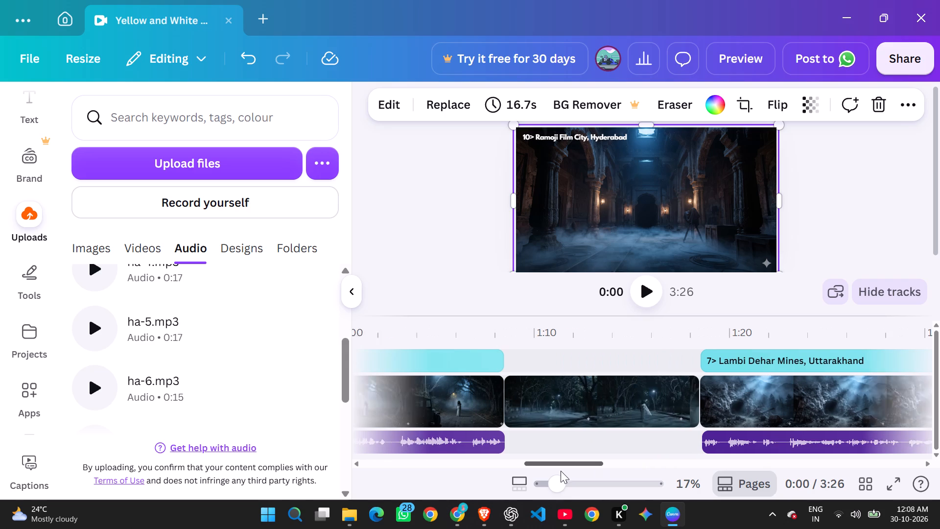
drag(561, 471, 528, 475)
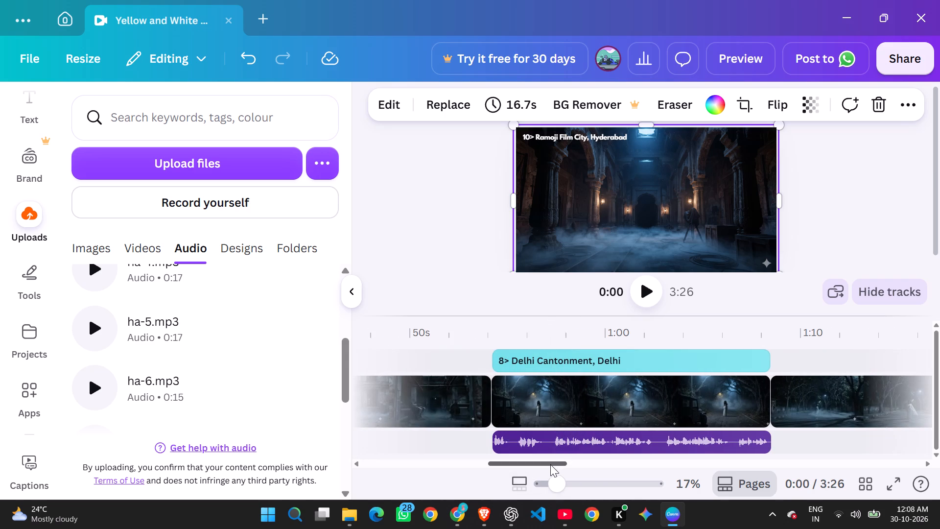
drag(550, 464, 620, 453)
click(595, 461)
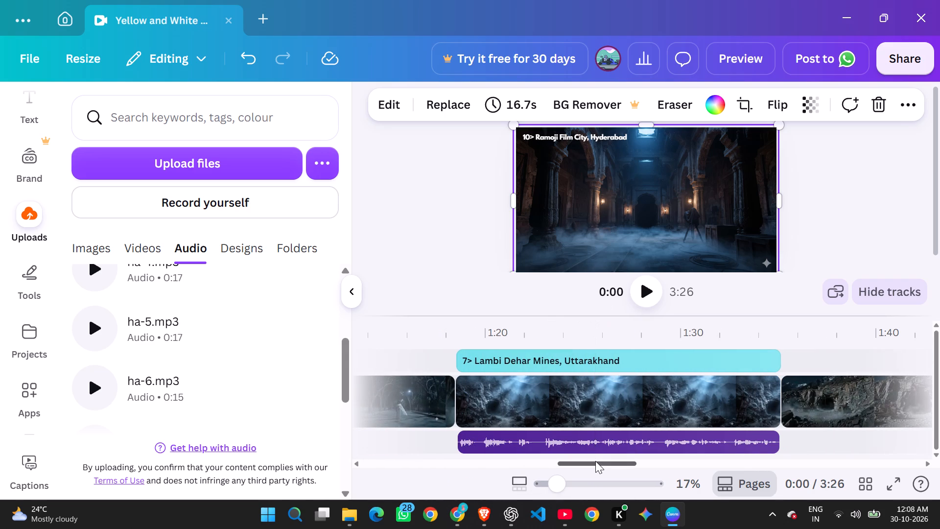
drag(595, 461, 651, 464)
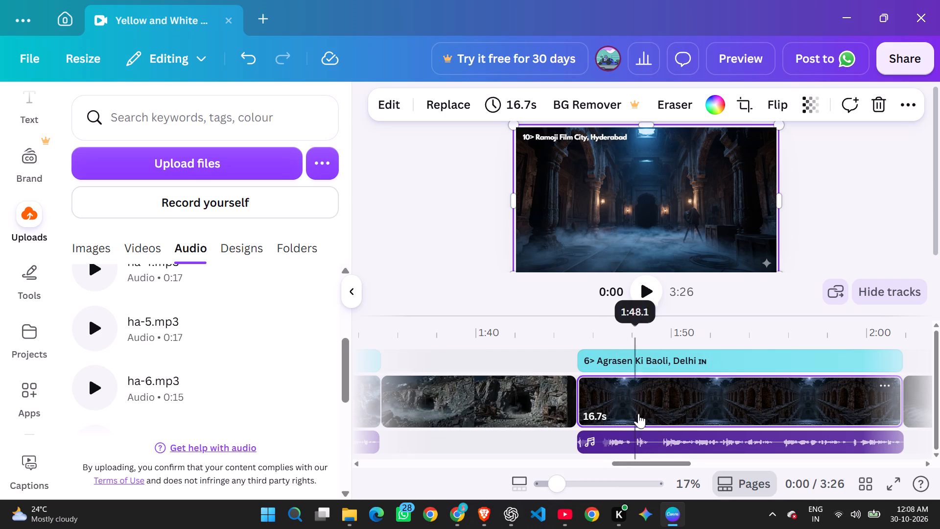
drag(651, 464, 681, 459)
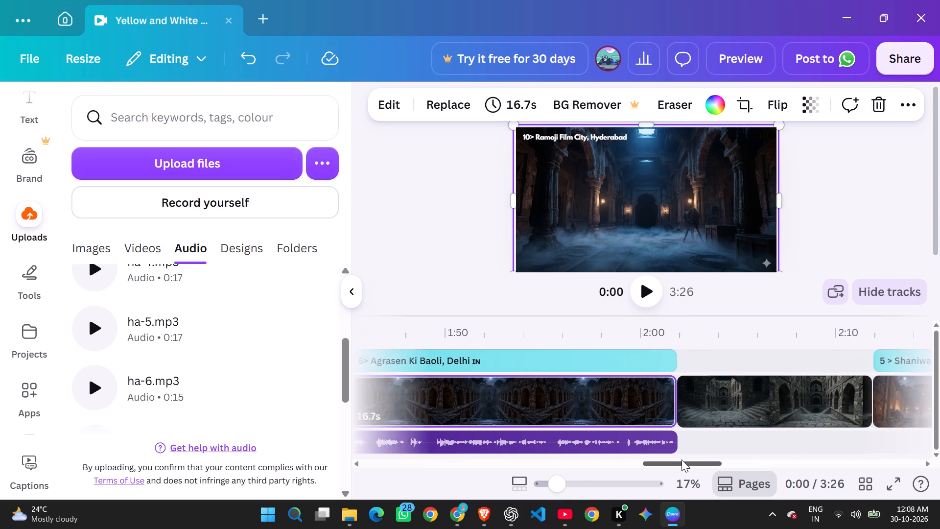
Add ha-6.mp3 and move it along the timeline to the start of the Shaniwar Wada image, about 2:11.
drag(681, 459, 717, 450)
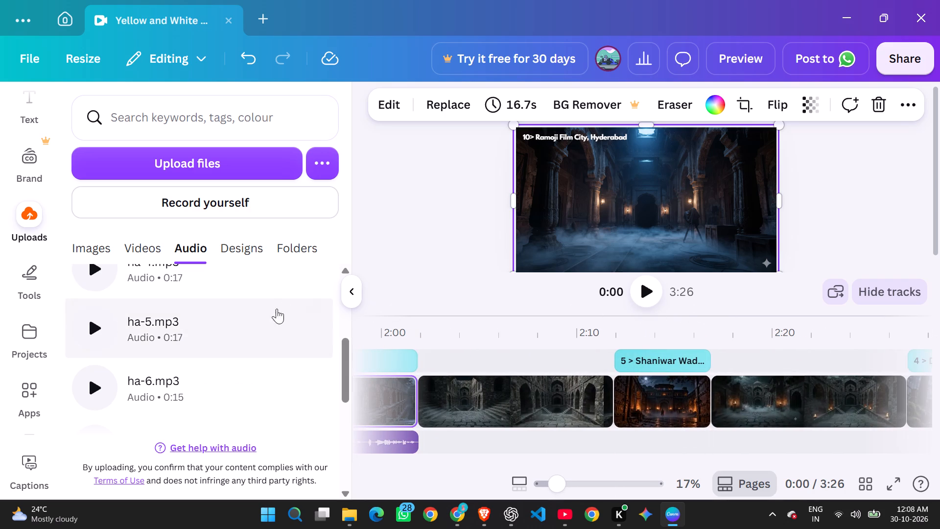
click(221, 402)
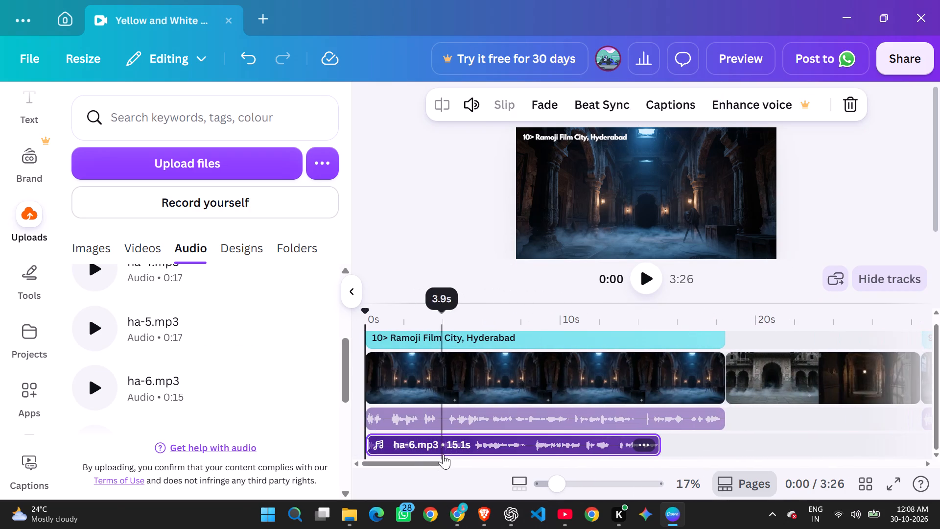
drag(491, 447, 916, 365)
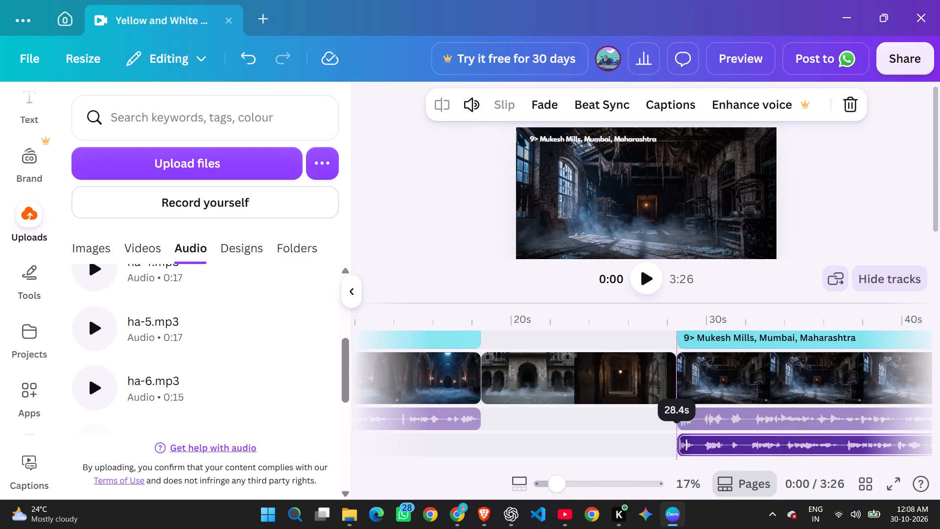
drag(916, 365, 939, 367)
drag(842, 445, 939, 425)
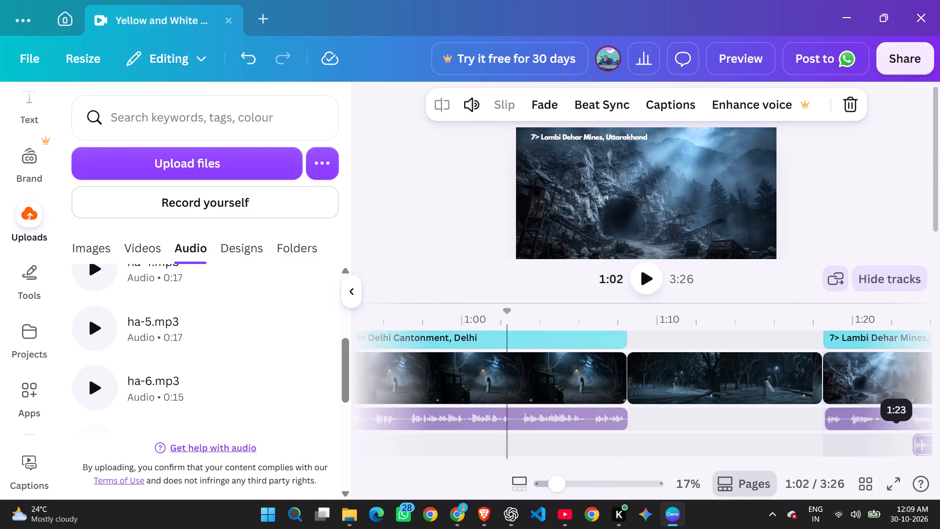
drag(939, 425, 939, 391)
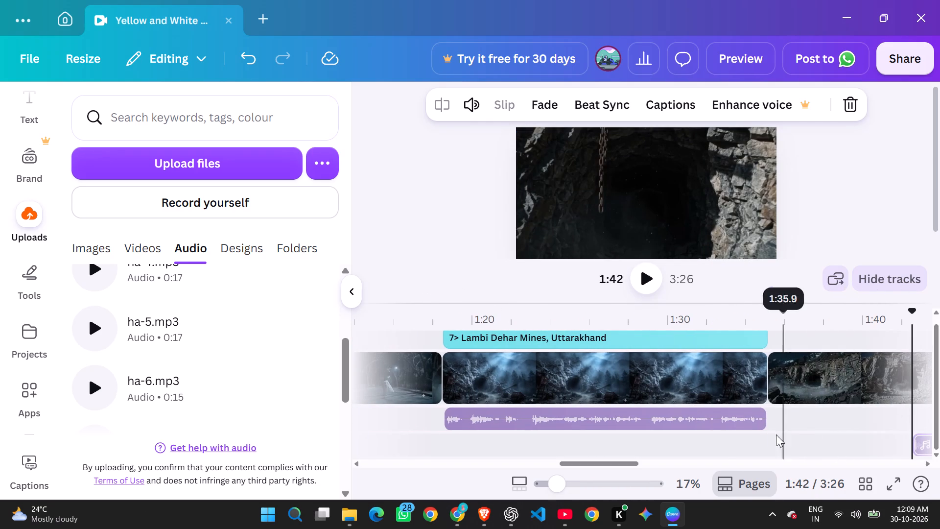
drag(624, 462, 710, 453)
click(563, 447)
drag(534, 447, 747, 420)
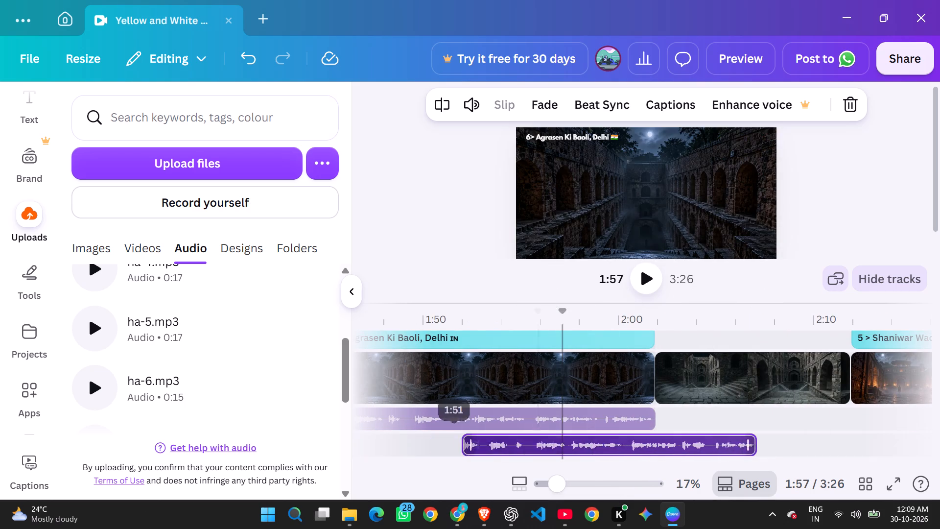
drag(747, 420, 939, 388)
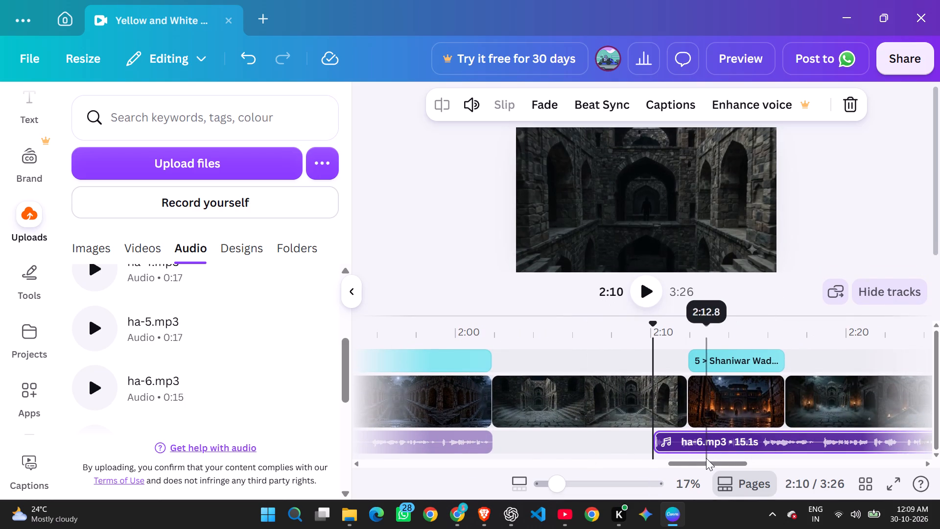
drag(697, 461, 714, 461)
drag(658, 446, 685, 443)
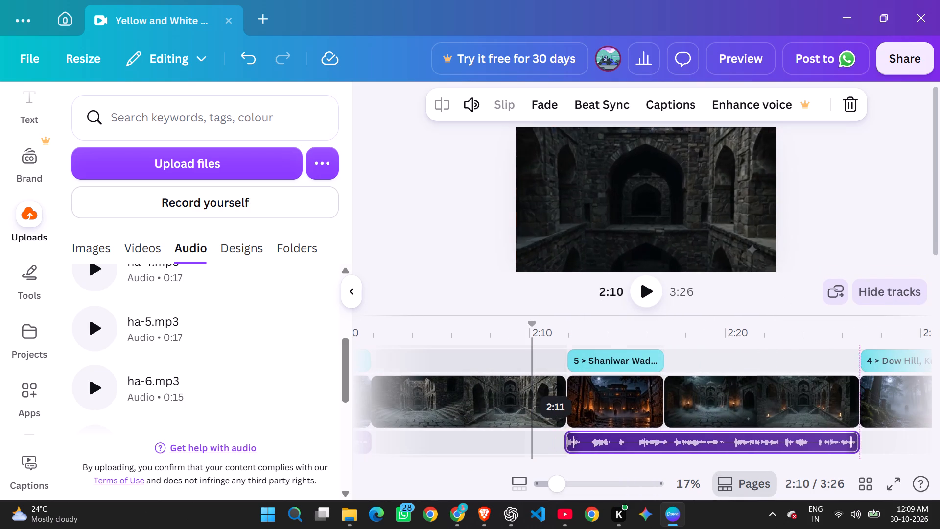
drag(685, 443, 686, 443)
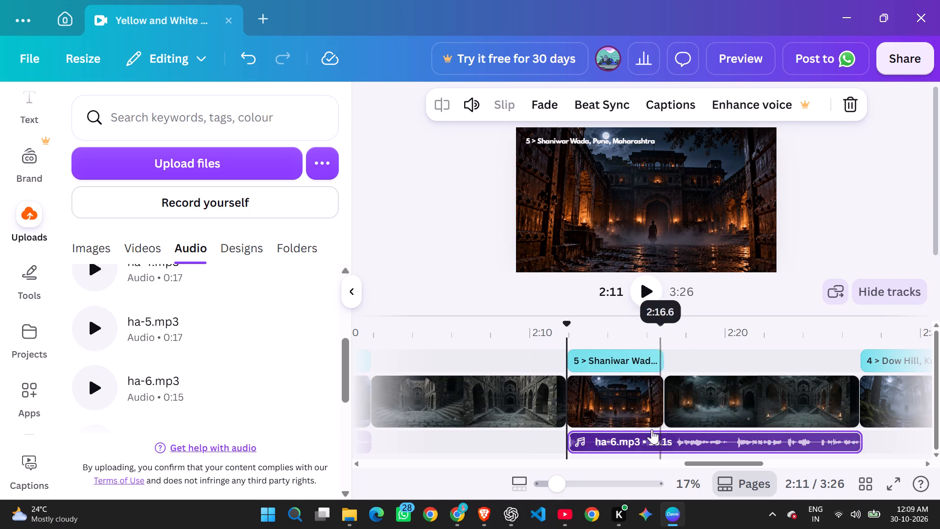
Extend the Shaniwar Wada image to 15.0 s to match the ha-6.mp3 narration.
drag(652, 399, 765, 391)
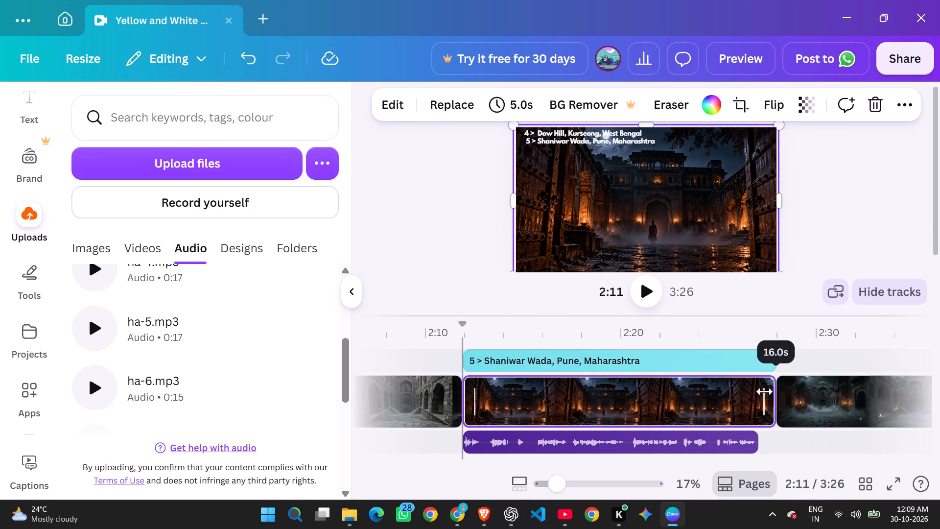
drag(765, 391, 745, 395)
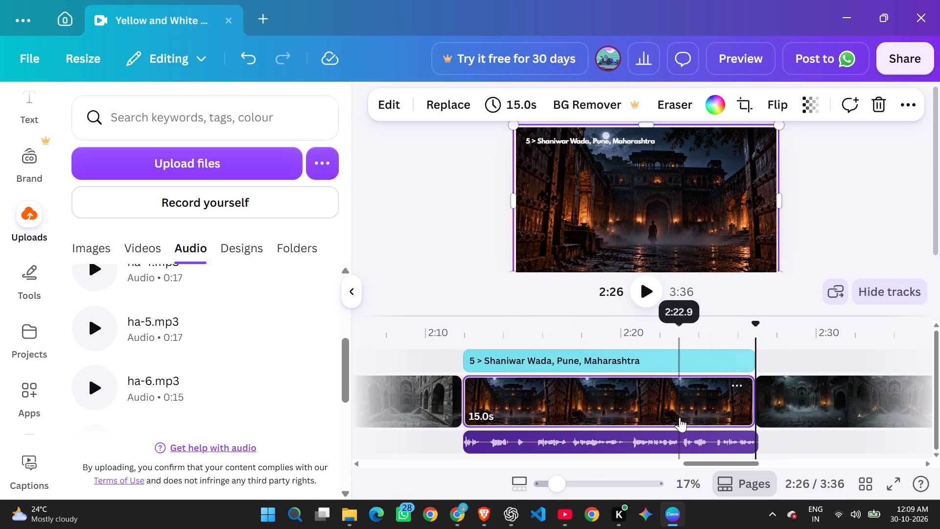
Add ha-7.mp3 at the start of the Dow Hill image, about 2:36, and extend that image to 15.0 s to match.
drag(720, 464, 750, 463)
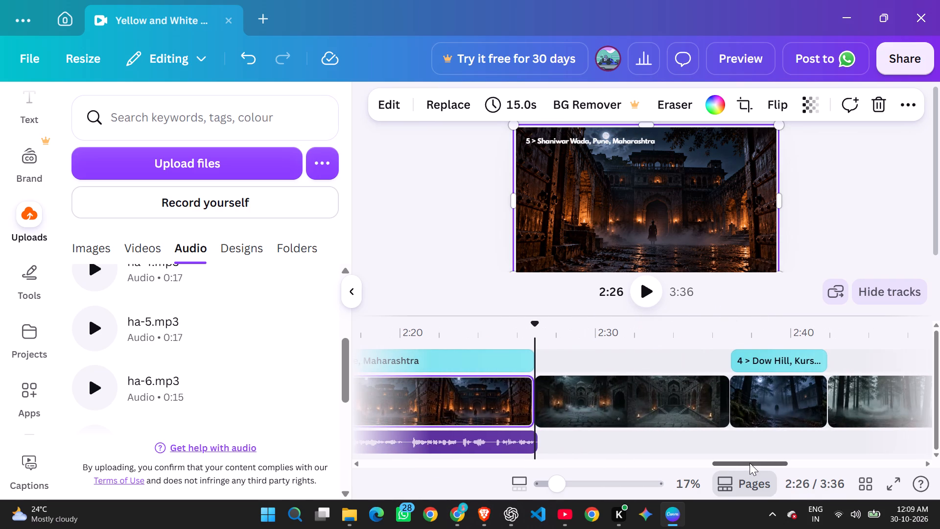
drag(750, 463, 704, 467)
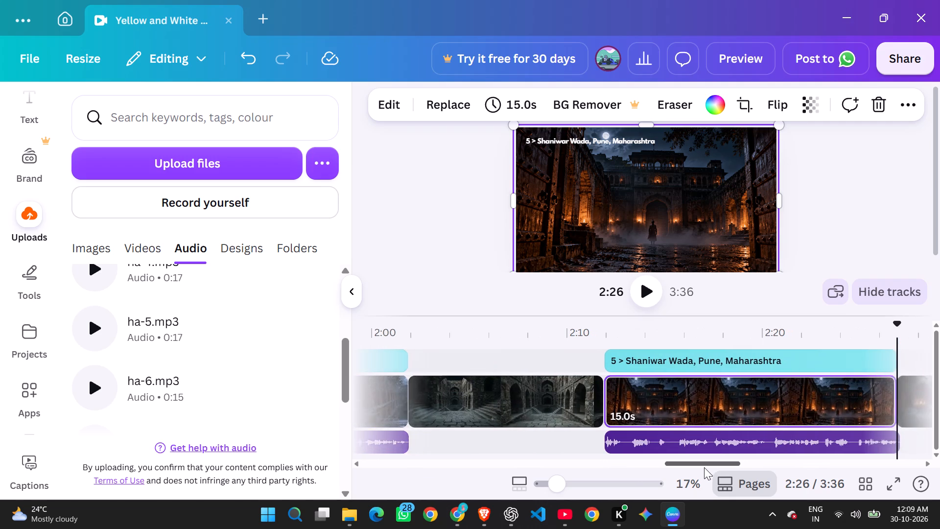
drag(704, 467, 709, 467)
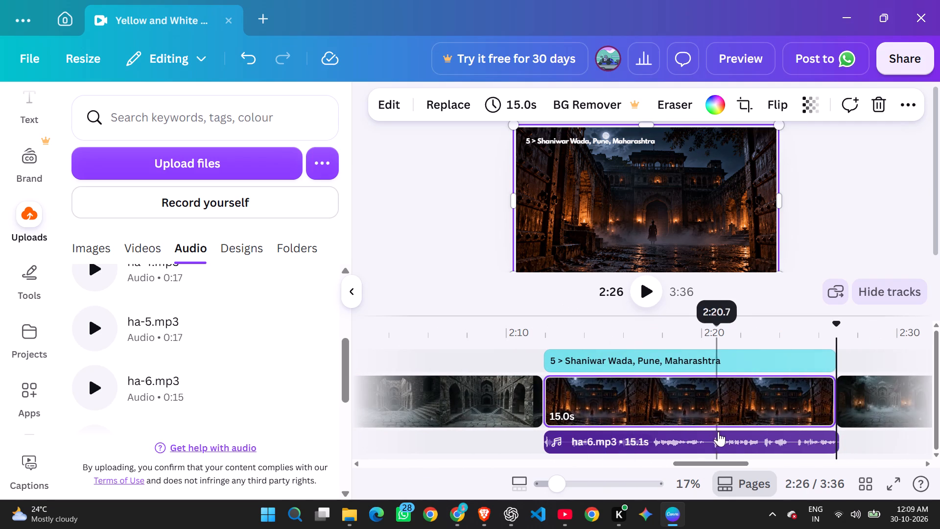
drag(717, 467, 763, 467)
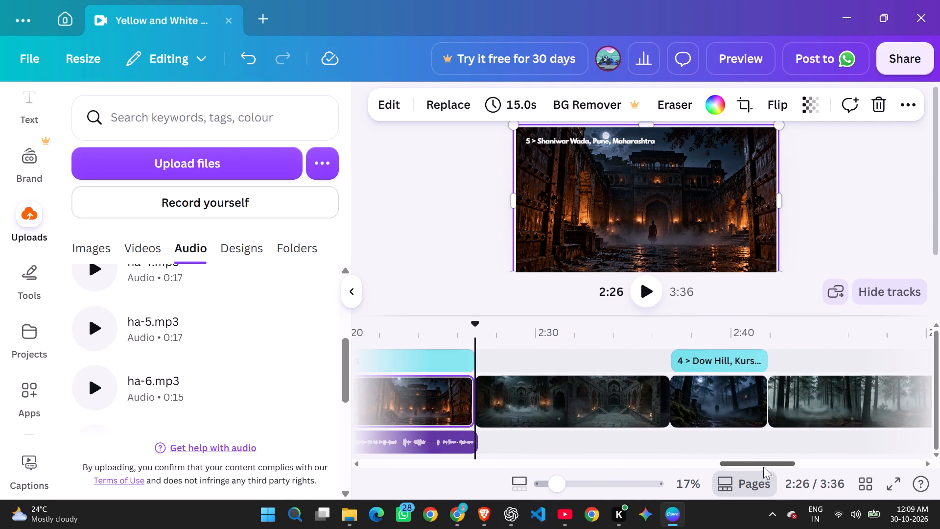
drag(763, 467, 767, 466)
scroll(124, 374, down, 1)
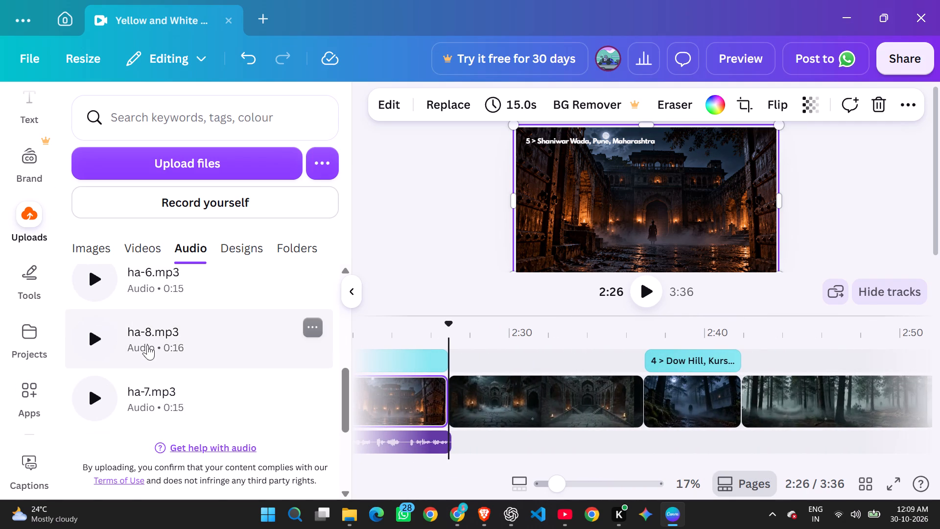
click(233, 396)
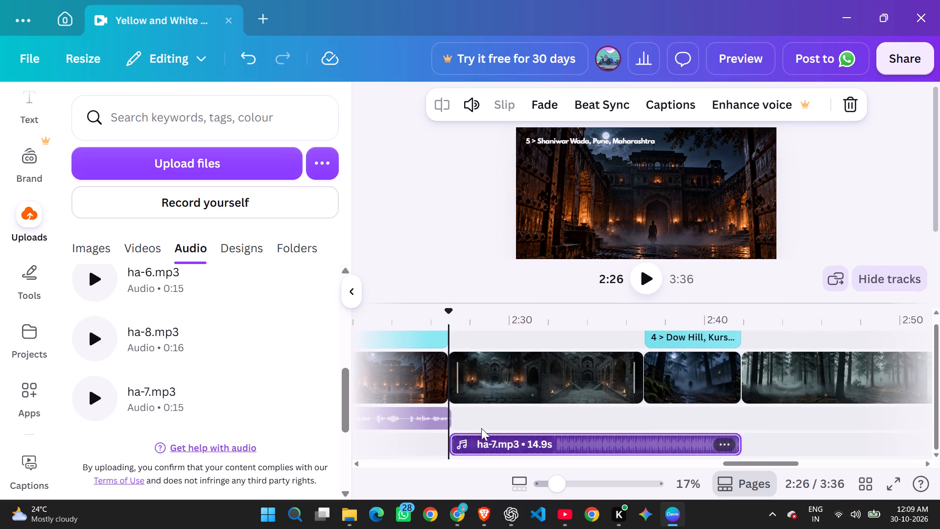
drag(550, 444, 689, 398)
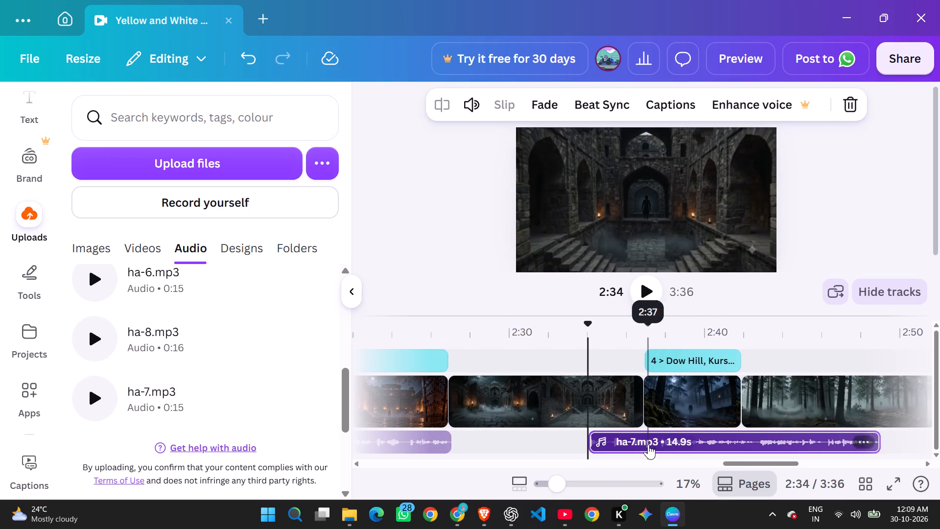
drag(648, 444, 698, 436)
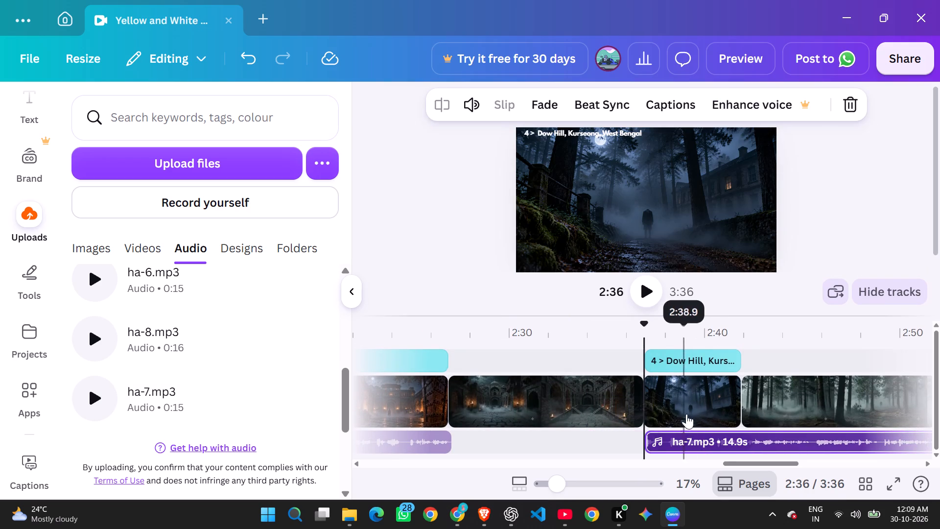
drag(735, 399, 783, 385)
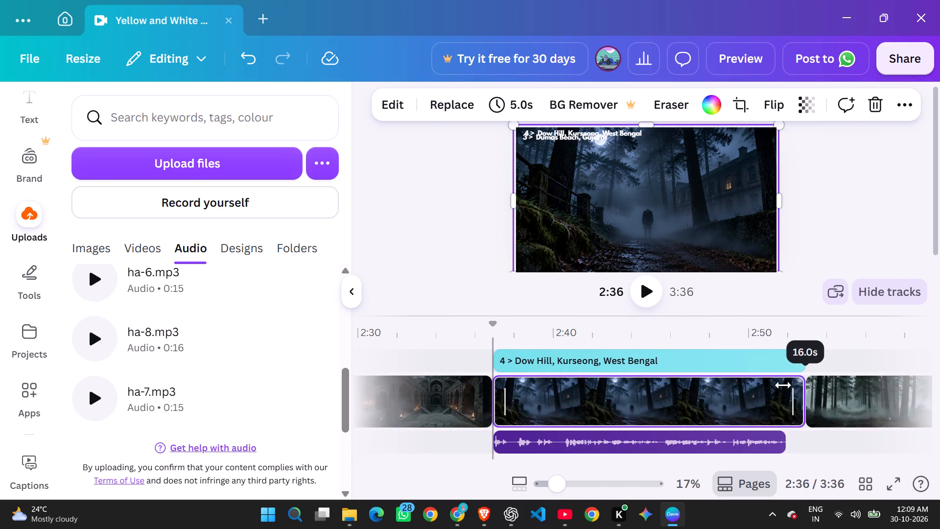
drag(783, 385, 781, 386)
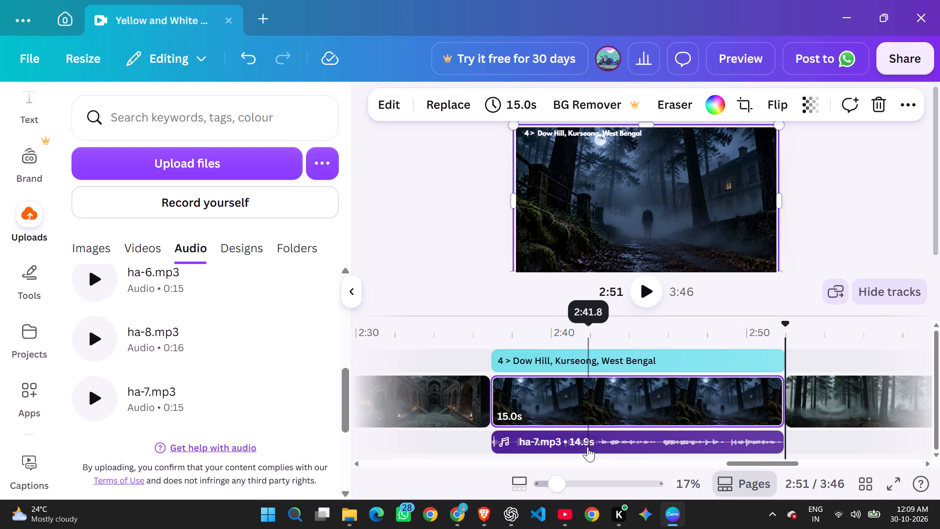
Add ha-8.mp3 at the start of the Dumas Beach image, about 3:01, and extend that image to 15.8 s to match.
drag(763, 464, 810, 451)
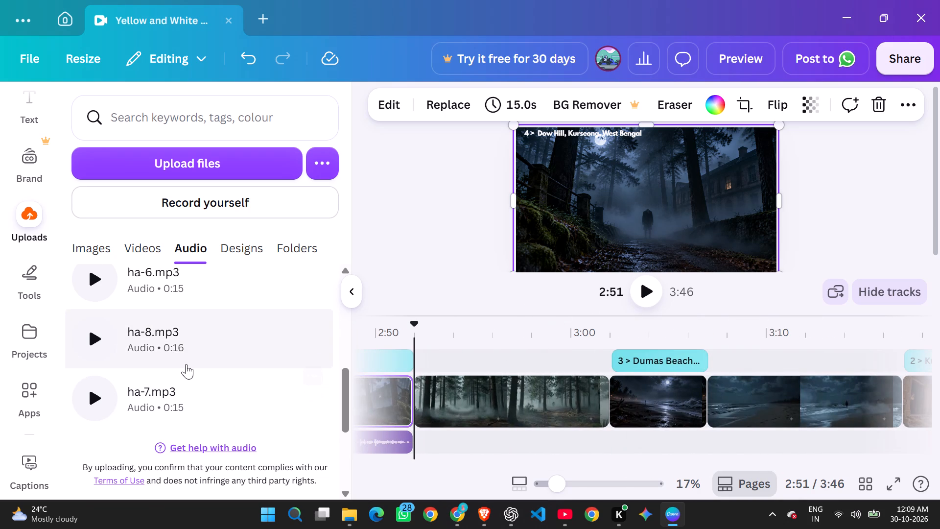
scroll(186, 364, down, 1)
scroll(169, 332, up, 2)
scroll(160, 354, down, 1)
click(193, 328)
drag(502, 441, 667, 436)
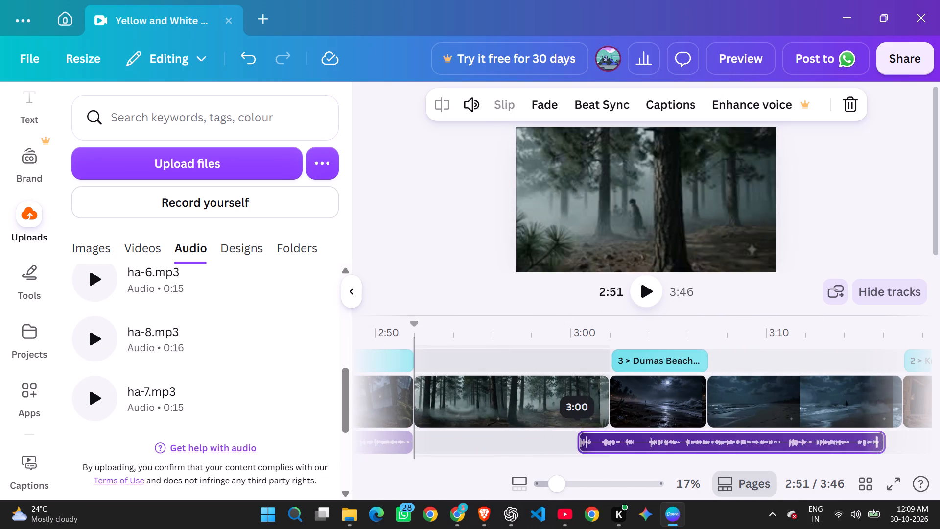
drag(667, 436, 692, 429)
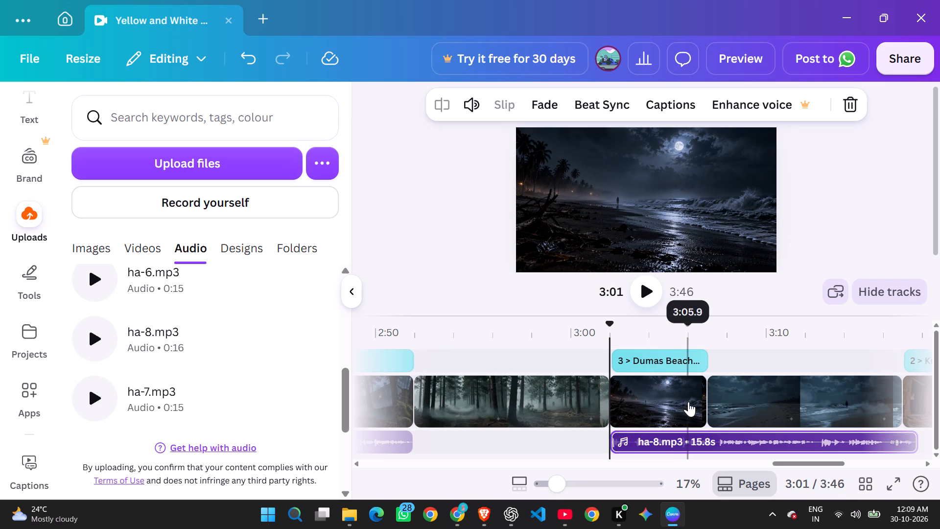
drag(697, 399, 756, 400)
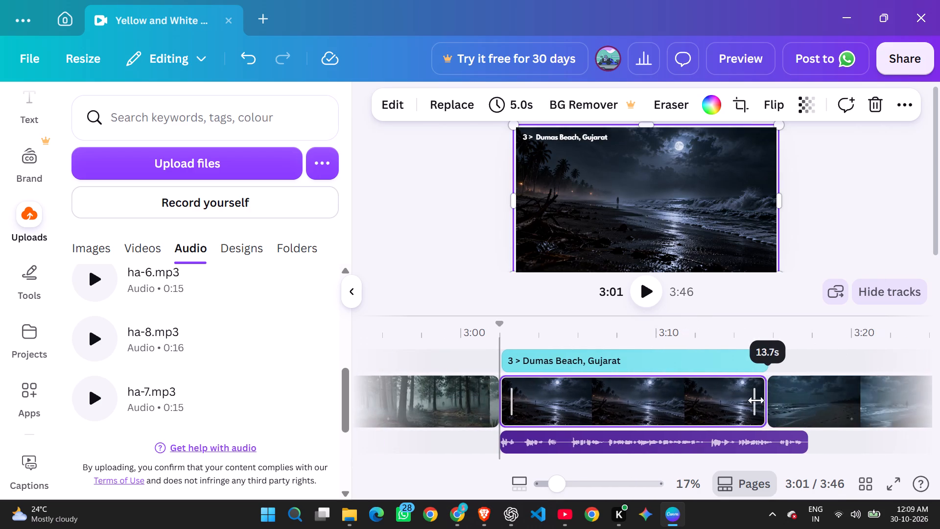
drag(756, 400, 794, 389)
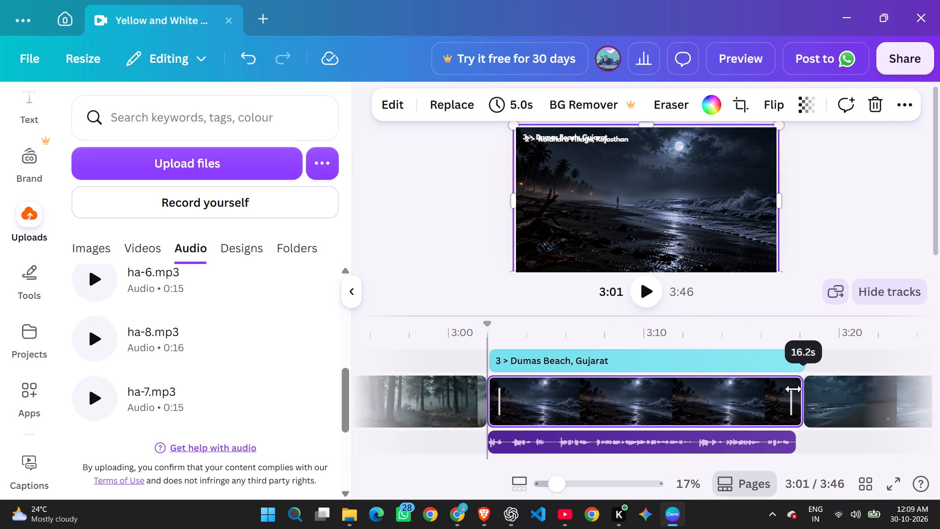
drag(794, 389, 768, 394)
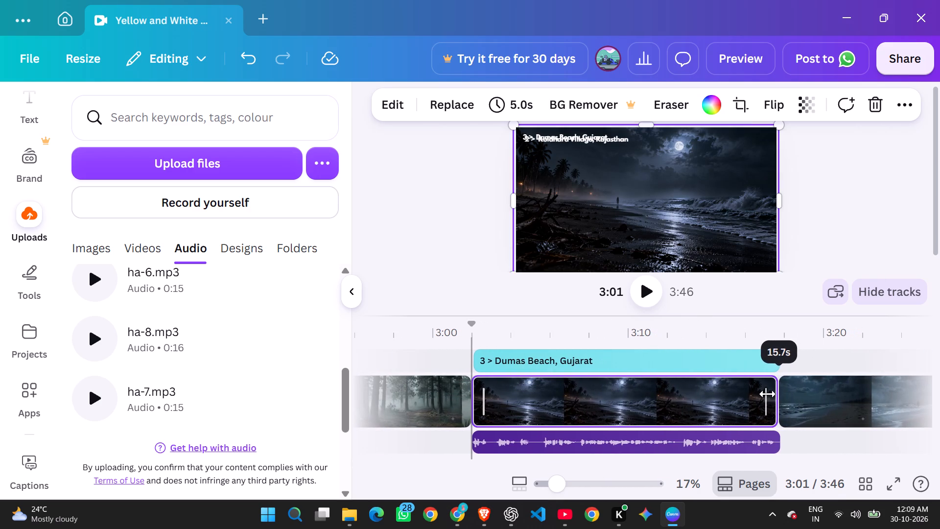
drag(768, 394, 770, 390)
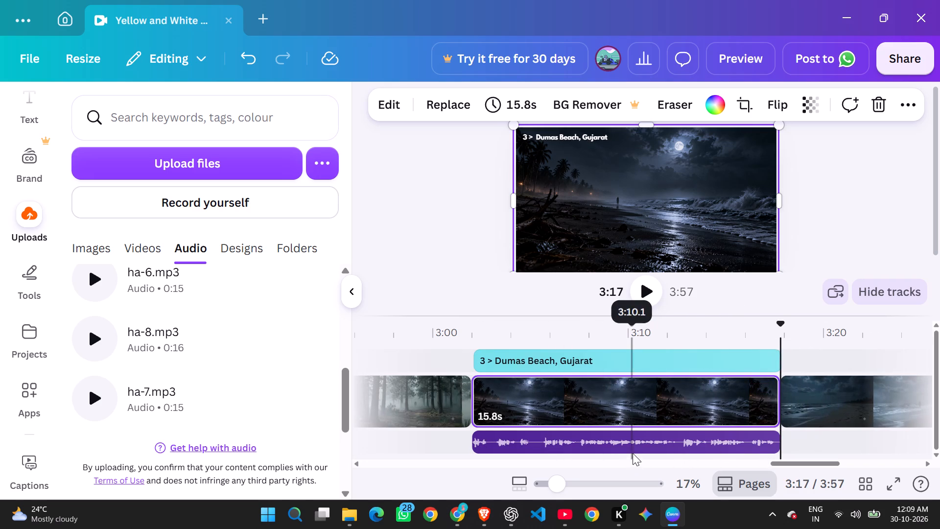
Add ha-9.mp3 at the start of the Kuldhara Village image, about 3:27, and extend that image to 17.4 s to match.
drag(806, 465, 860, 453)
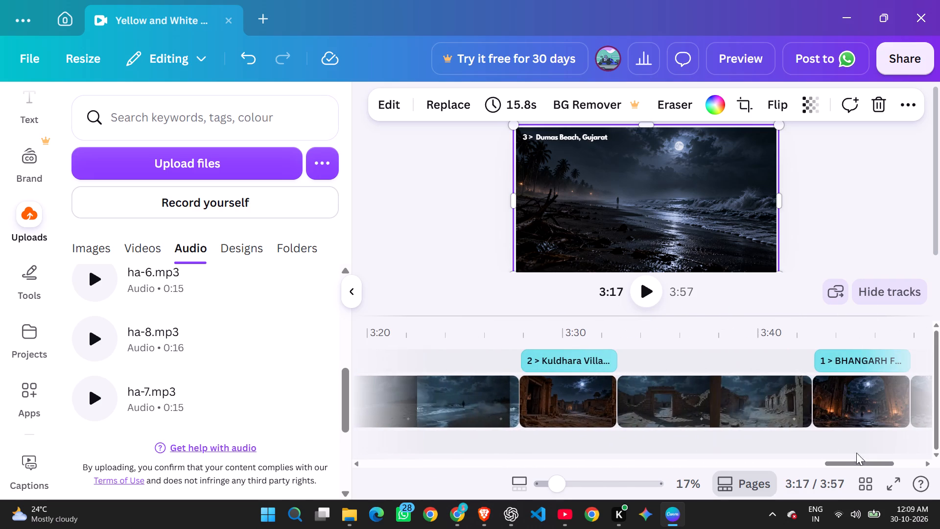
scroll(154, 389, down, 1)
click(233, 339)
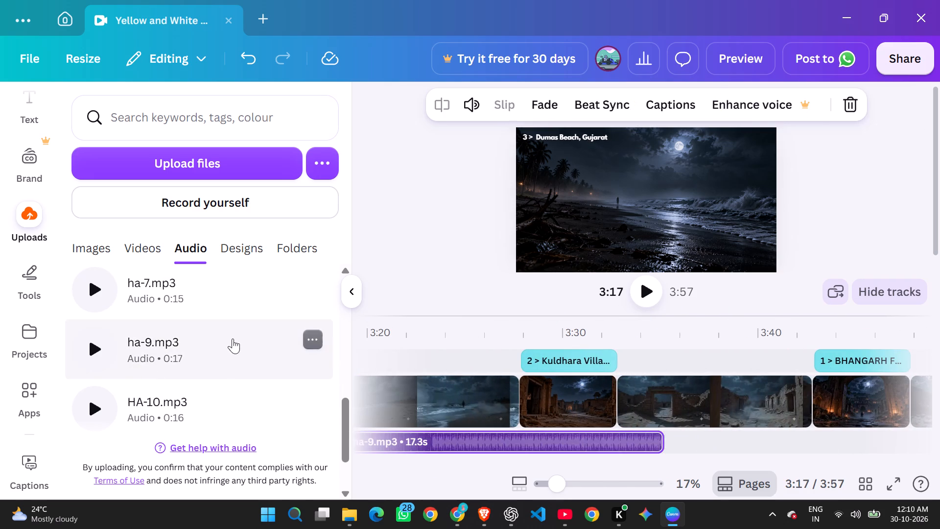
drag(476, 448, 676, 414)
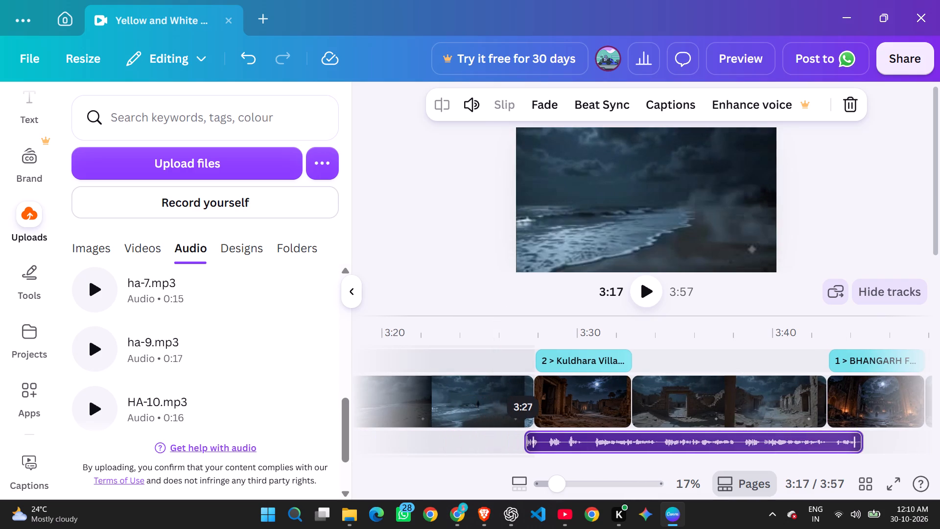
drag(676, 414, 680, 411)
drag(624, 395, 772, 389)
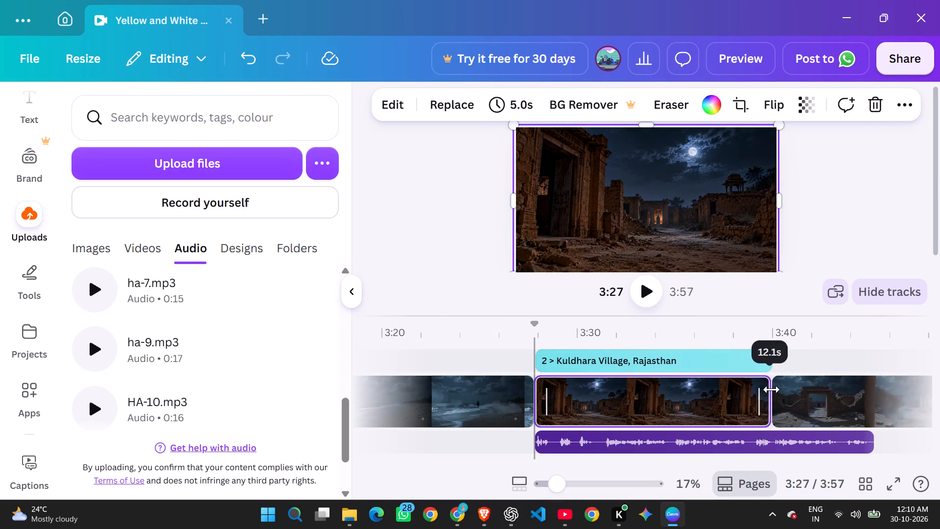
drag(772, 389, 776, 385)
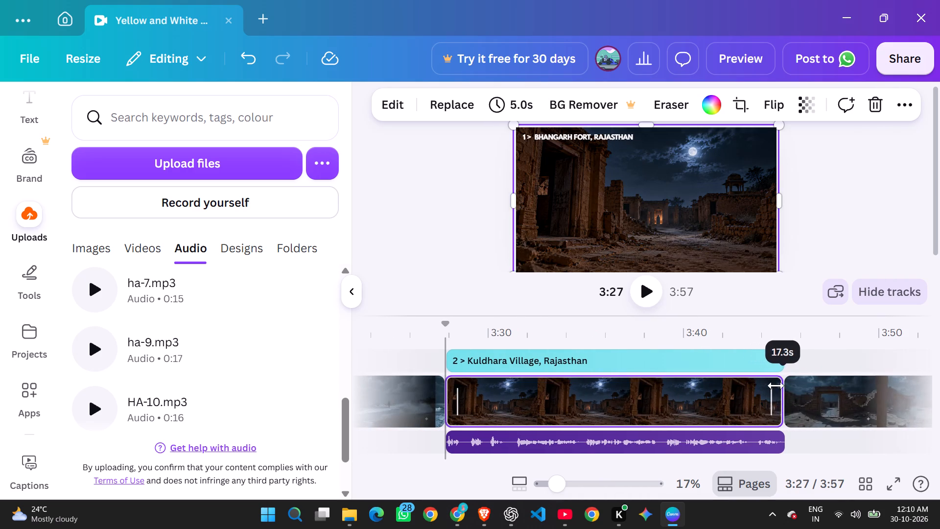
drag(776, 385, 778, 385)
Add HA-10.mp3 at the start of the Bhangarh Fort image, about 3:55, and extend that image to 15.9 s to match.
drag(831, 463, 834, 464)
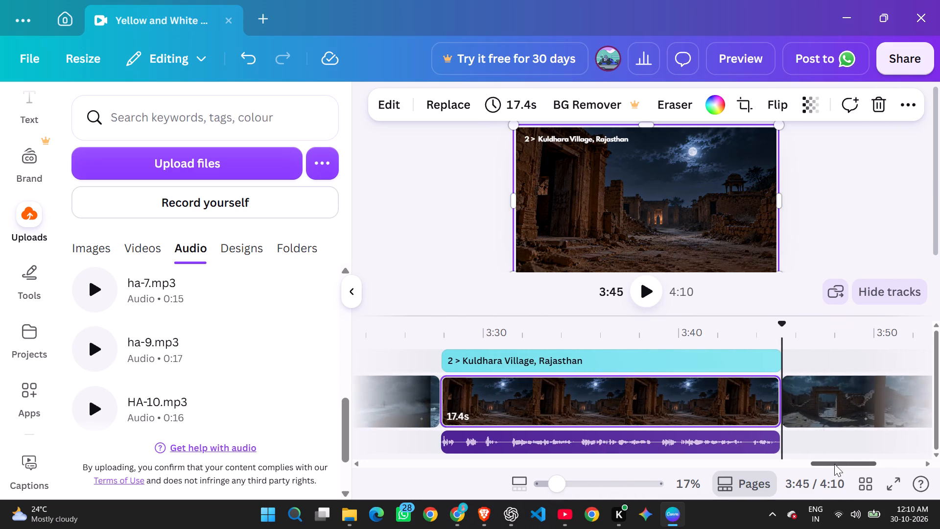
drag(834, 464, 875, 448)
click(149, 398)
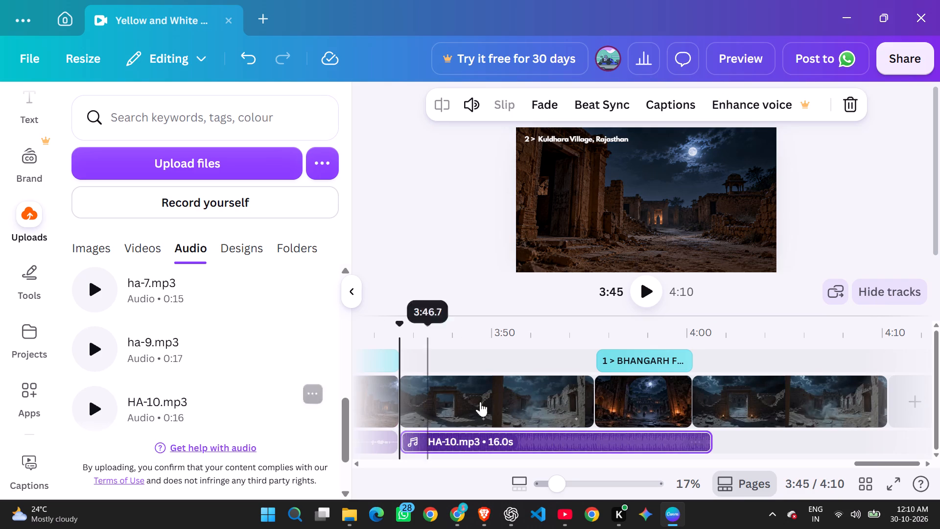
drag(501, 448, 695, 425)
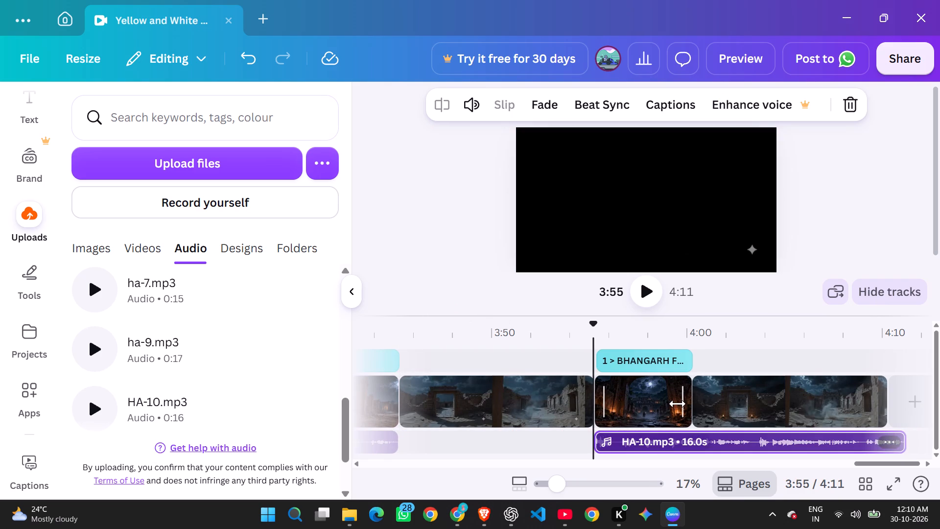
drag(684, 399, 762, 372)
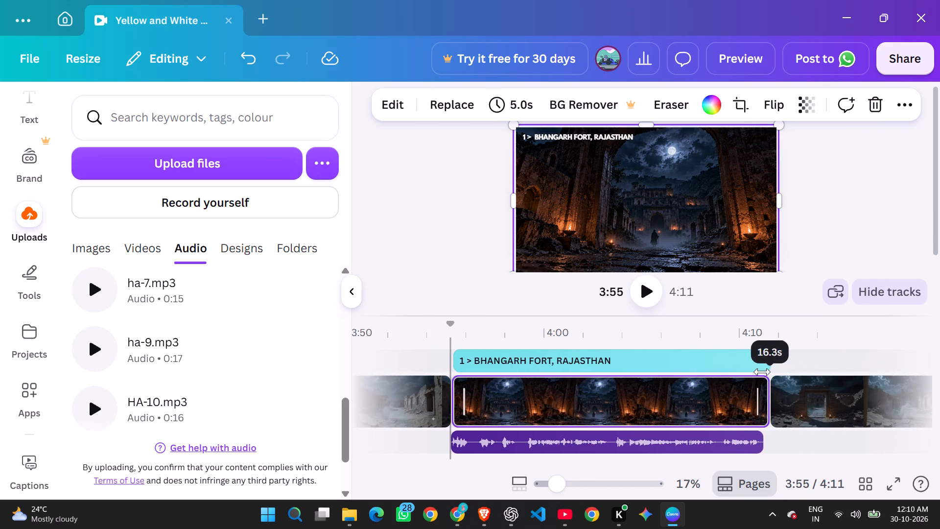
drag(762, 372, 756, 376)
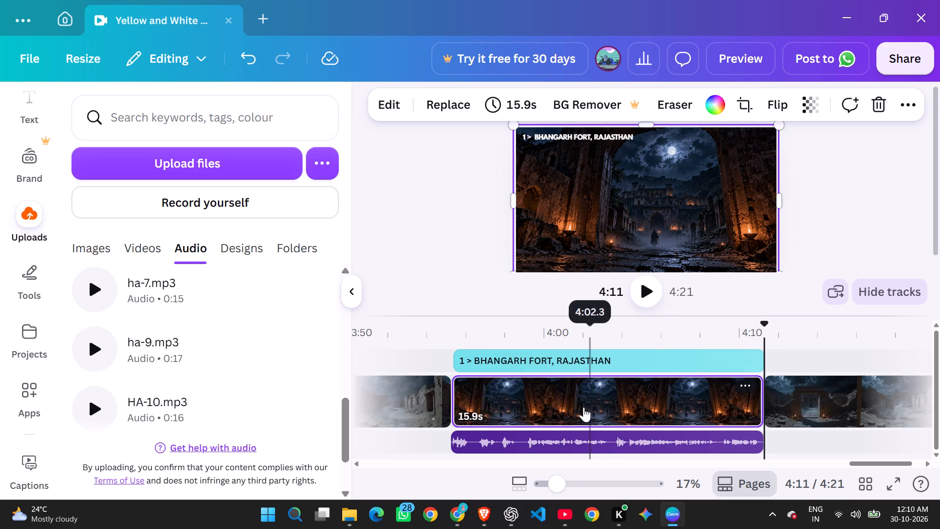
Review the narrations and images along the timeline up to its end, and look through the uploaded audio files.
drag(875, 467, 893, 462)
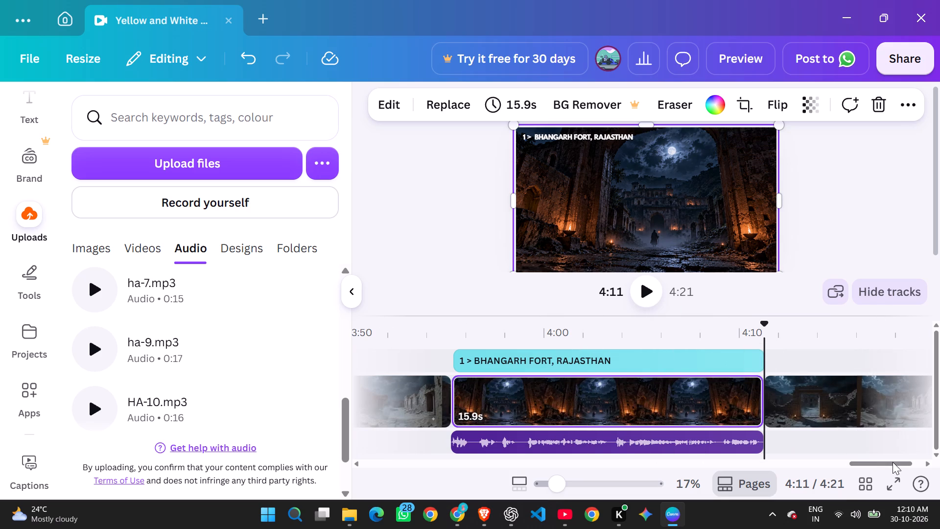
drag(893, 462, 891, 461)
drag(881, 461, 522, 488)
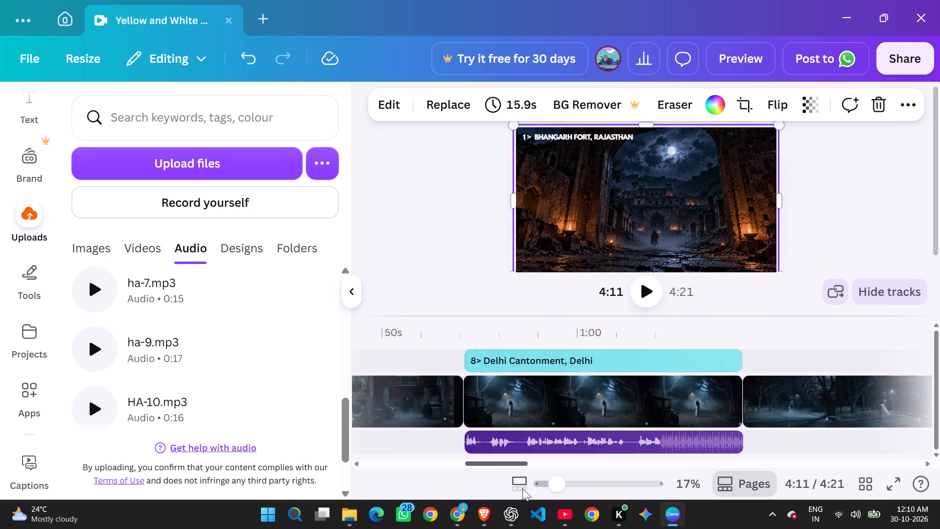
drag(522, 488, 939, 407)
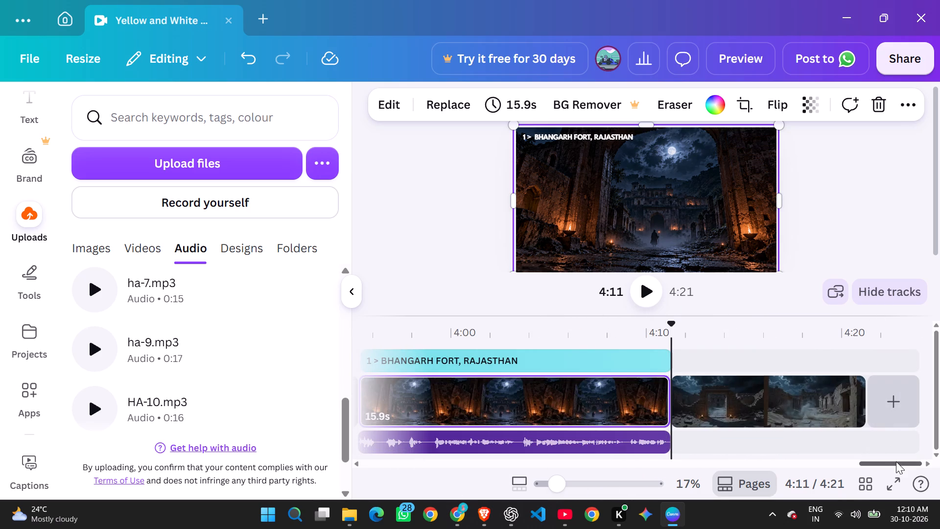
drag(896, 461, 537, 499)
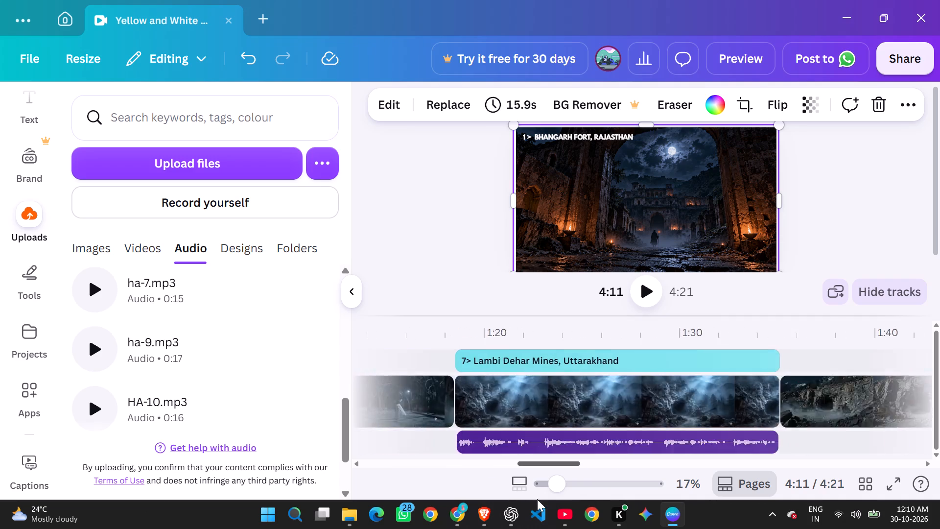
drag(537, 499, 939, 448)
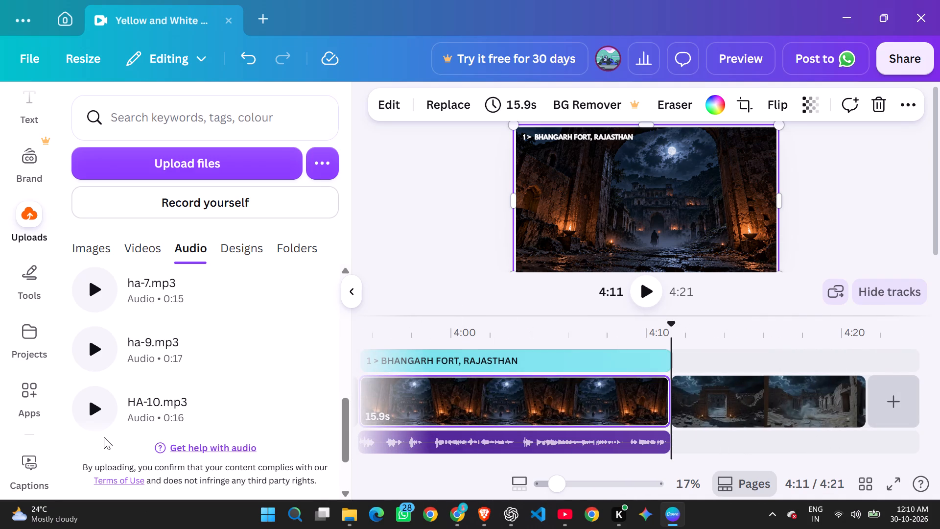
scroll(180, 376, down, 3)
scroll(220, 395, up, 10)
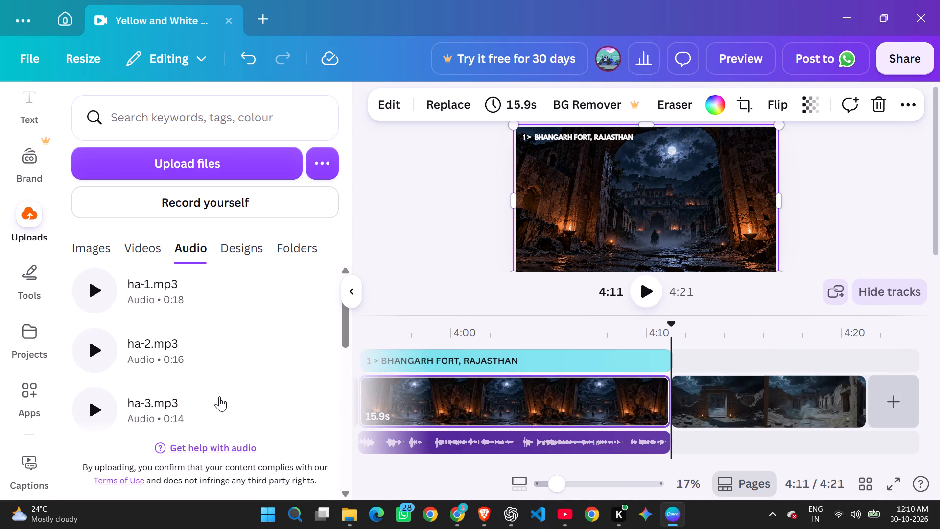
scroll(219, 396, up, 2)
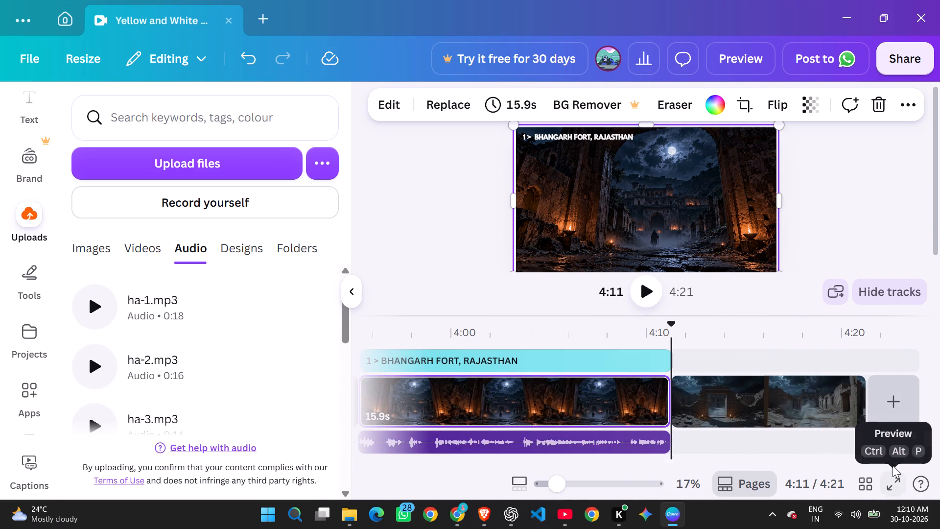
Play the closing clip briefly from about 4:11 and return the timeline view to its beginning.
drag(889, 462, 349, 488)
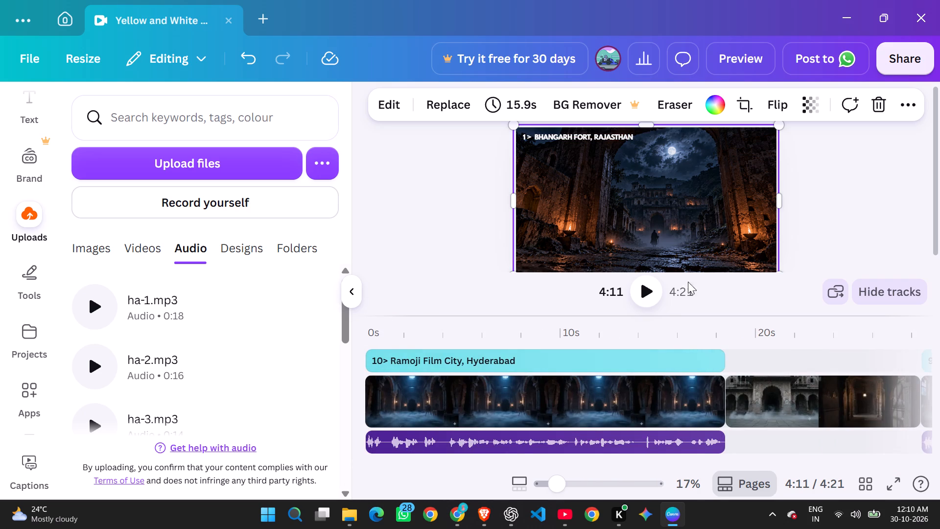
click(641, 297)
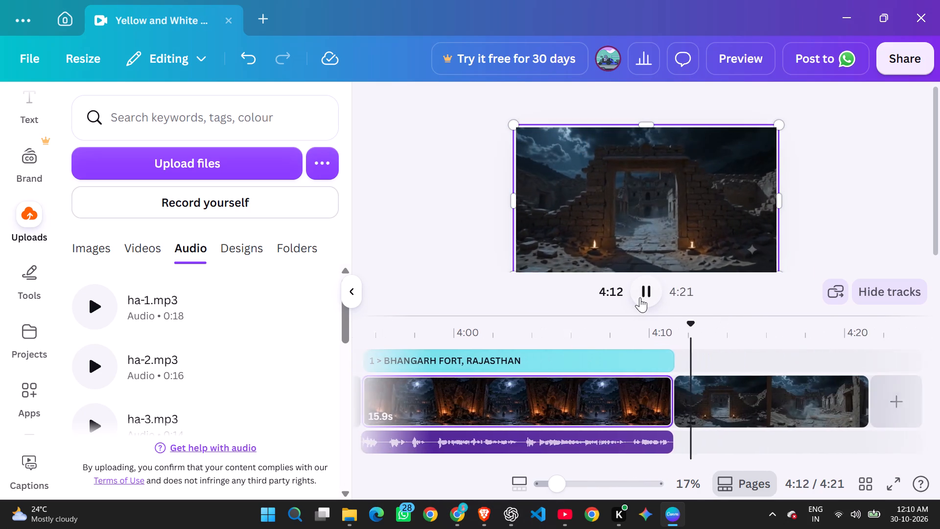
click(640, 297)
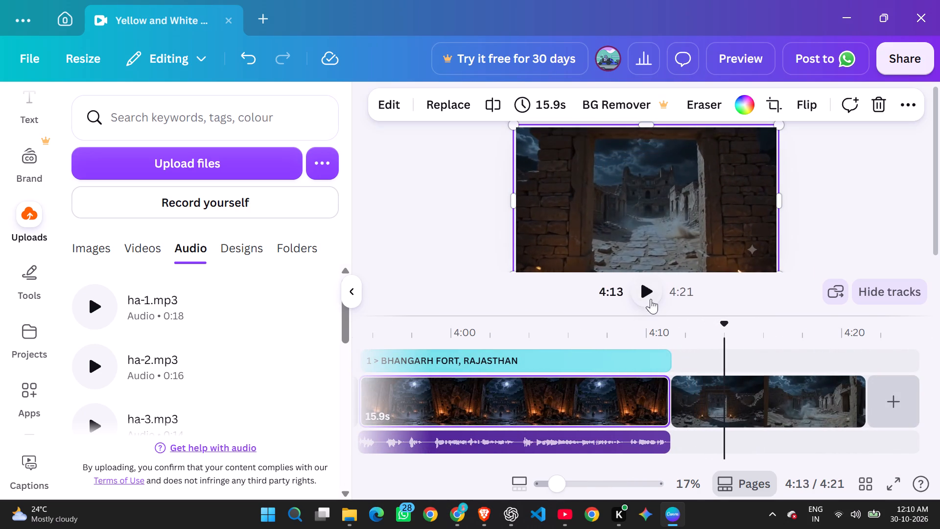
drag(900, 460, 555, 465)
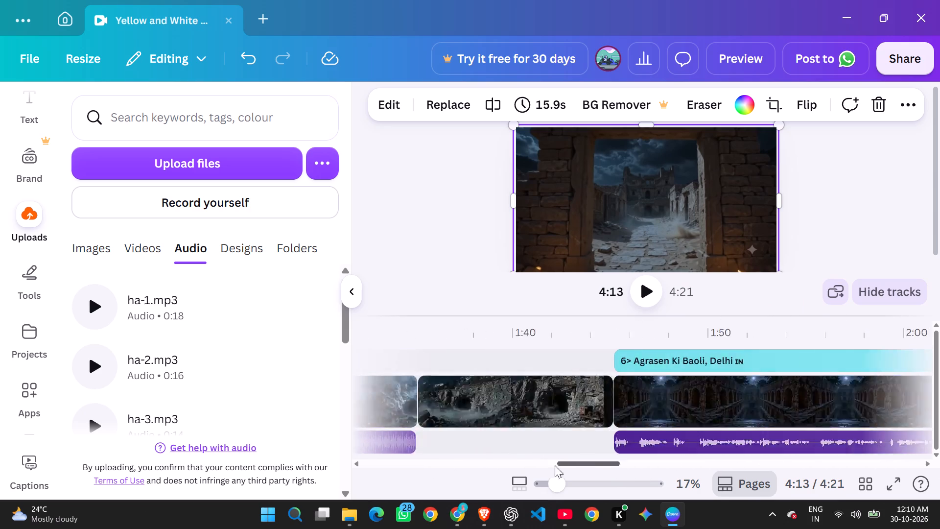
drag(555, 465, 361, 466)
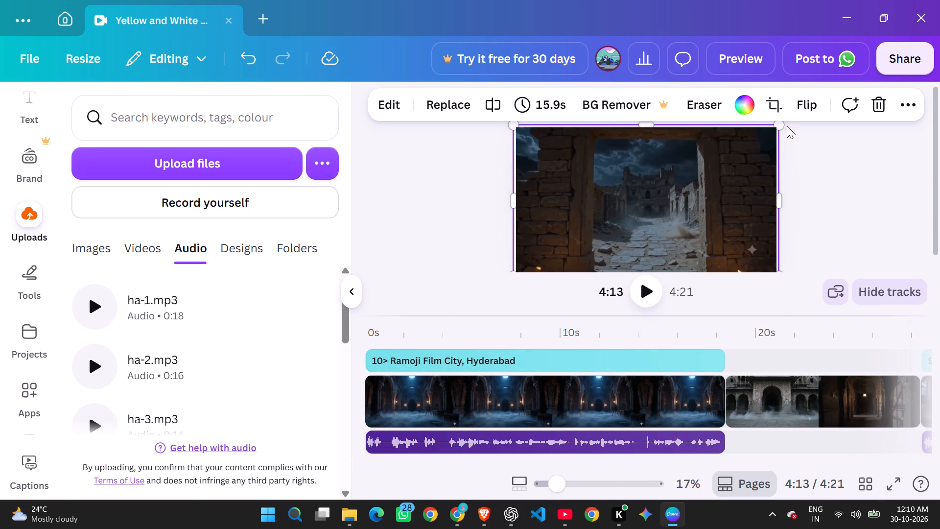
Preview the video full screen at the Ramoji Film City scene, try skipping through it, and return to the editor.
click(896, 484)
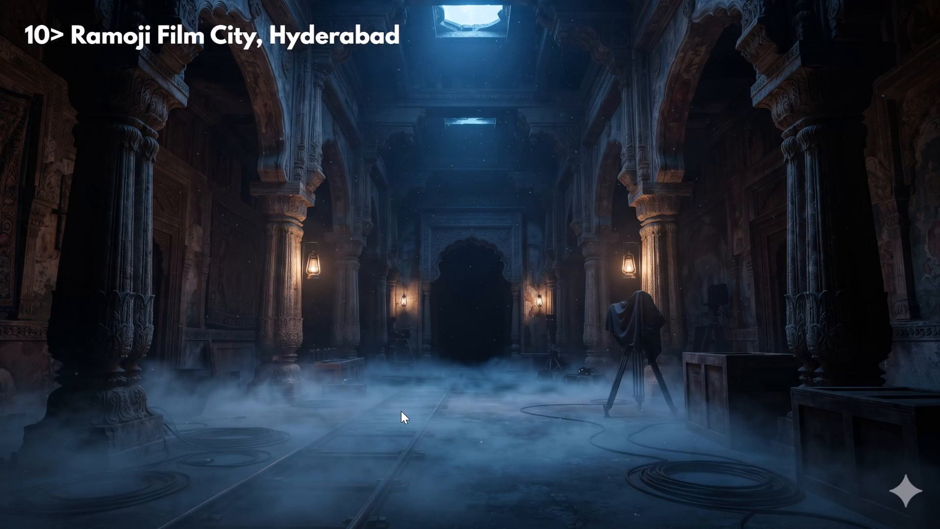
key(Down)
key(Down)
key(Down)
key(Down)
key(Down)
key(Down)
key(Down)
key(Down)
key(Down)
key(Down)
key(Down)
key(Down)
key(Down)
key(Down)
key(Down)
key(Down)
key(Down)
key(Down)
key(Down)
key(Down)
key(Down)
key(Down)
key(Down)
key(Down)
key(Down)
key(Down)
key(Down)
key(Down)
key(Up)
key(Up)
key(Up)
key(Up)
key(Up)
key(Up)
key(Escape)
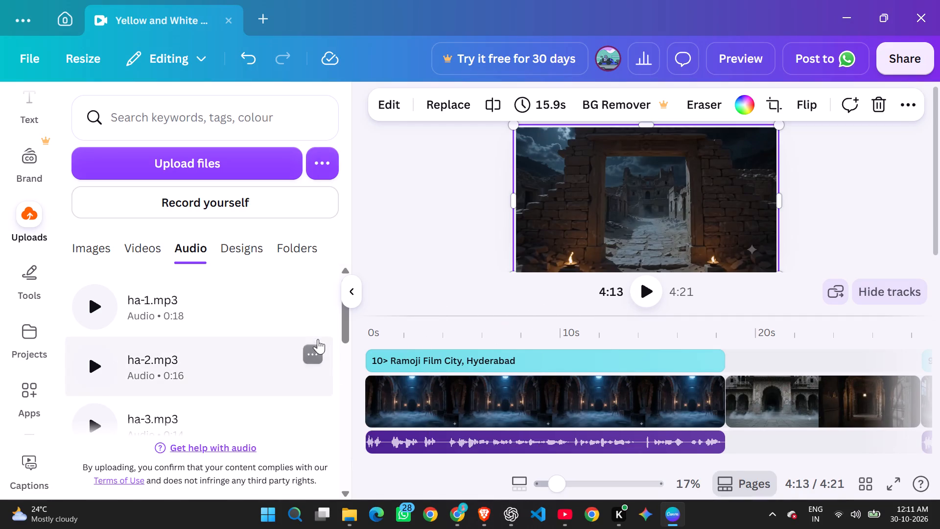
Set the playhead to the very start of the timeline, 0:00.
click(371, 340)
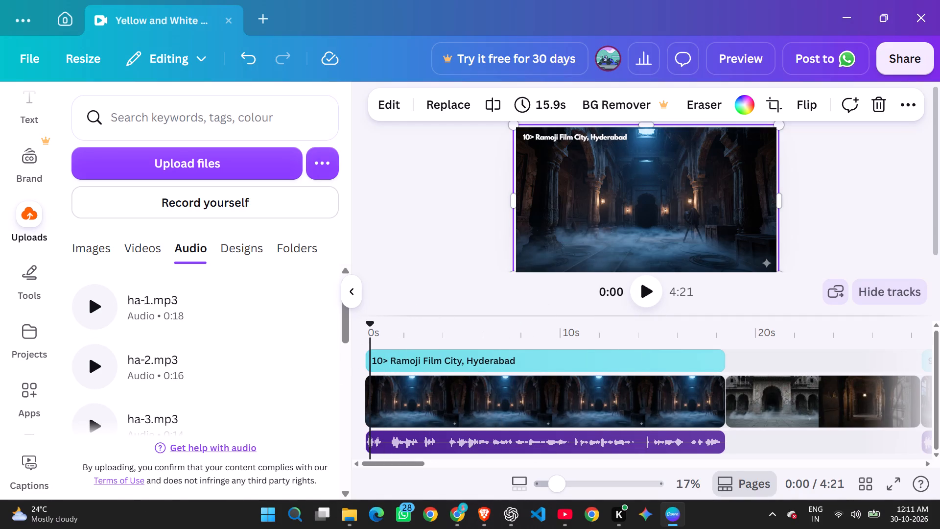
drag(371, 343, 365, 343)
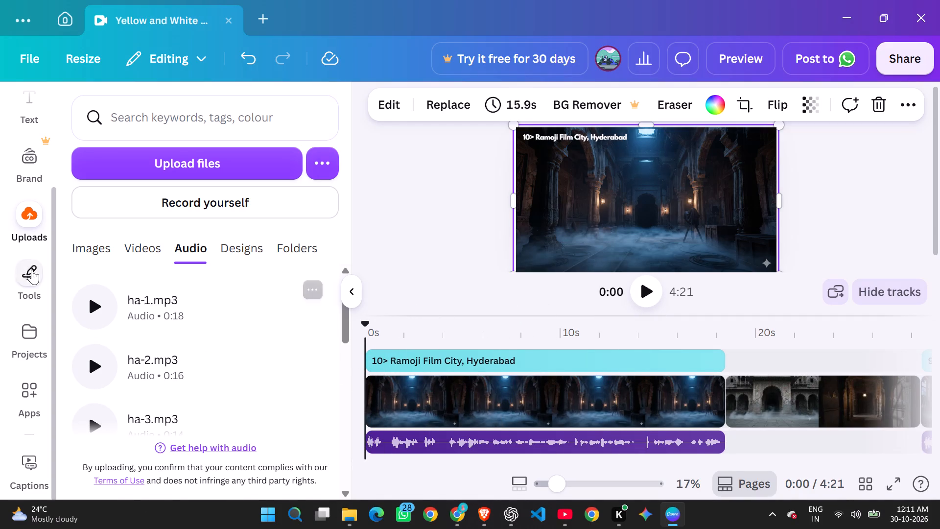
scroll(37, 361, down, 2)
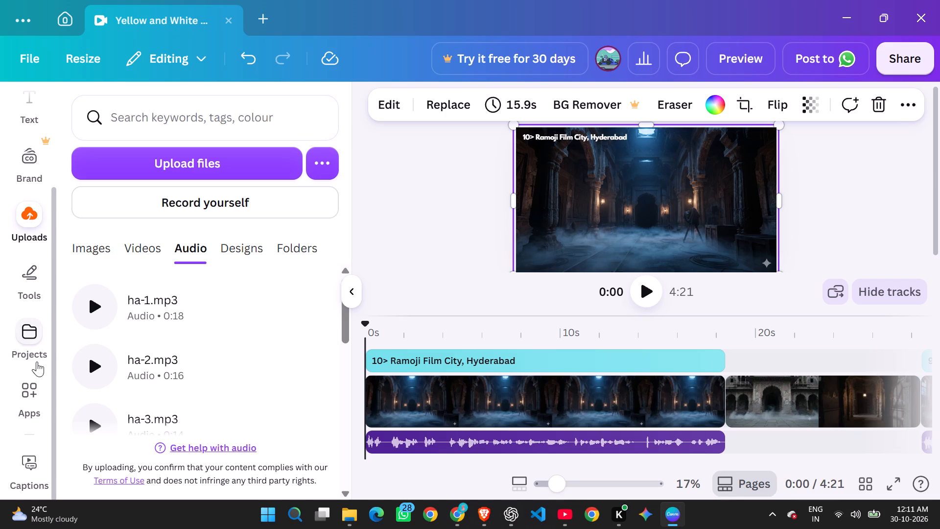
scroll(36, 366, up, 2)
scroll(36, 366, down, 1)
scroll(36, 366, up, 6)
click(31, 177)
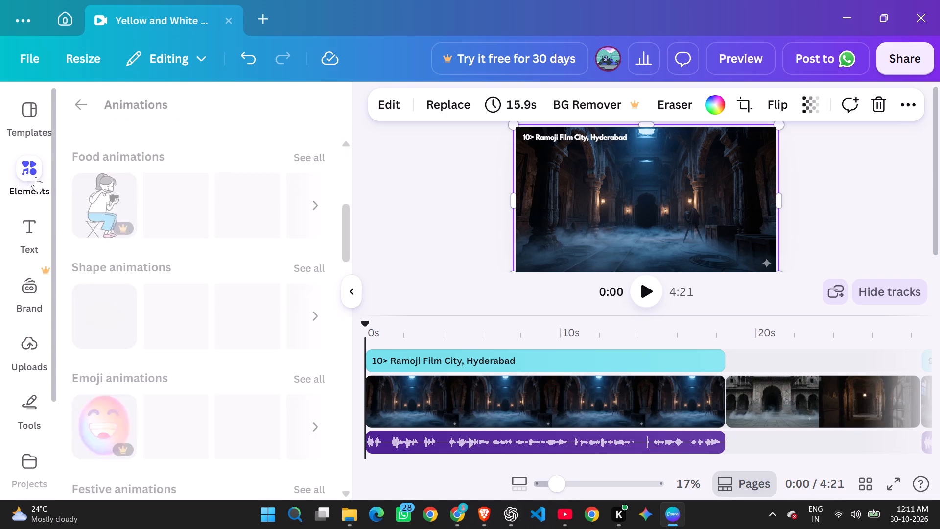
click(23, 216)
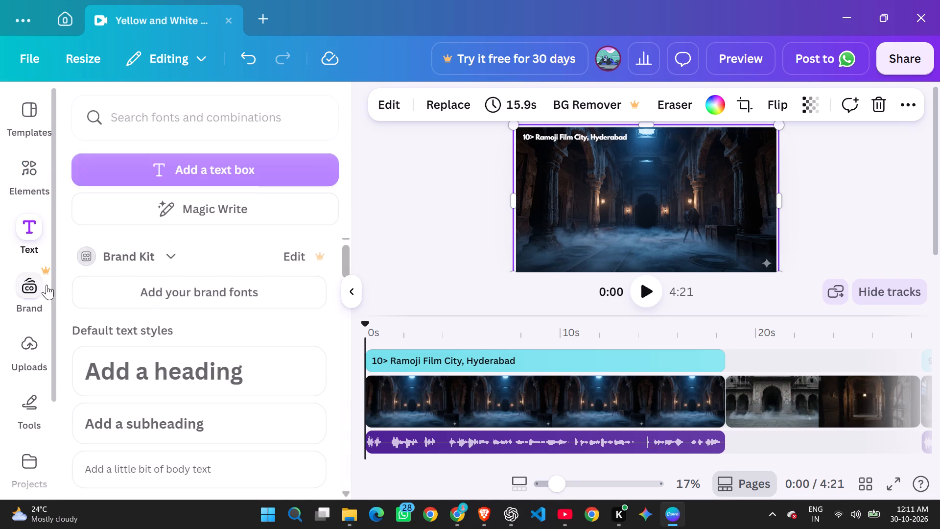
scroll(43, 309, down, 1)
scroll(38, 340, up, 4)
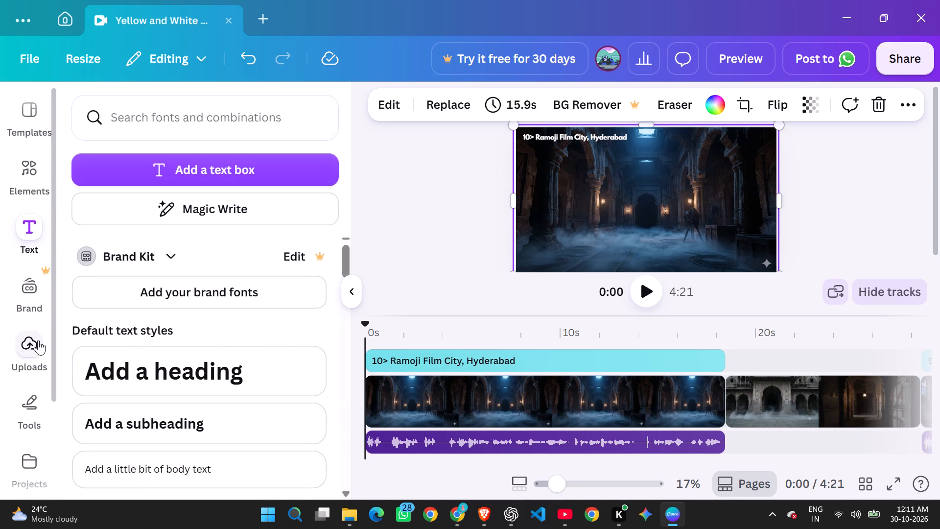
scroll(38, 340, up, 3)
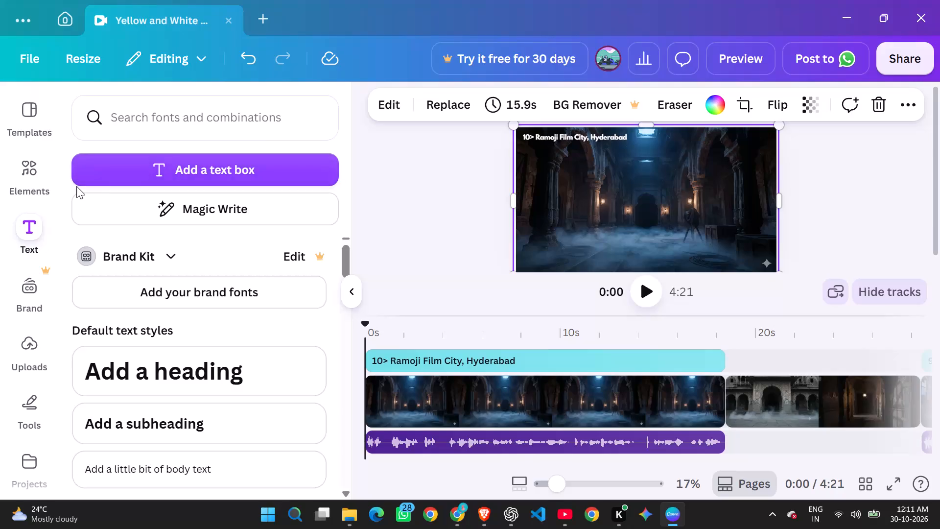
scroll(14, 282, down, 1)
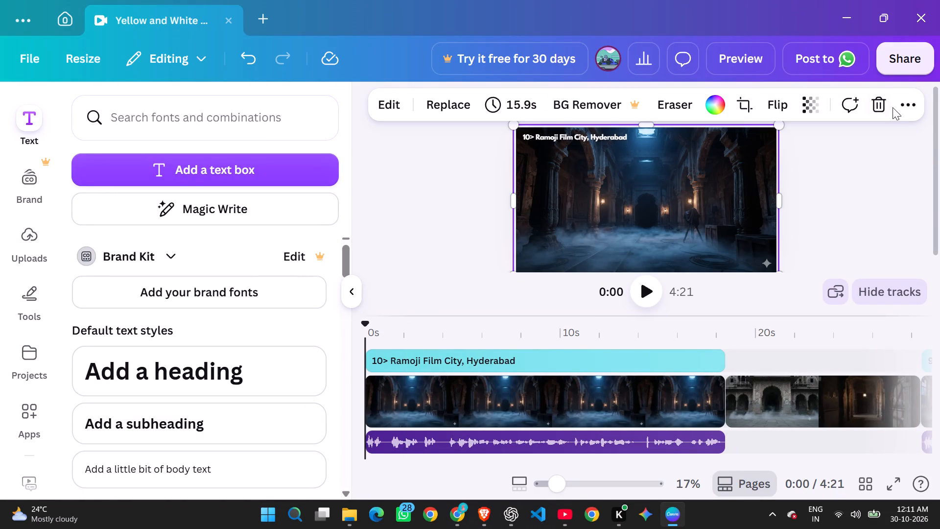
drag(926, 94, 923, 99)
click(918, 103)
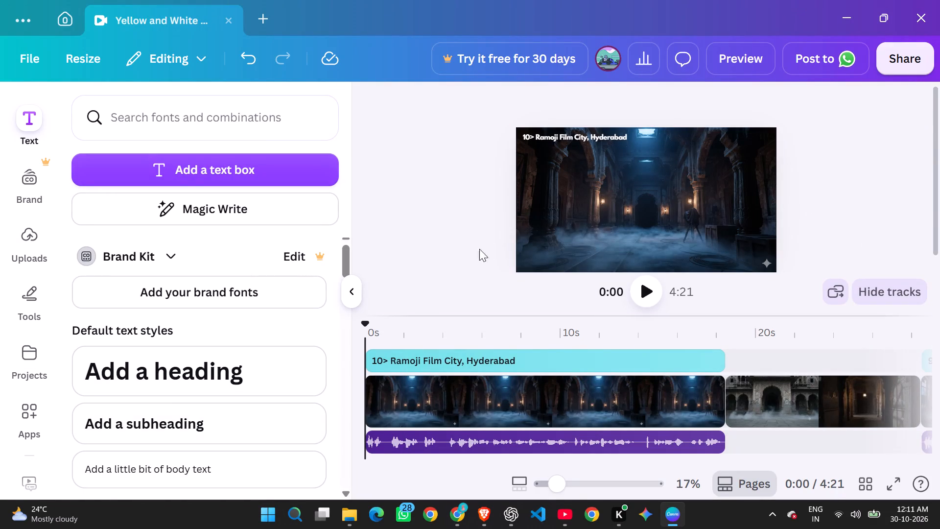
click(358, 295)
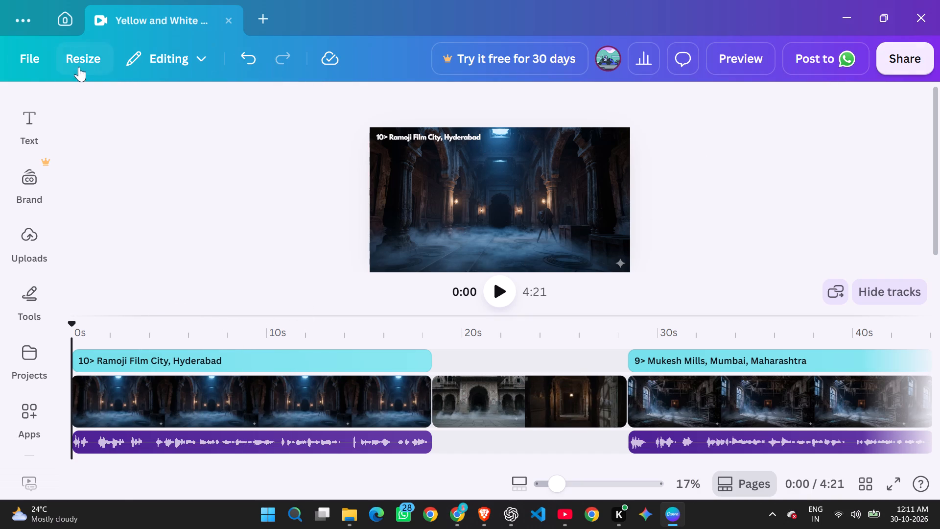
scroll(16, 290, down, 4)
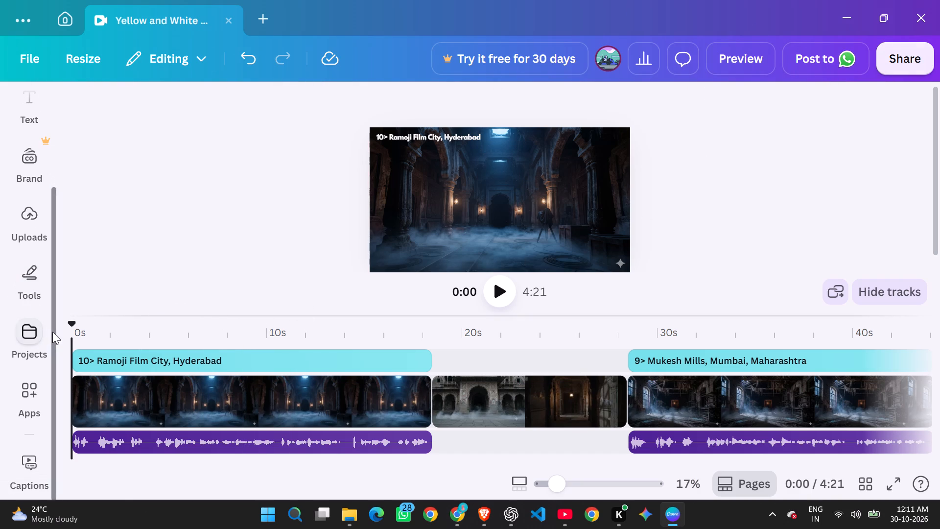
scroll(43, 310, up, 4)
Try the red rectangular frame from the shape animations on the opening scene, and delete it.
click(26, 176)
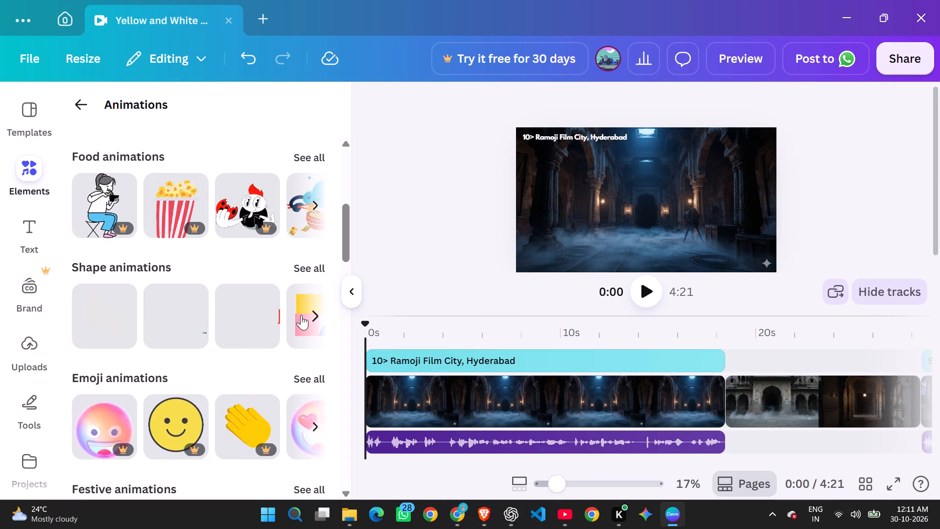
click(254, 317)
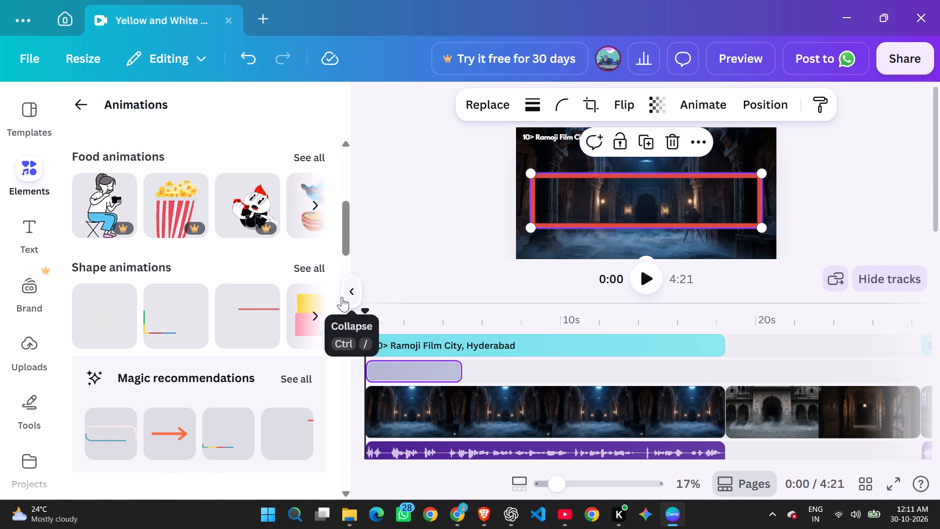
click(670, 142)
Open the Animate options for the Ramoji Film City image.
click(441, 391)
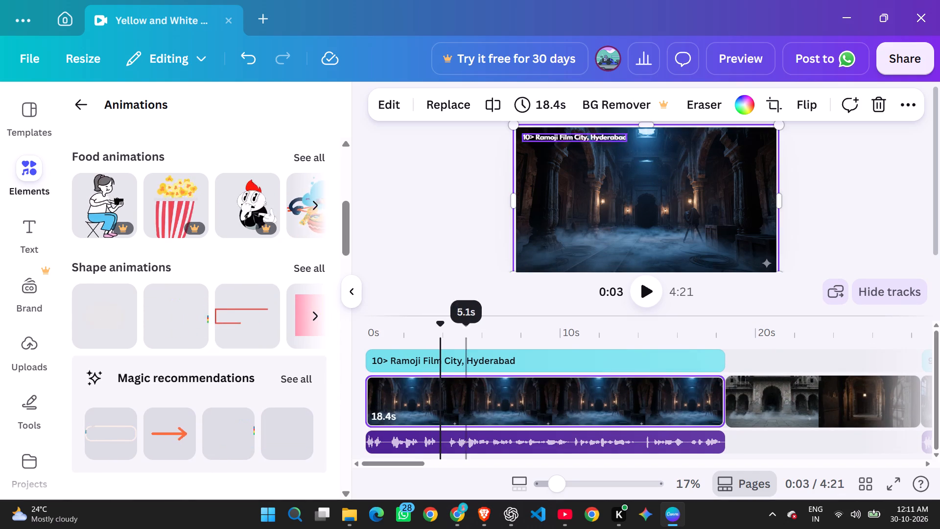
click(904, 104)
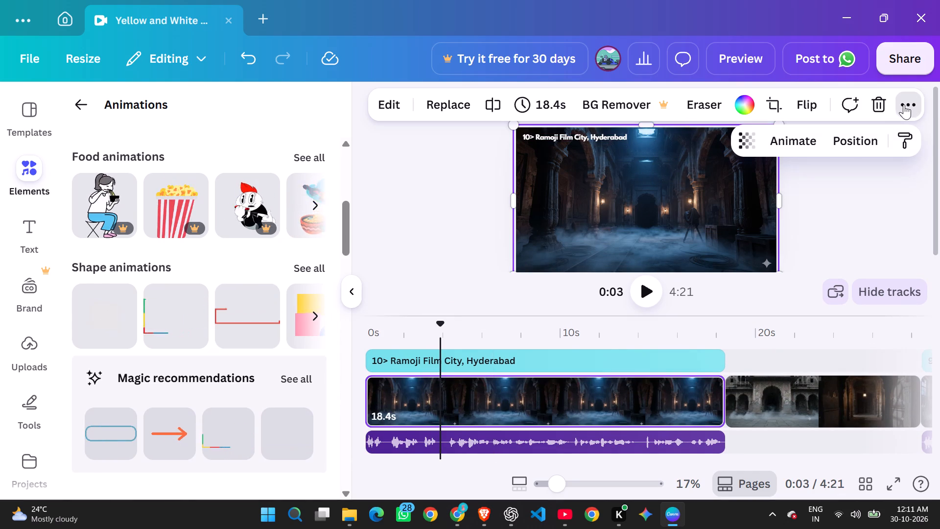
click(789, 145)
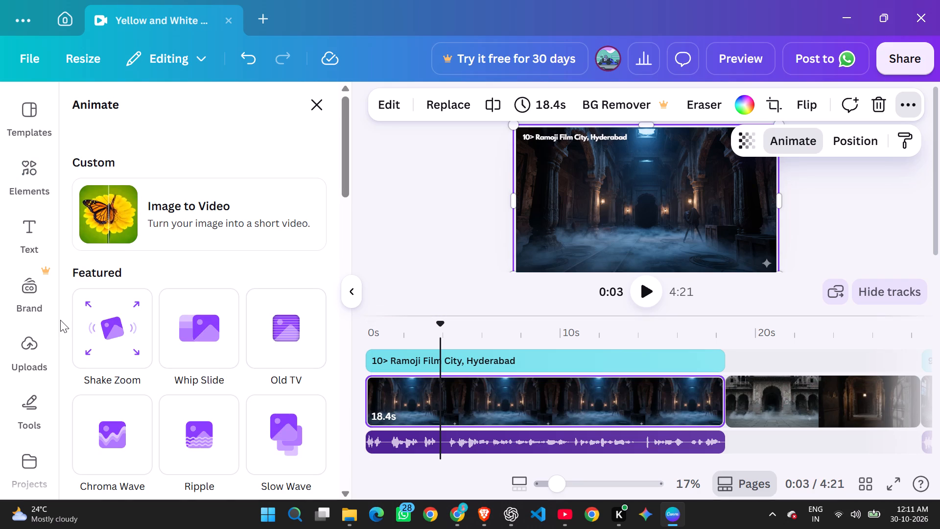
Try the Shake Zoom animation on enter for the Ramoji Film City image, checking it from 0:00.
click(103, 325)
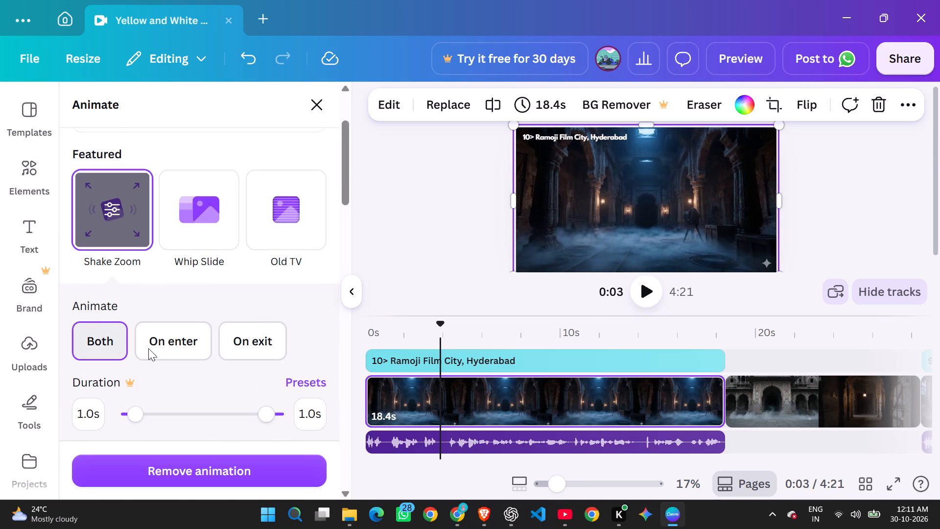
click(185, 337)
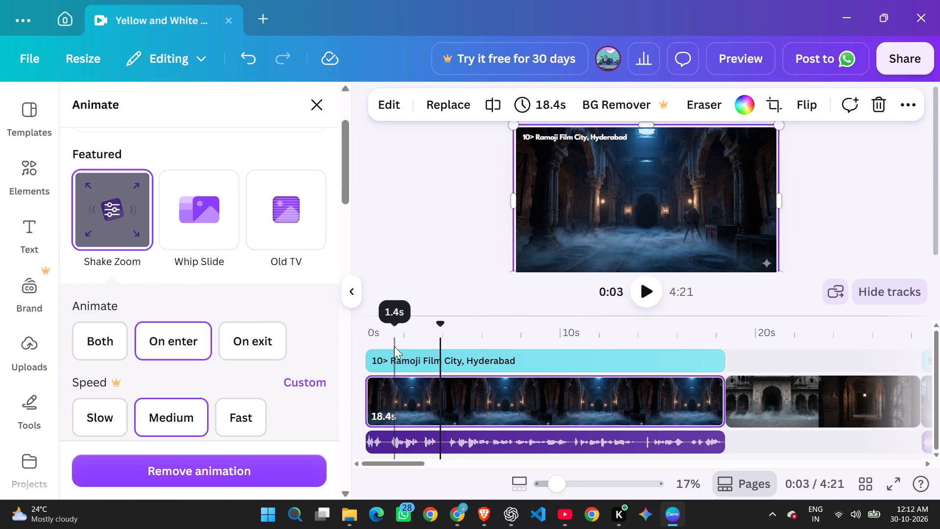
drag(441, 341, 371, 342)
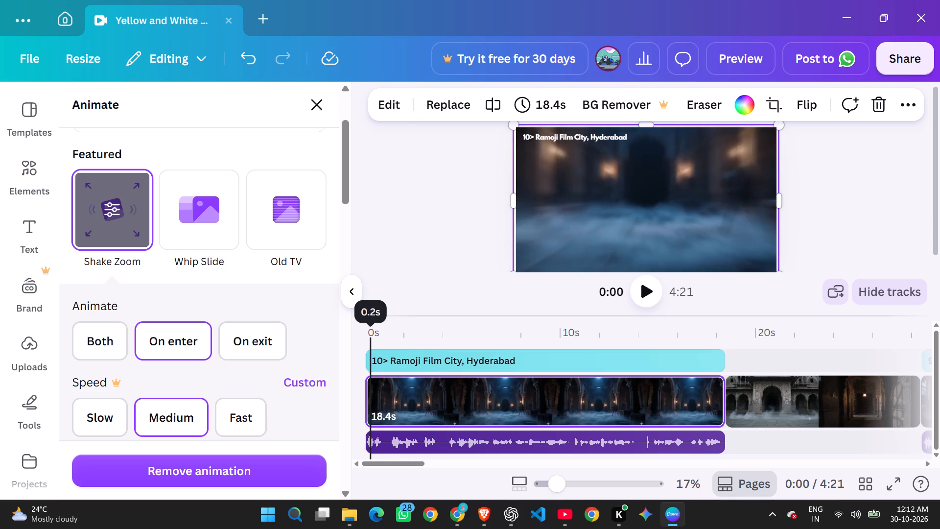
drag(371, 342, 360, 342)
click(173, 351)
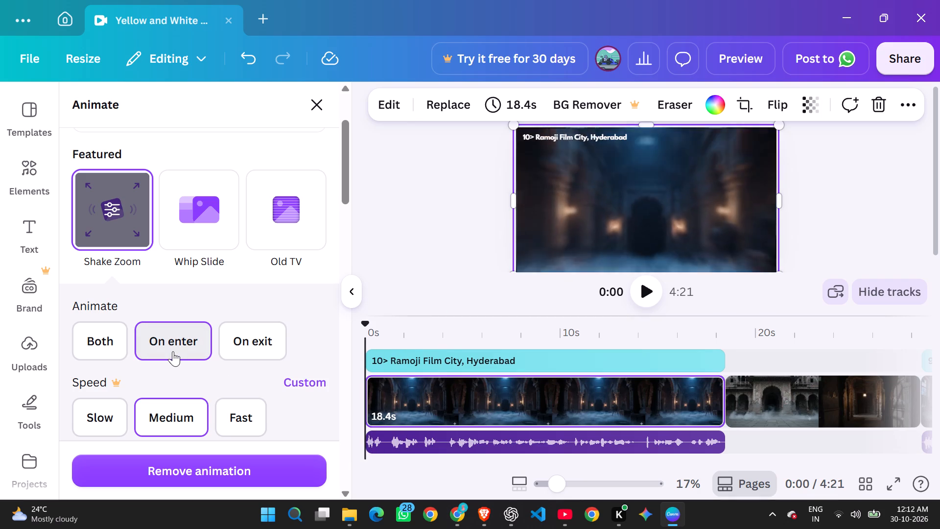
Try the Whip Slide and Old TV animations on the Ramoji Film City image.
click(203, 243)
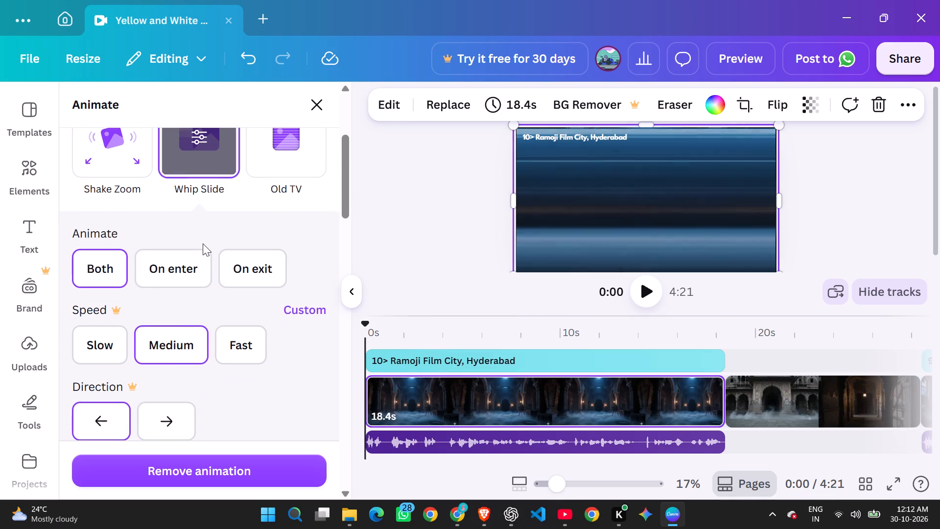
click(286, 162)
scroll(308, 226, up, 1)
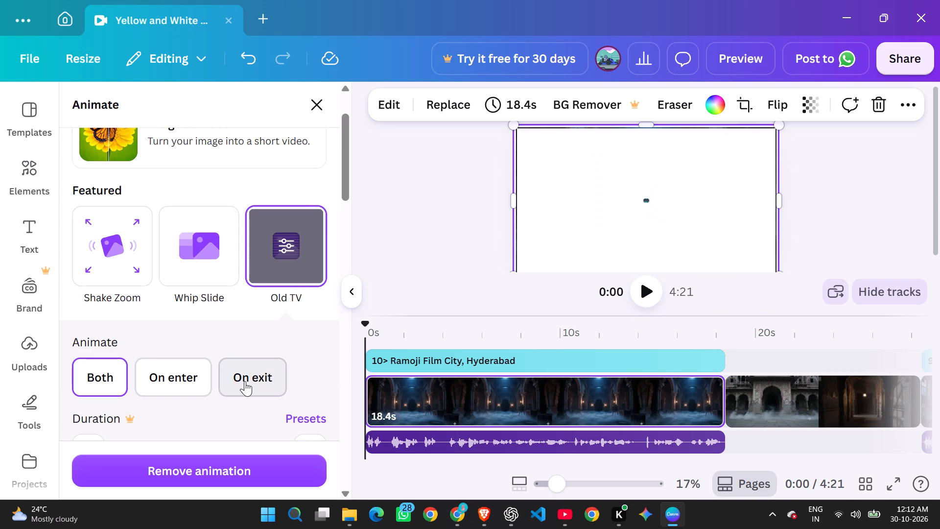
Apply the Digital animation on enter to the Ramoji Film City image.
scroll(207, 332, down, 2)
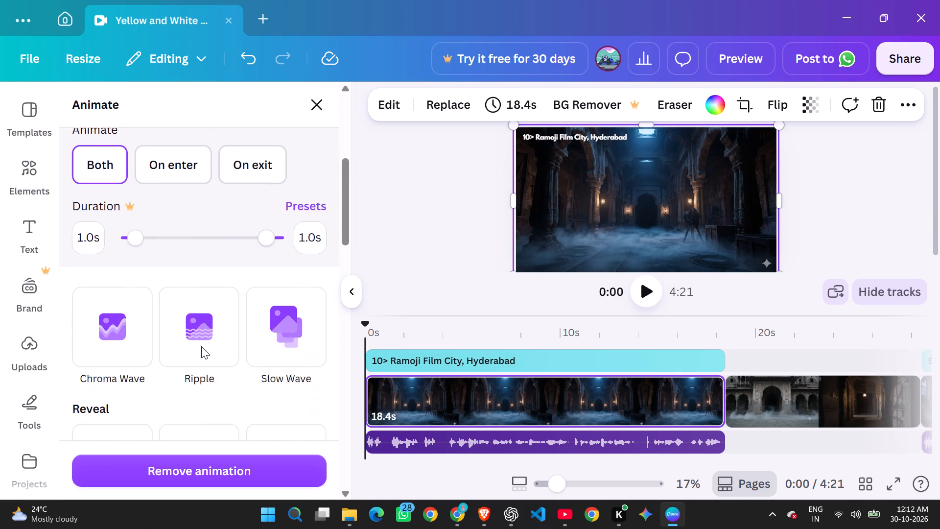
scroll(201, 346, down, 2)
click(249, 224)
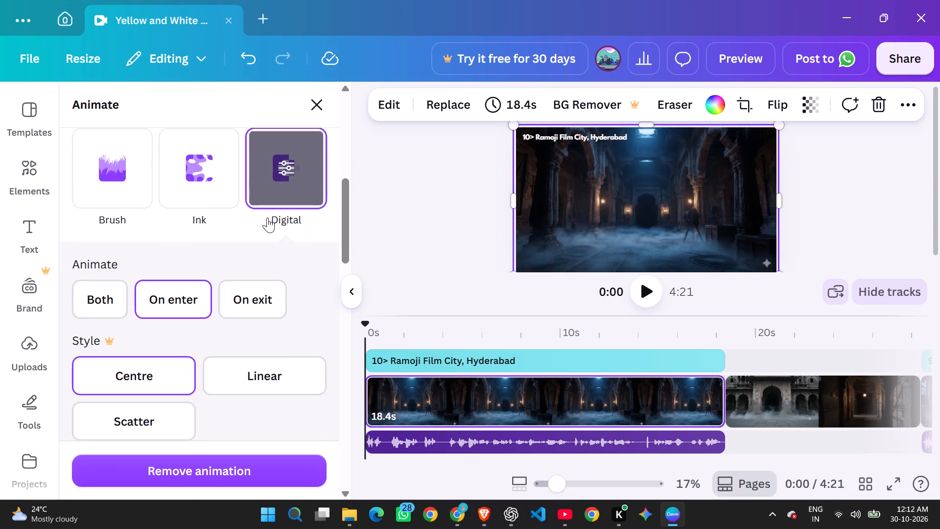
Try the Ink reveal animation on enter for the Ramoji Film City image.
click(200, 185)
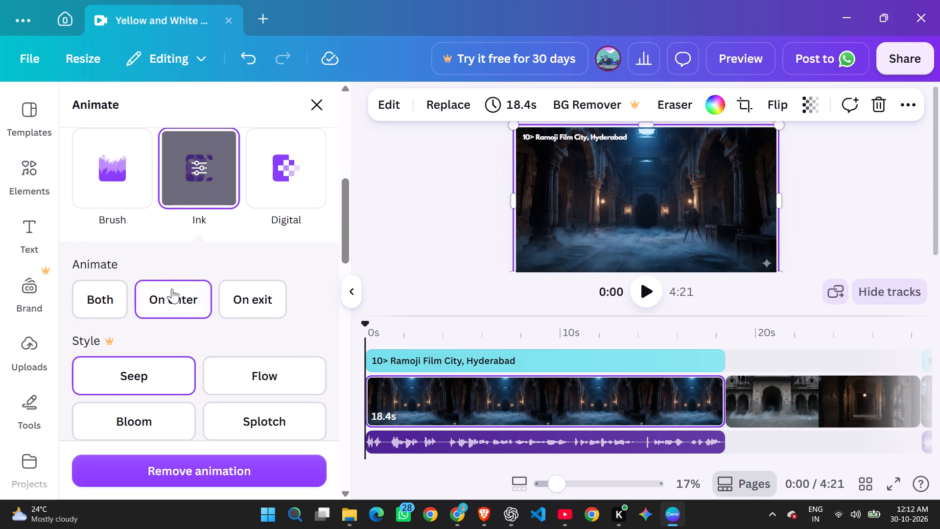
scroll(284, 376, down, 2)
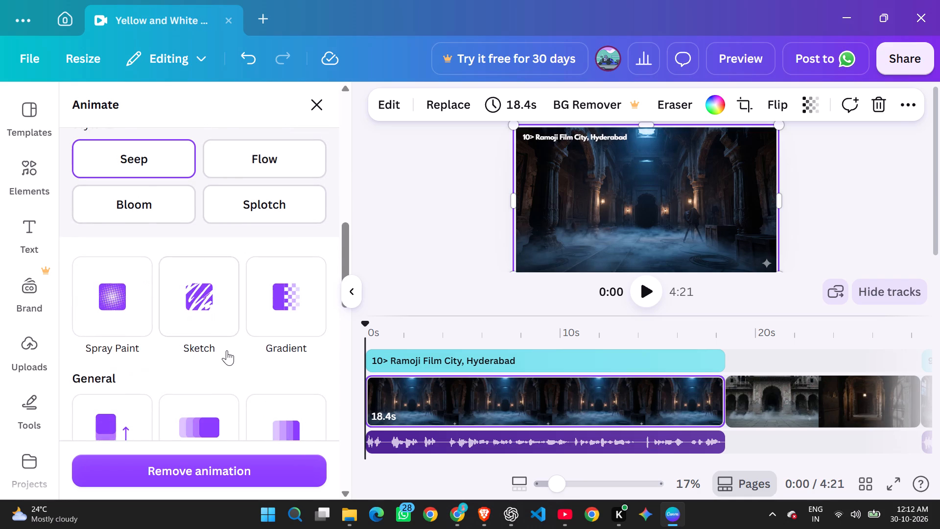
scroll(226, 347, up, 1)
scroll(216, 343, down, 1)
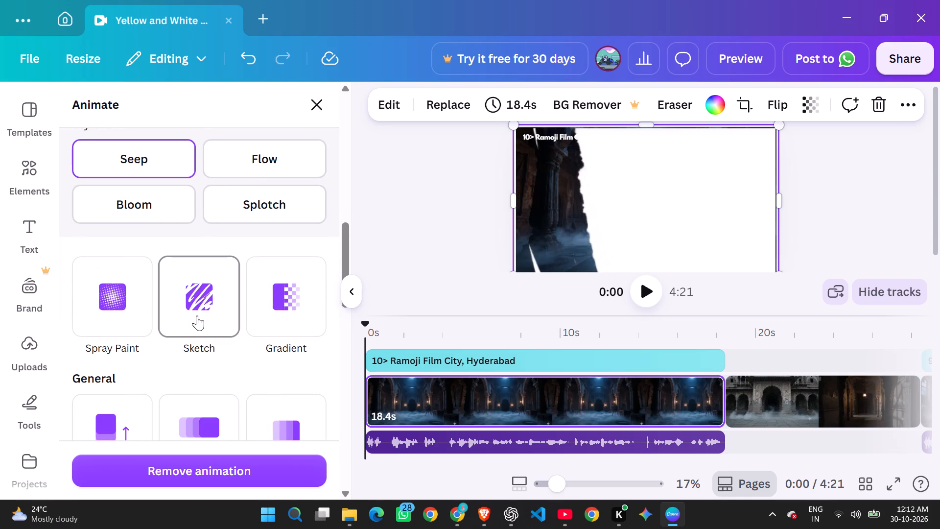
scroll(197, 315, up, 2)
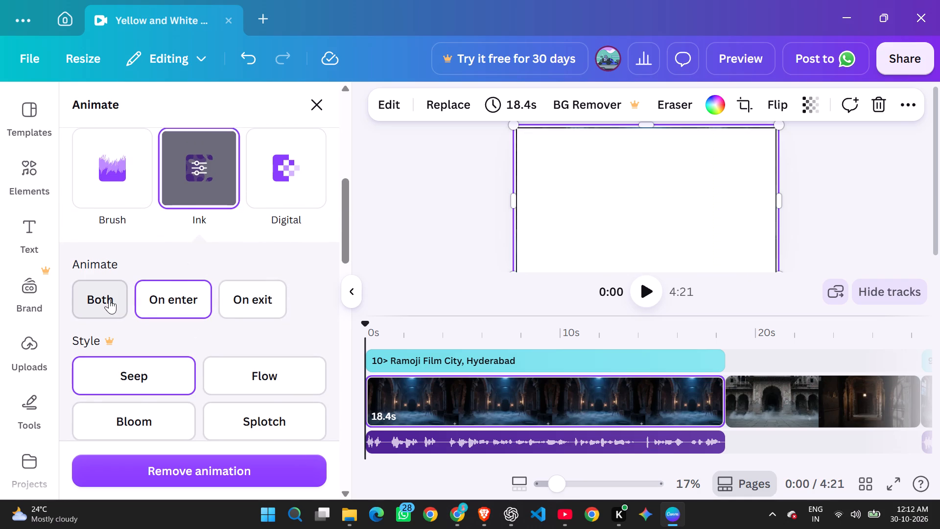
Browse the remaining Reveal and General animations, previewing their effects on the Ramoji Film City image.
scroll(109, 299, down, 2)
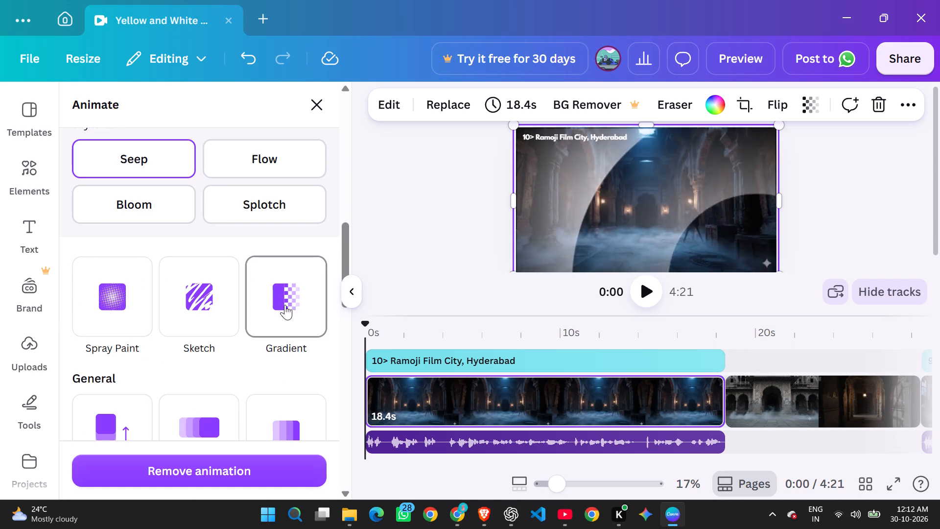
scroll(259, 317, down, 1)
scroll(178, 332, down, 1)
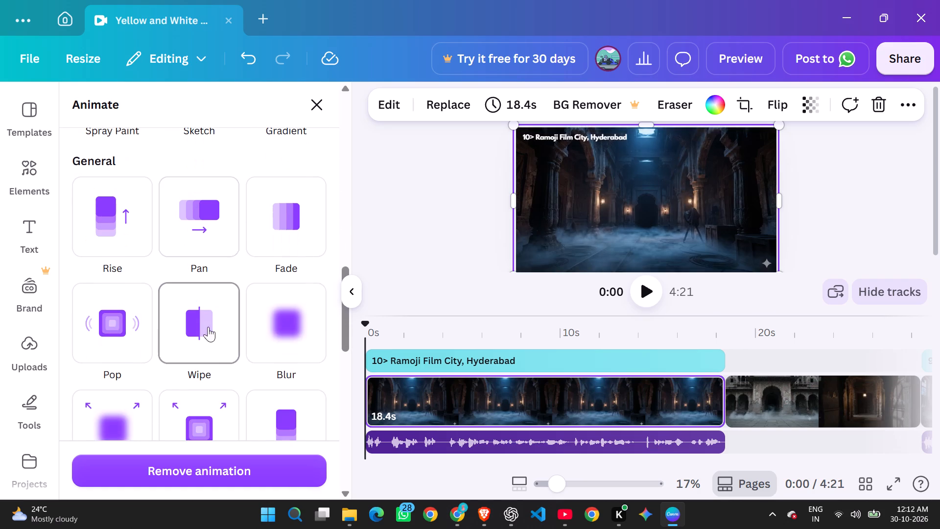
scroll(264, 325, down, 1)
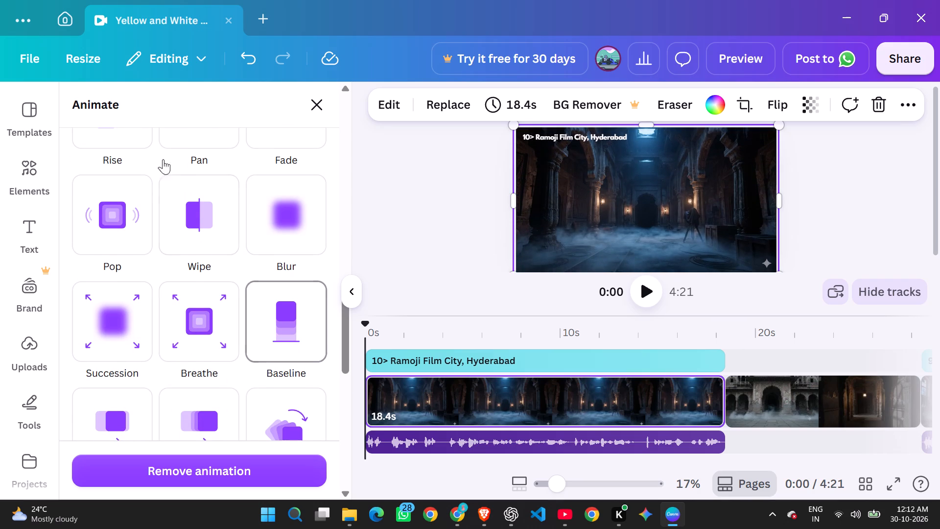
scroll(60, 103, down, 1)
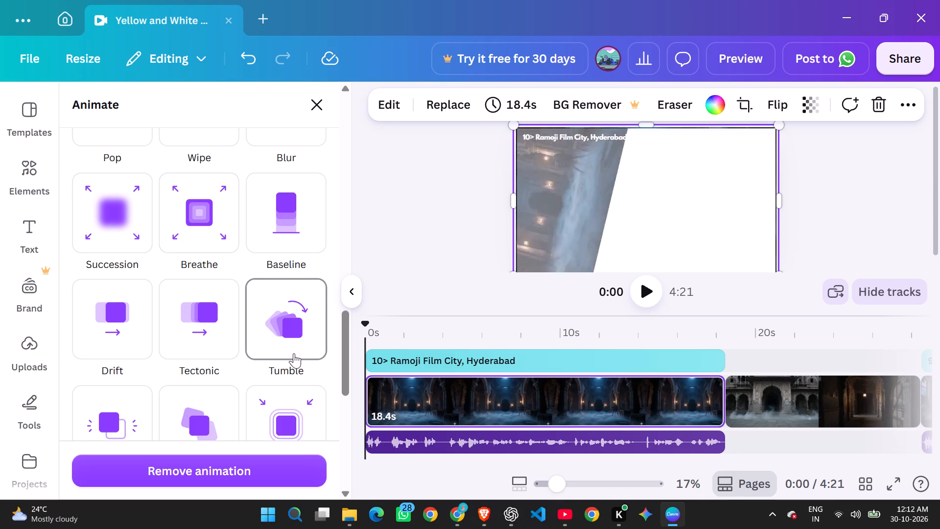
scroll(305, 323, down, 2)
scroll(290, 259, up, 4)
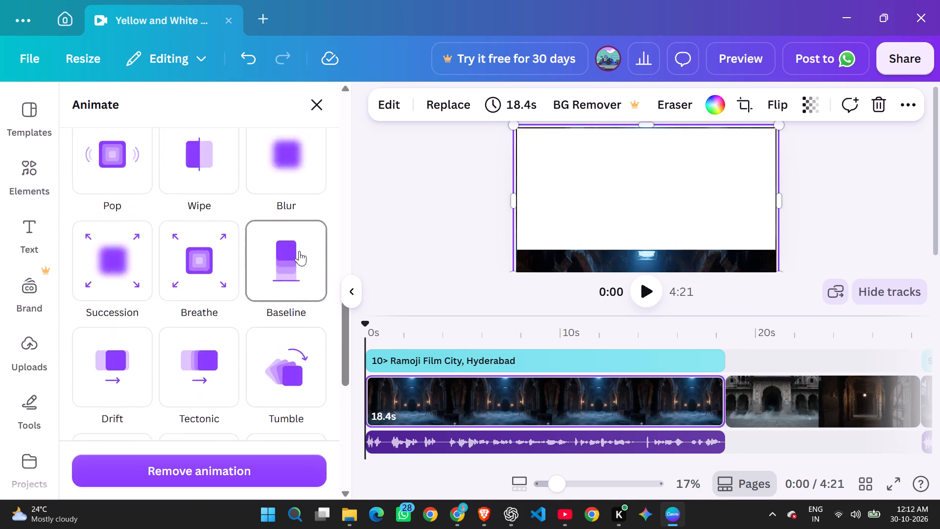
scroll(299, 251, up, 5)
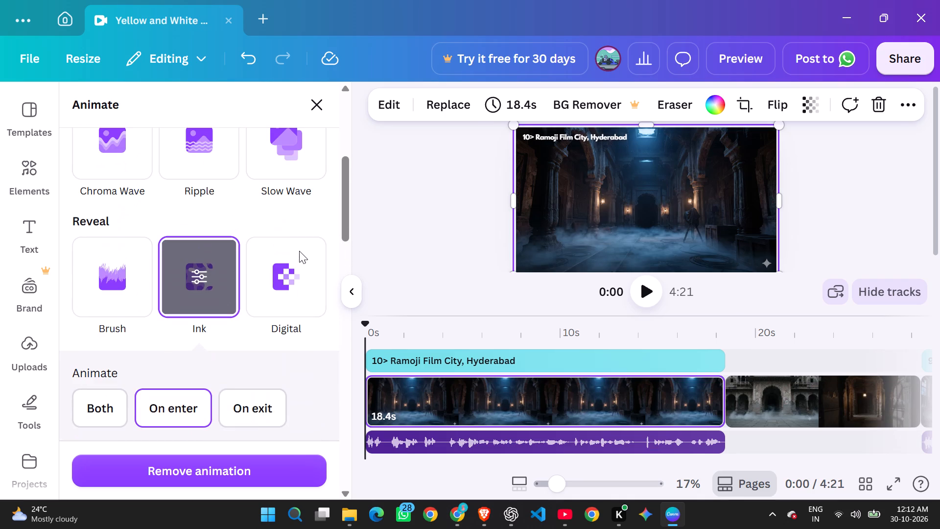
Apply the Old TV animation to the Ramoji Film City image on both enter and exit.
scroll(278, 281, up, 2)
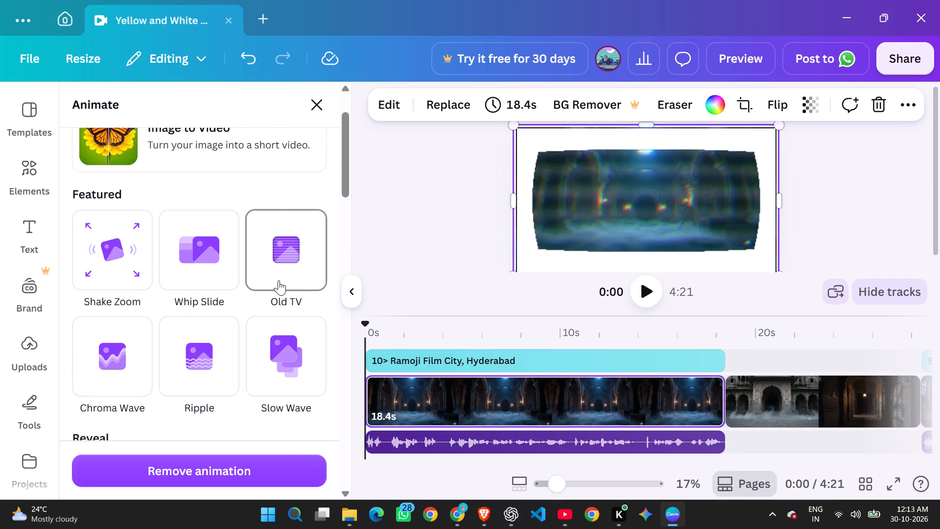
scroll(176, 272, down, 2)
scroll(176, 272, up, 1)
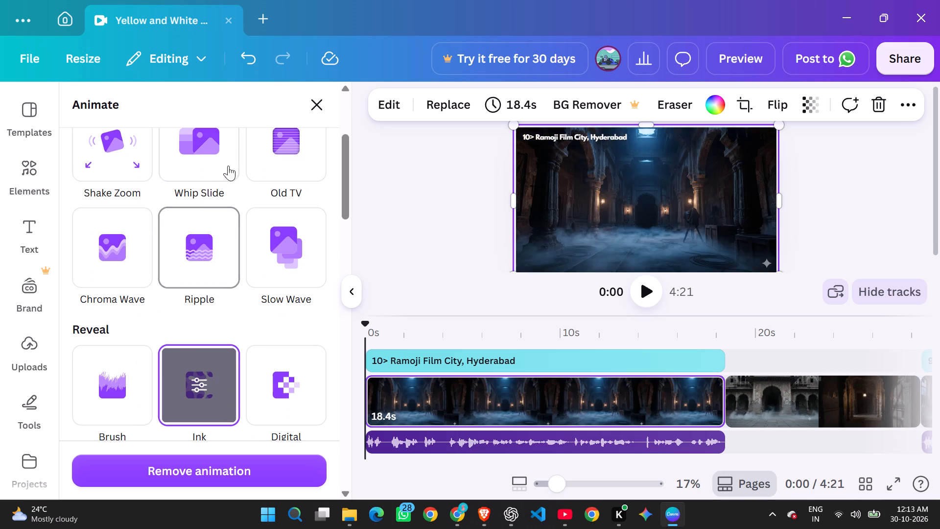
scroll(270, 164, up, 1)
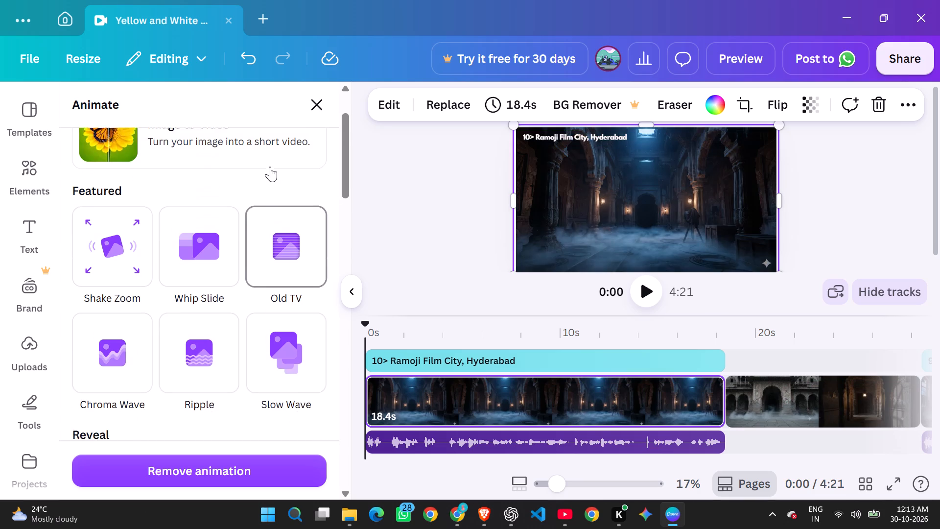
click(287, 236)
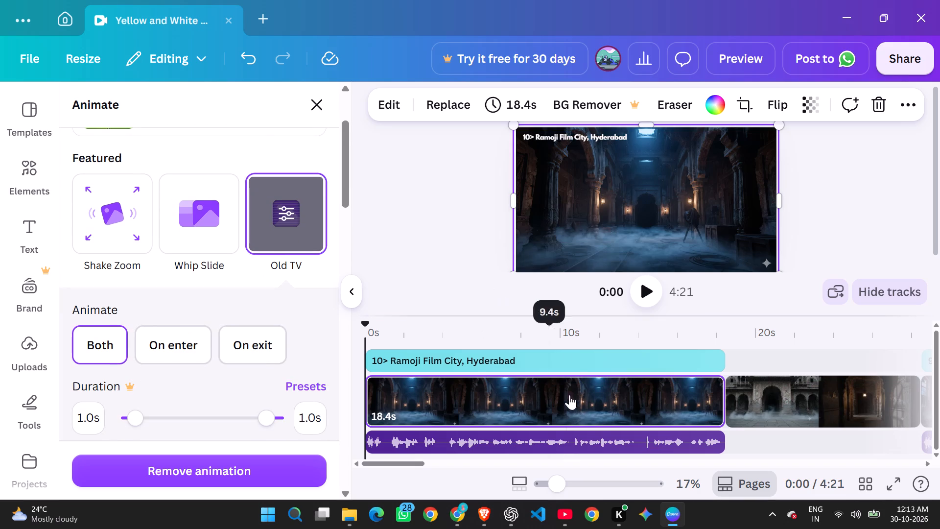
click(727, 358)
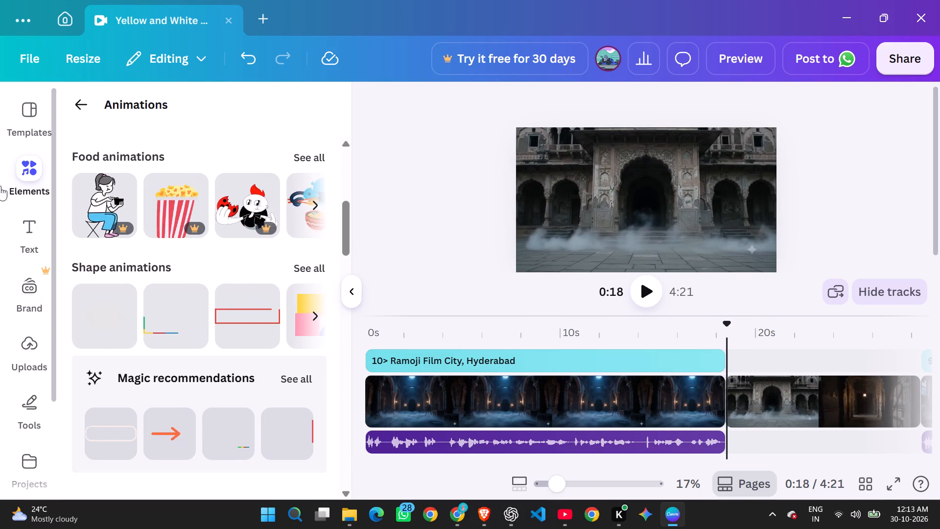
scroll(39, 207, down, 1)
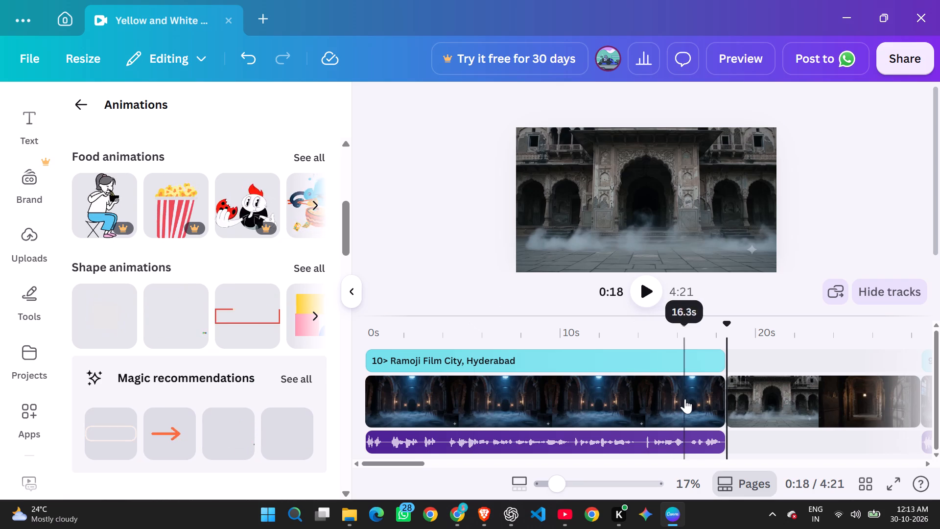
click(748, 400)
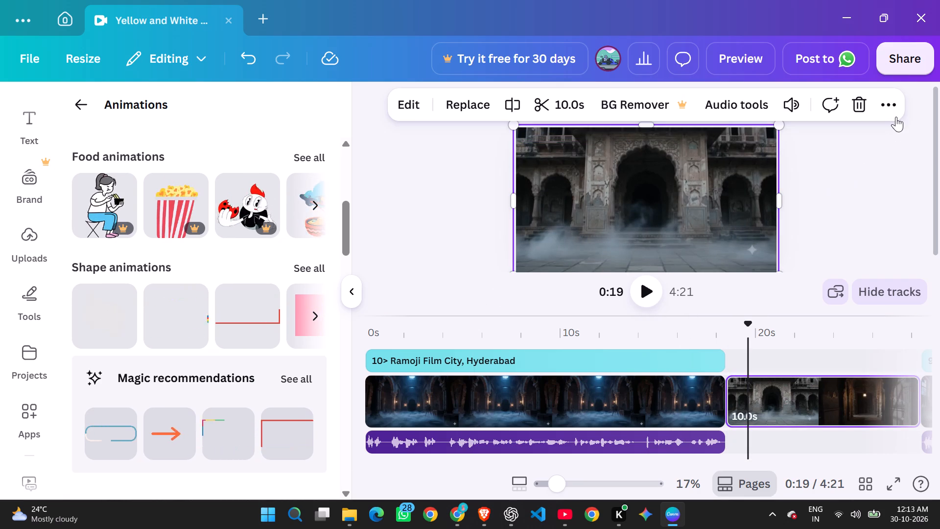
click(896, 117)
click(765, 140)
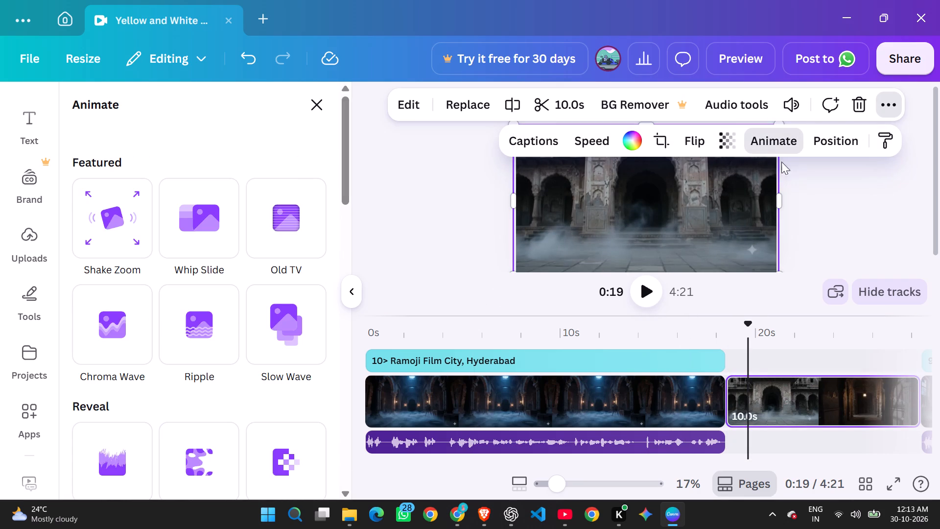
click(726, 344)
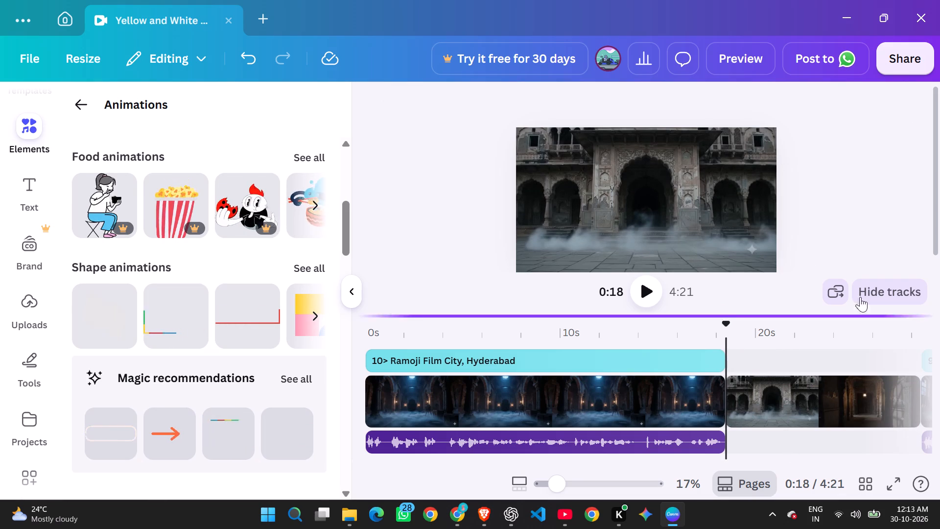
Try the Old TV and Whip Slide animations on the palace clip following Ramoji Film City, settling on Shake Zoom for both enter and exit.
click(740, 379)
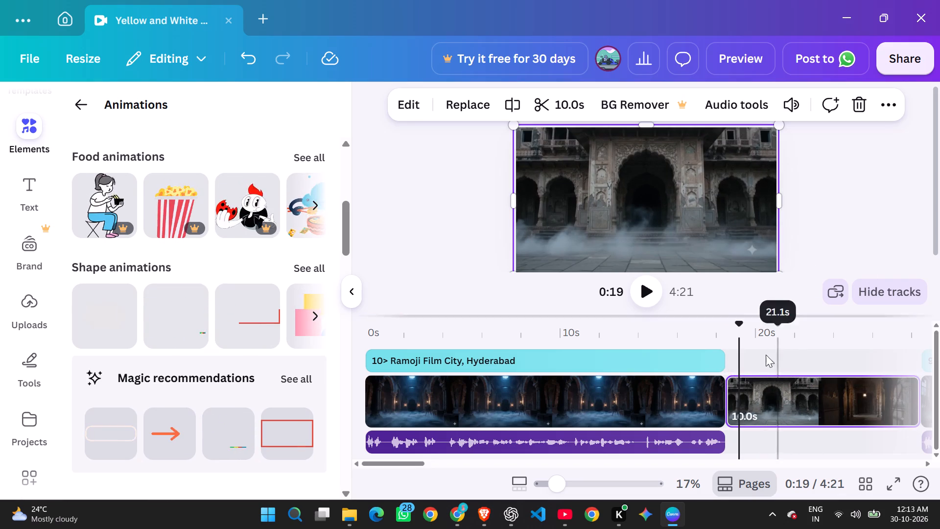
click(877, 109)
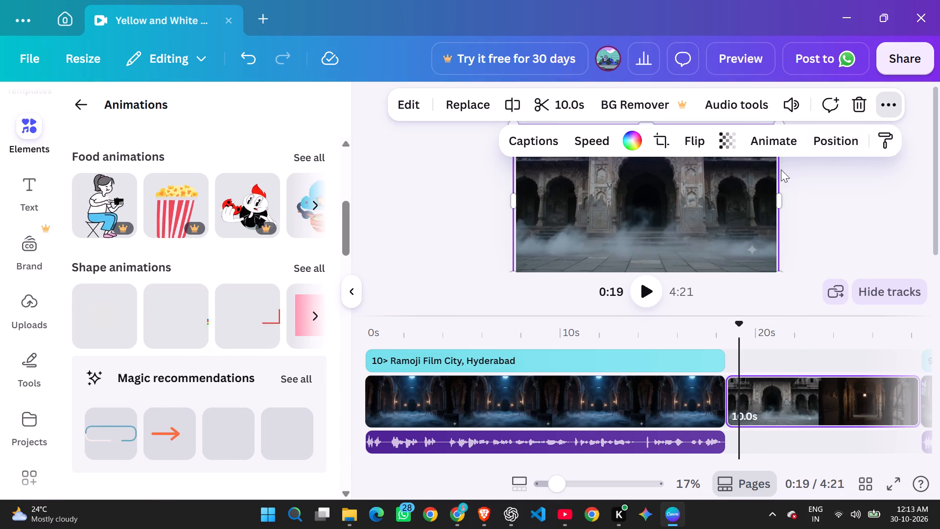
click(775, 149)
click(281, 240)
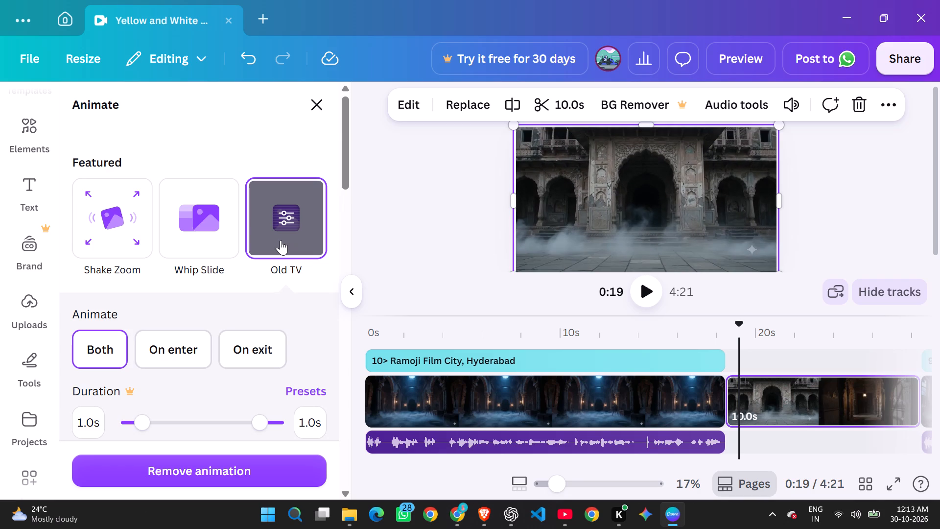
click(198, 239)
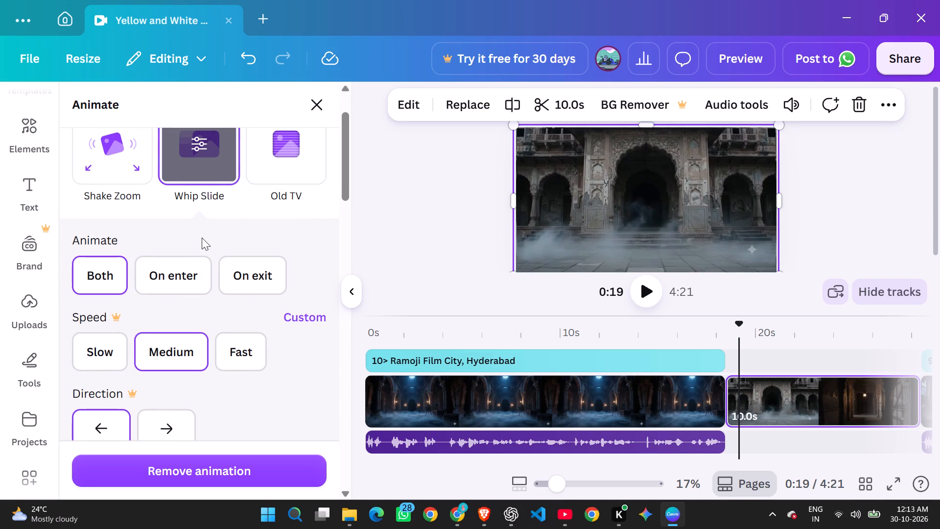
click(127, 175)
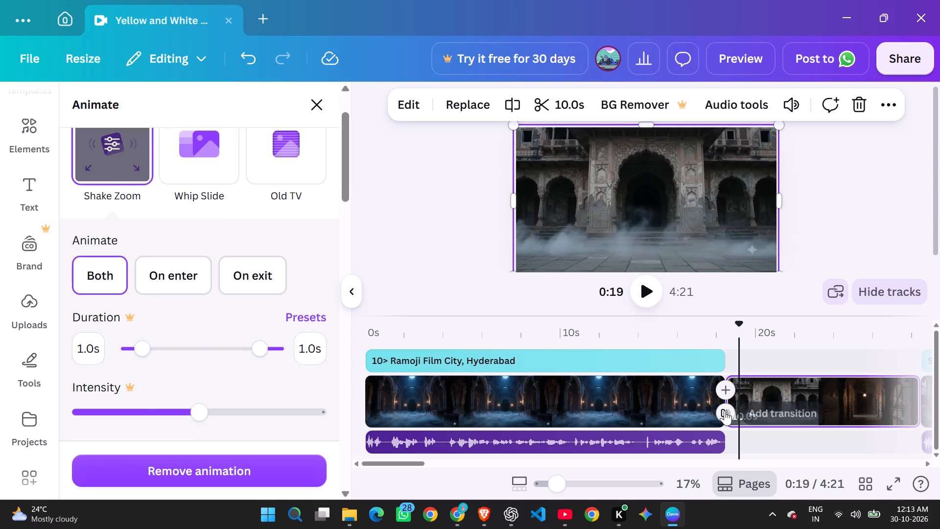
Examine the transitions available between the Ramoji Film City image and the palace clip.
click(725, 410)
scroll(120, 203, up, 1)
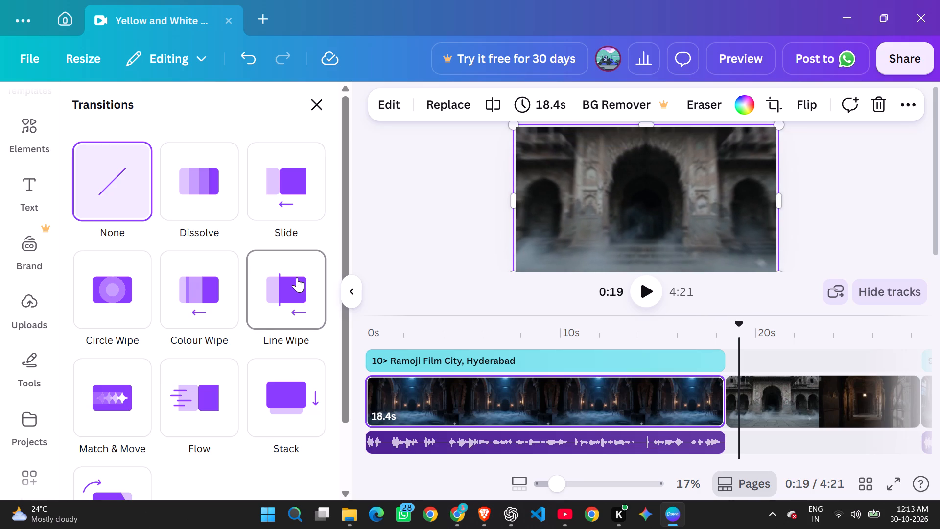
scroll(253, 353, down, 1)
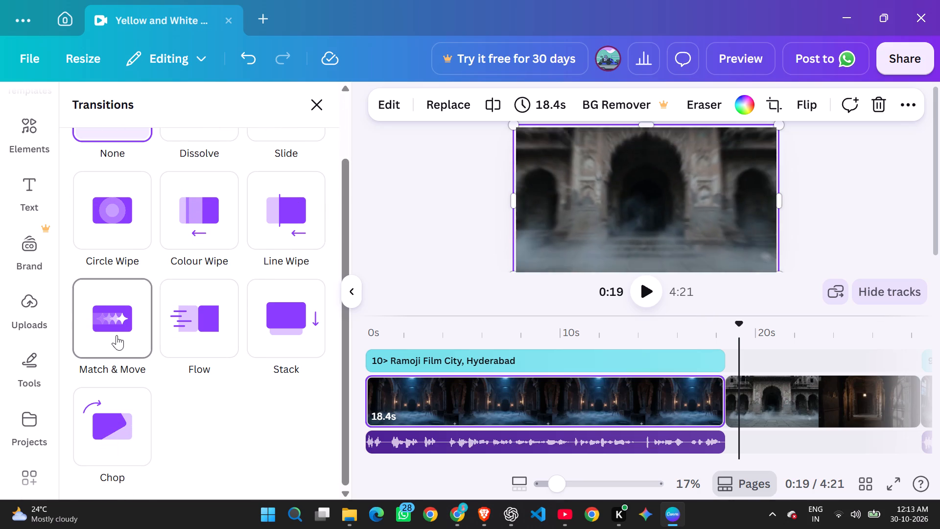
click(421, 199)
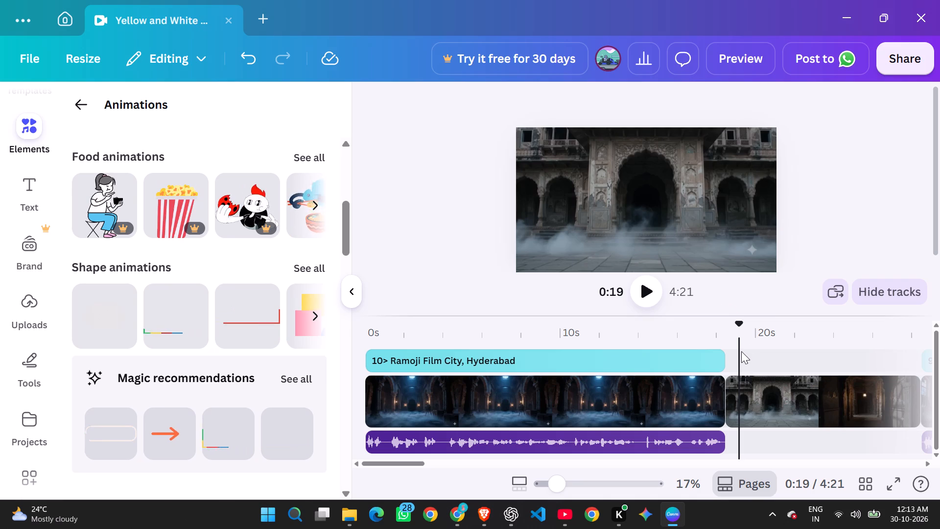
Play back the change from the Ramoji Film City image to the palace clip to check its animations.
drag(740, 337, 736, 336)
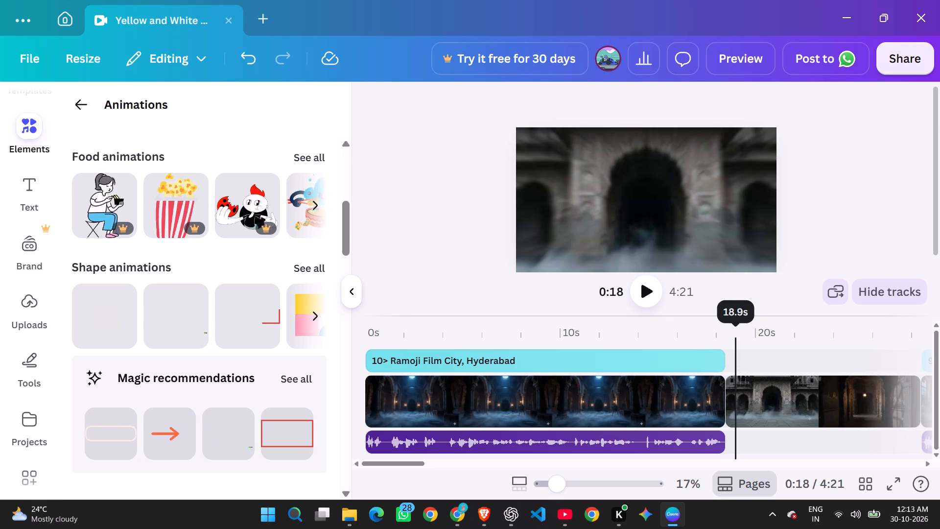
drag(736, 336, 727, 337)
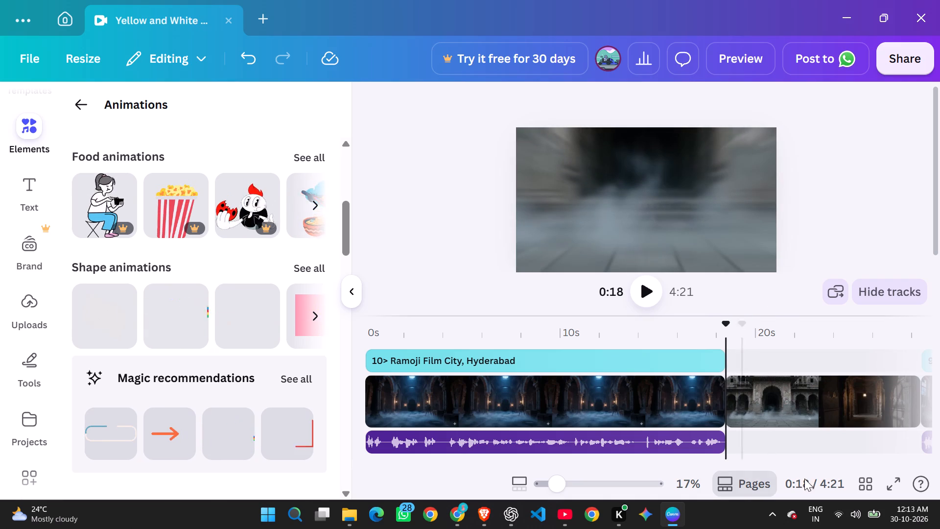
click(649, 290)
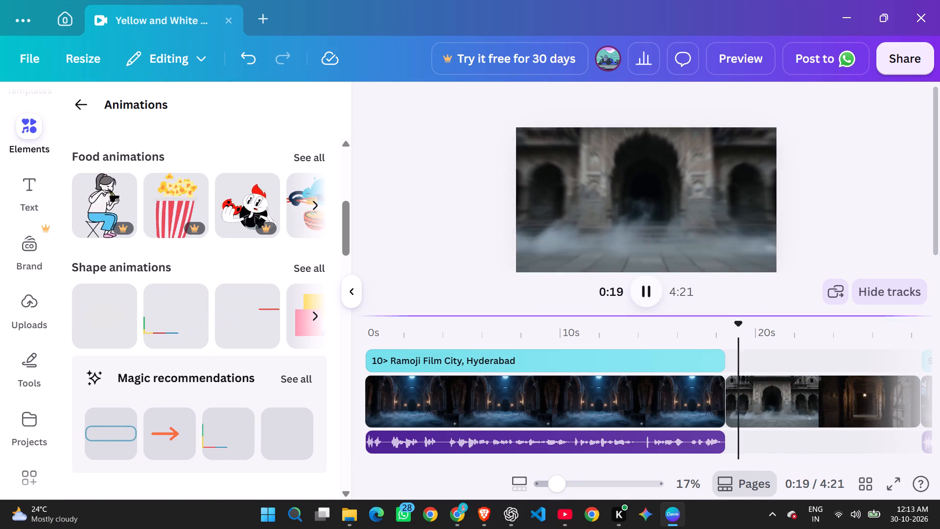
click(776, 349)
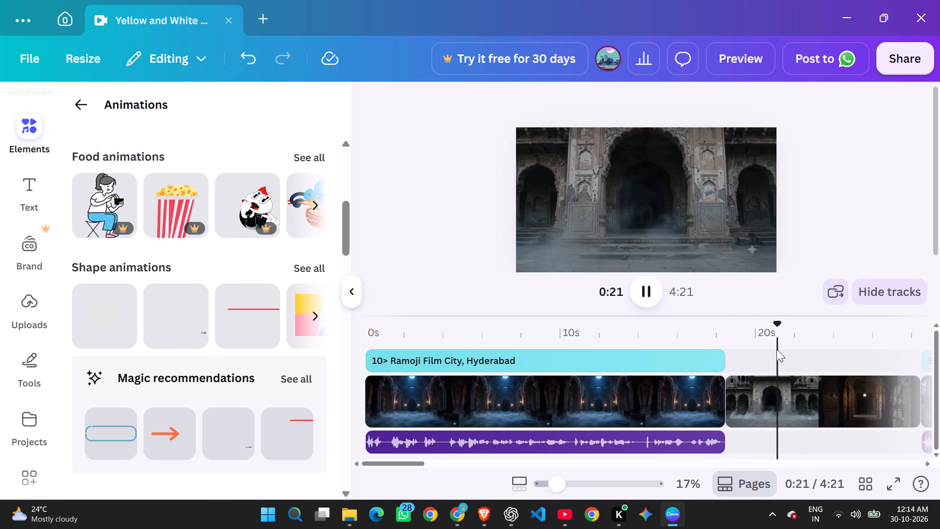
drag(775, 343, 694, 347)
click(638, 295)
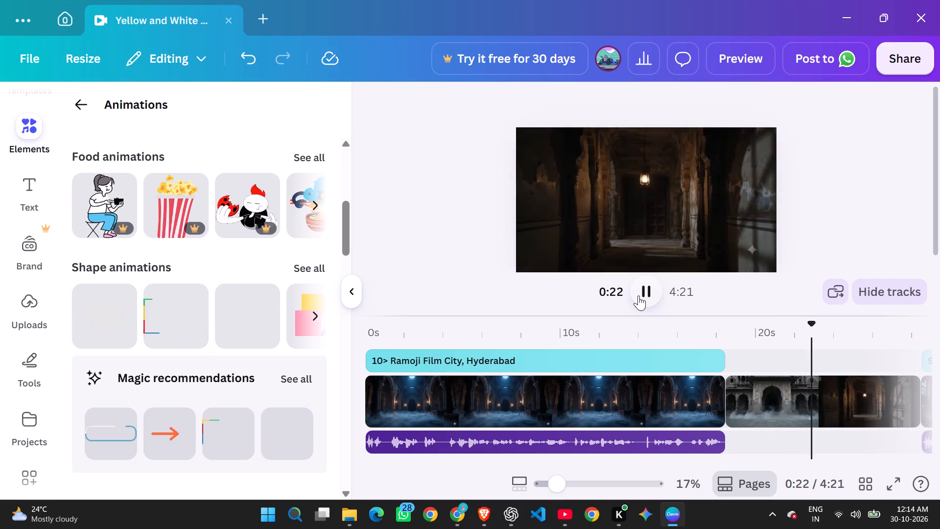
click(638, 295)
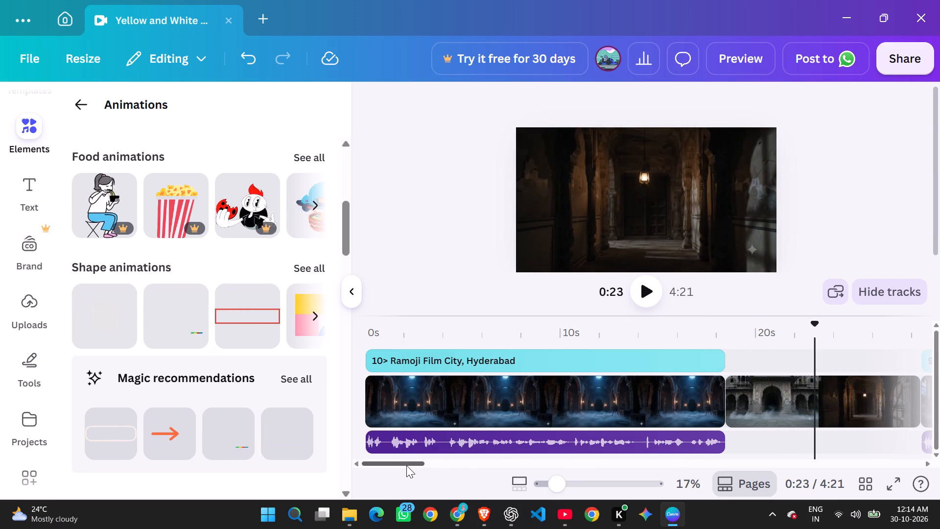
Try the Echo text effect on the Mukesh Mills title, settling on Glow.
drag(406, 465, 444, 465)
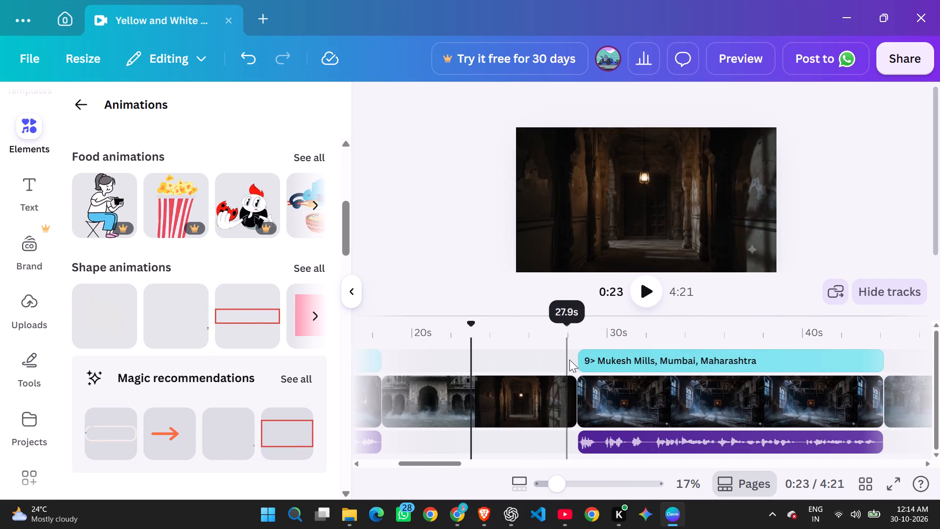
click(576, 360)
click(577, 357)
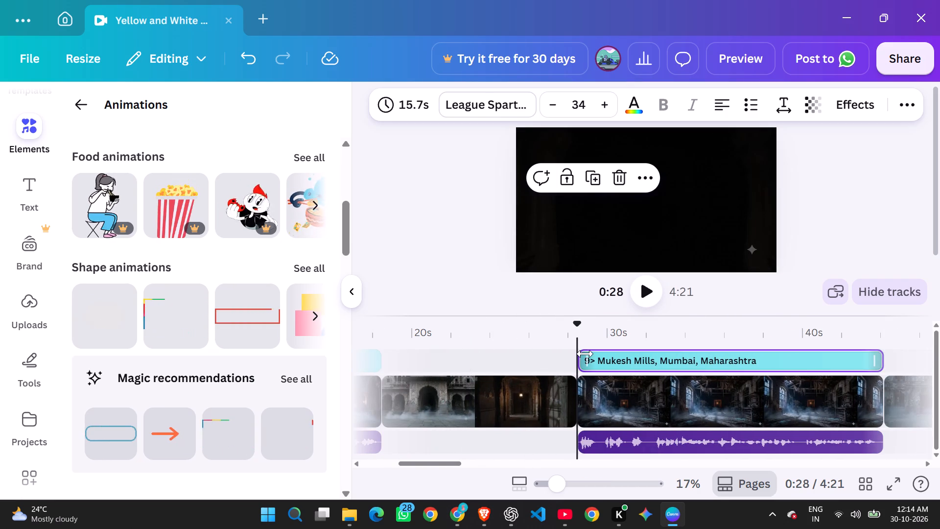
click(906, 107)
click(853, 104)
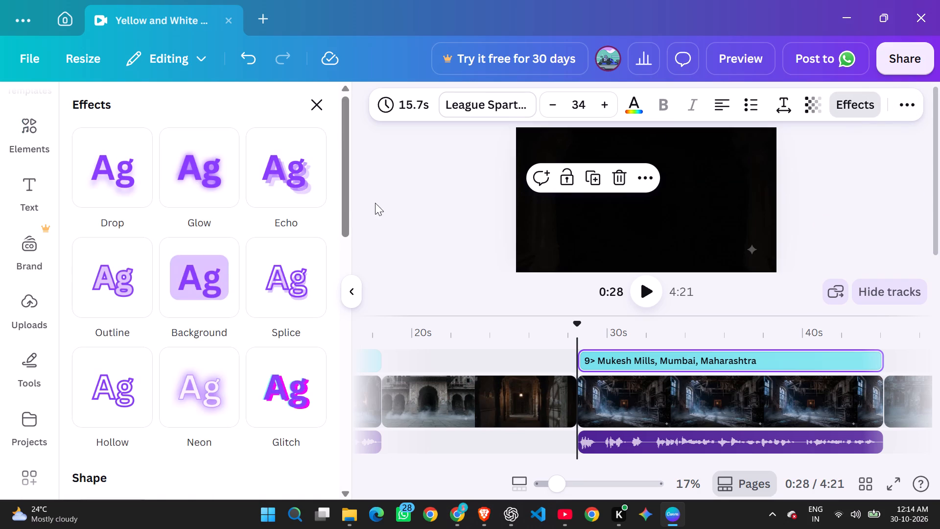
click(261, 196)
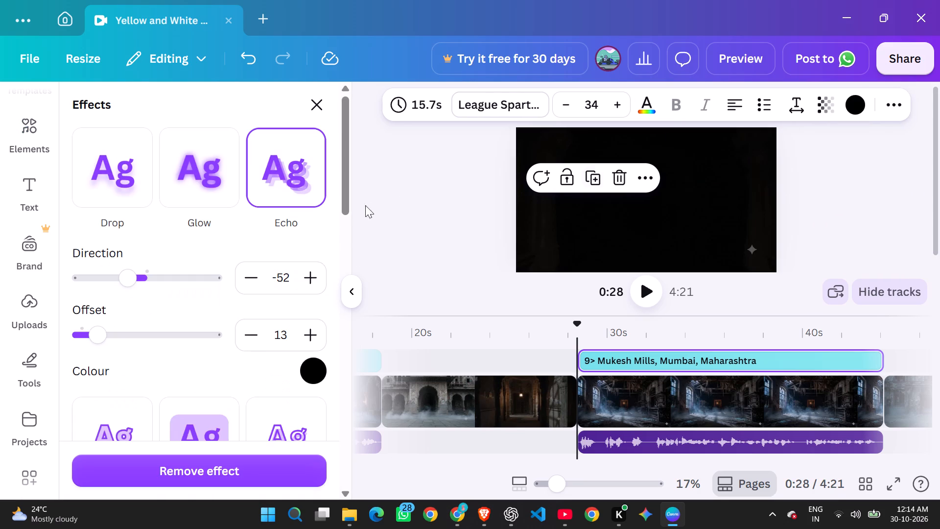
click(214, 194)
click(310, 116)
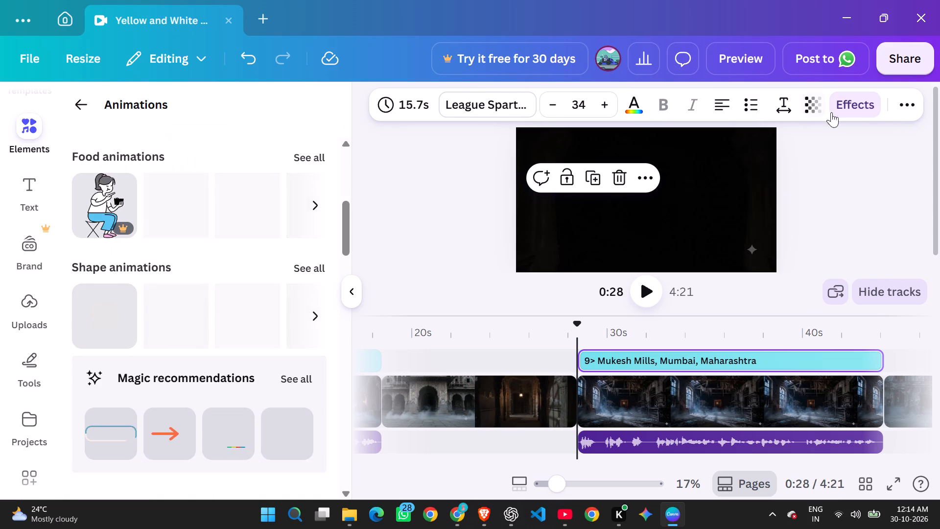
click(872, 103)
scroll(224, 213, up, 2)
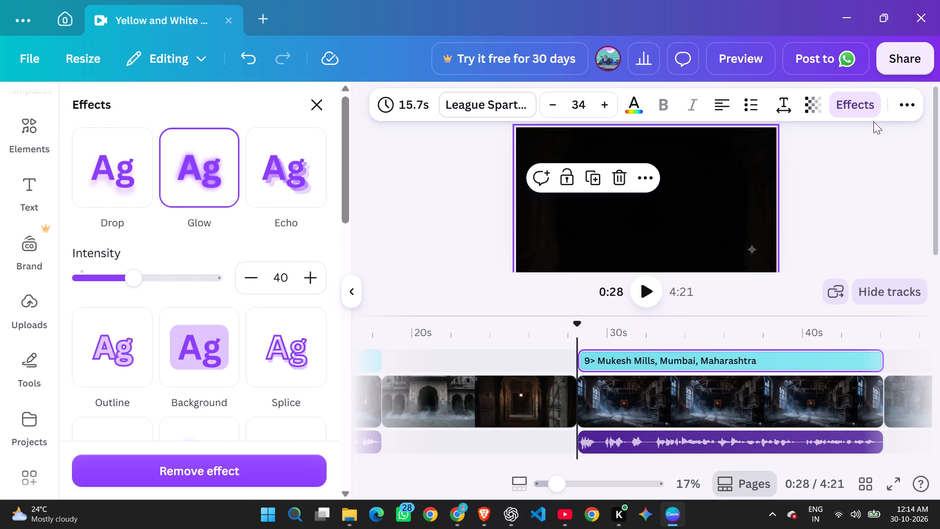
Apply the Old TV animation to the Mukesh Mills image on both enter and exit.
click(906, 106)
click(801, 136)
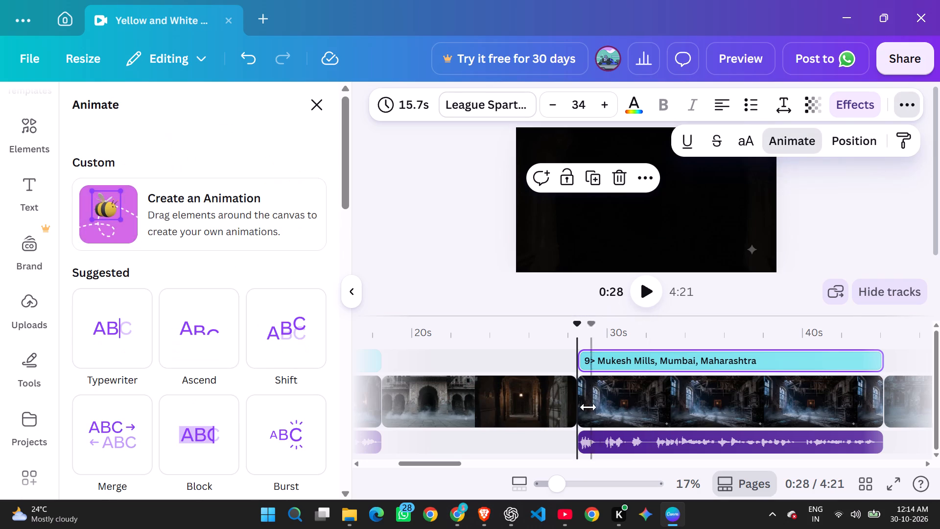
click(591, 405)
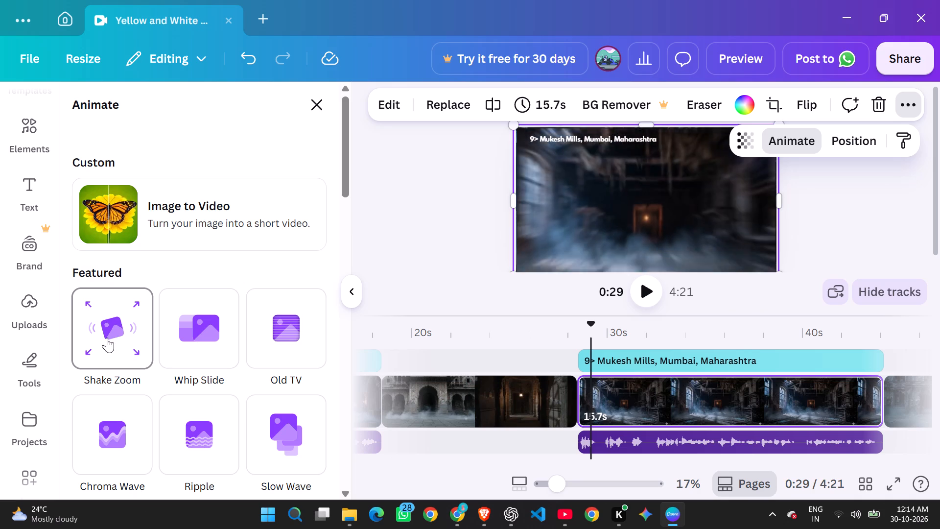
click(310, 334)
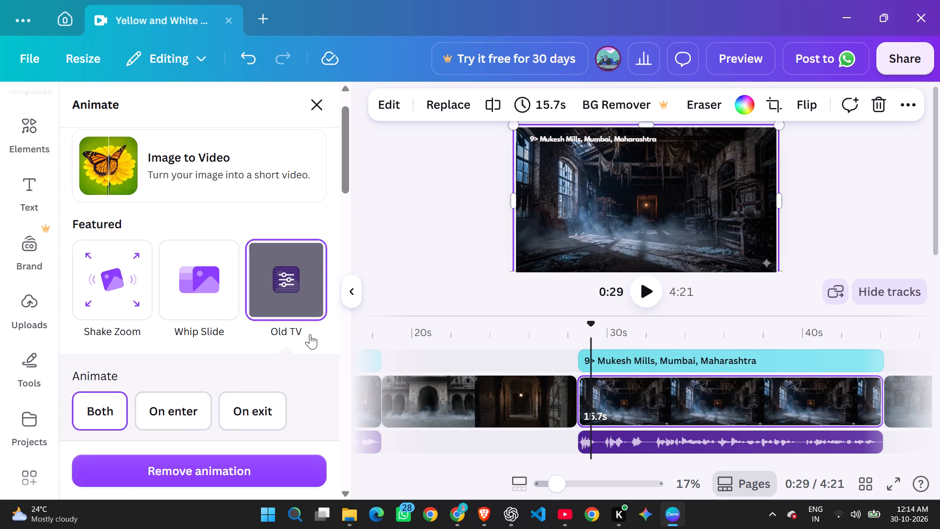
scroll(197, 305, down, 1)
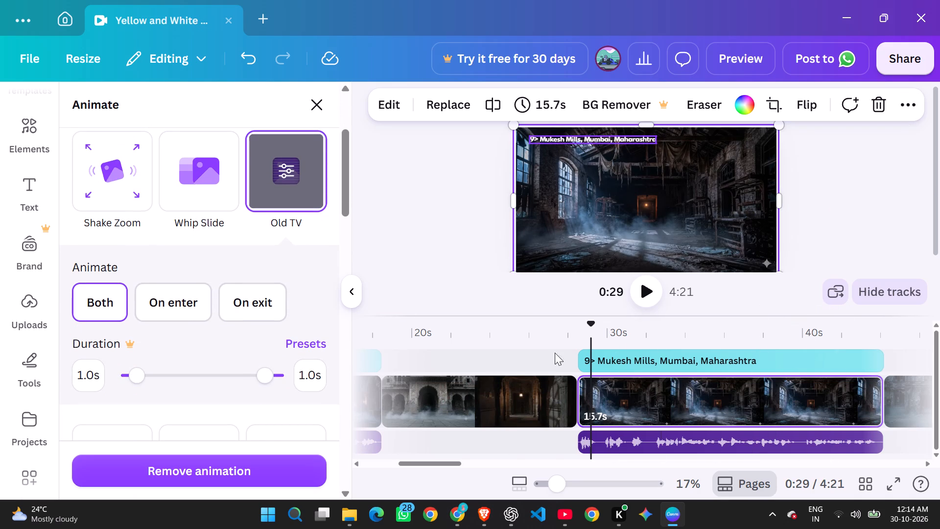
Examine the frames around the end of the Mukesh Mills image and the palace clip before it.
click(886, 329)
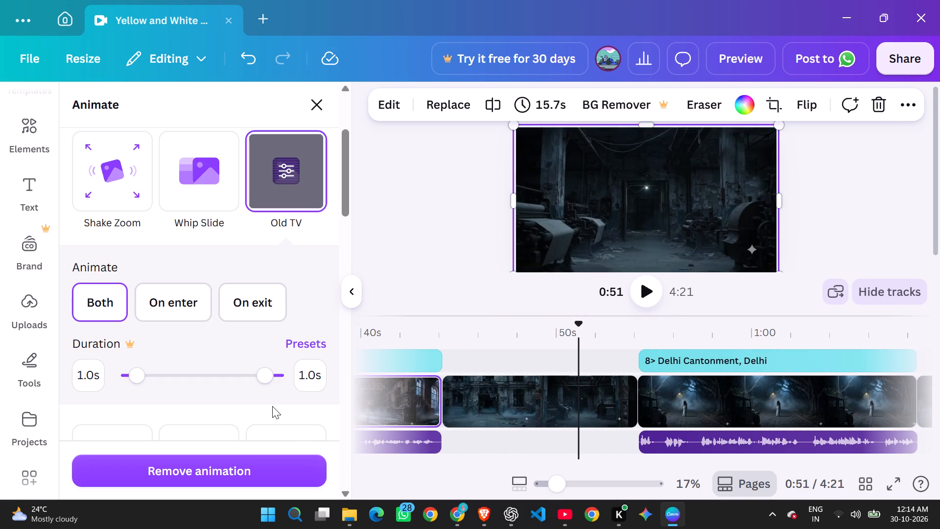
click(445, 336)
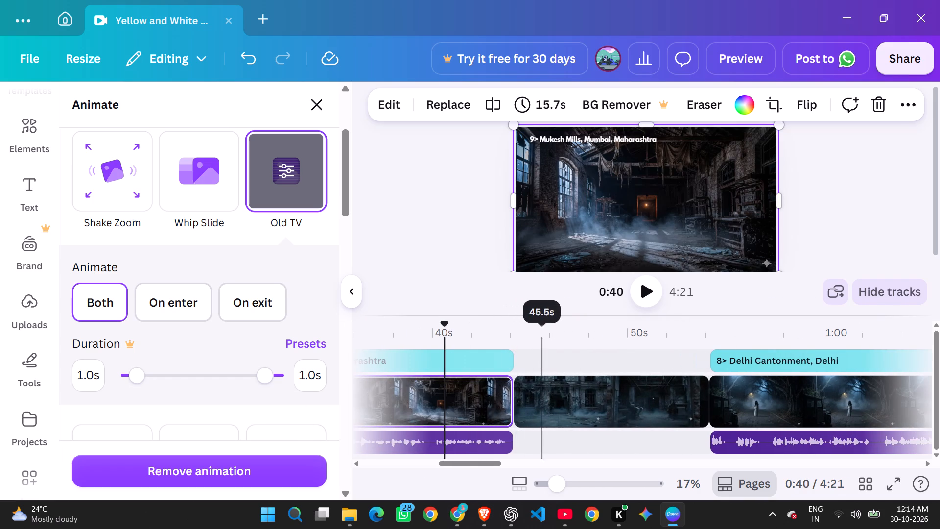
click(516, 332)
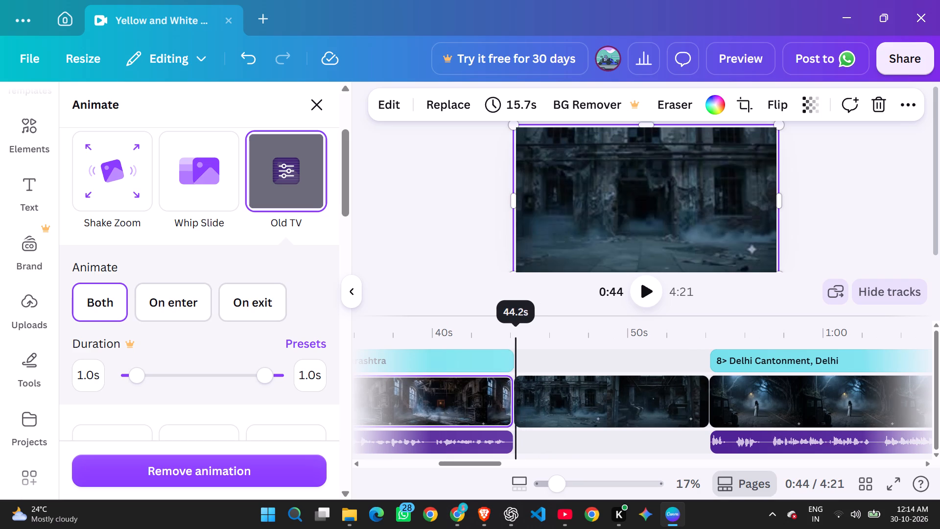
scroll(185, 364, down, 2)
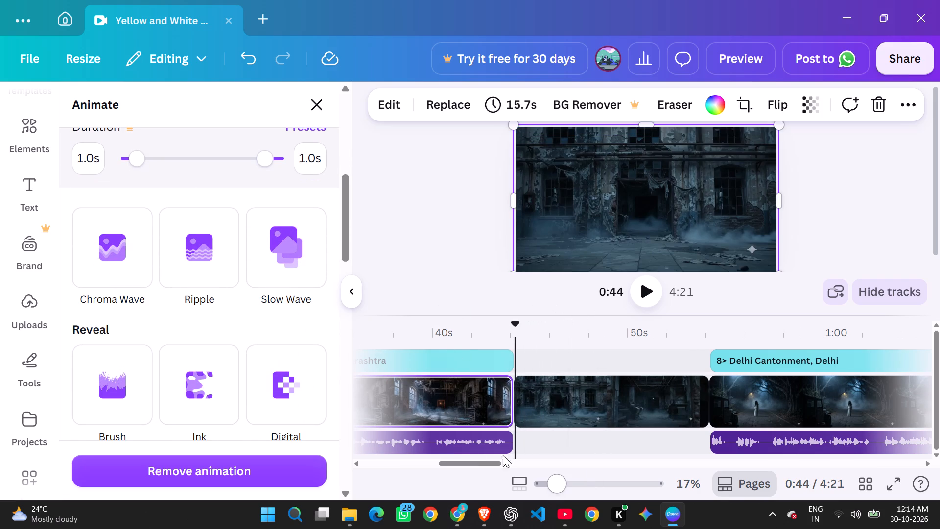
drag(486, 462, 427, 463)
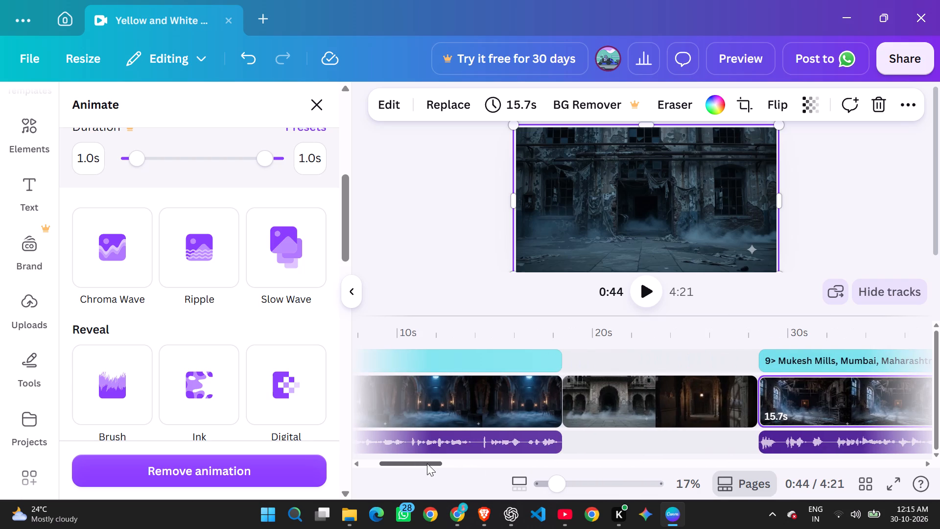
drag(427, 463, 448, 462)
click(499, 367)
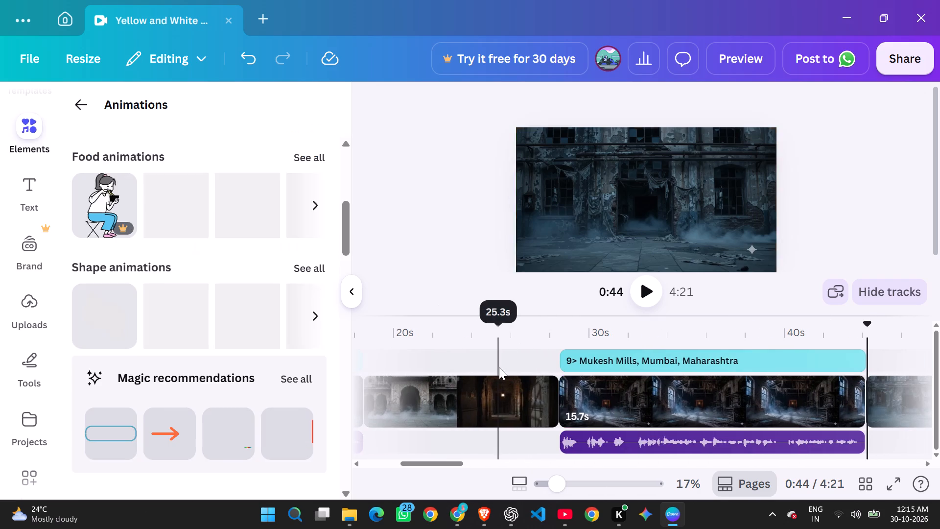
click(441, 463)
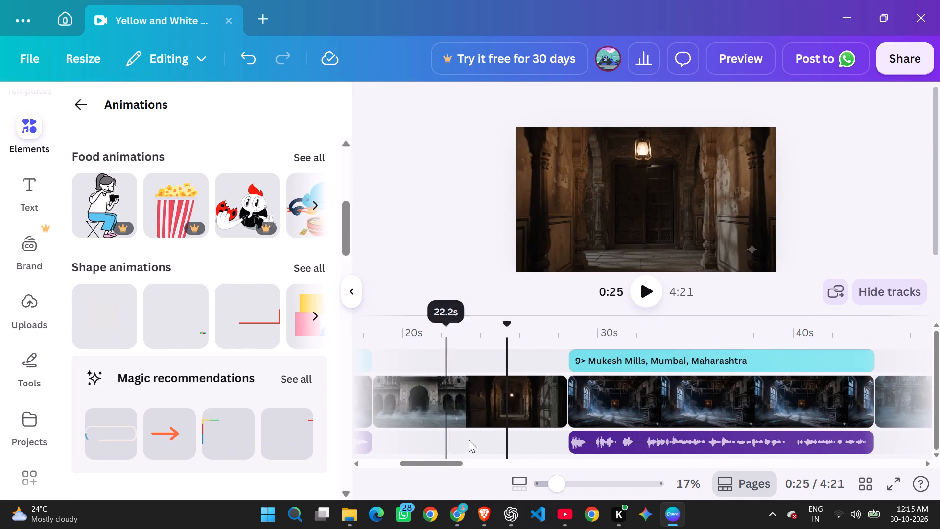
Play back the change from the Mukesh Mills image to the abandoned-building clip that follows it.
drag(447, 465, 488, 462)
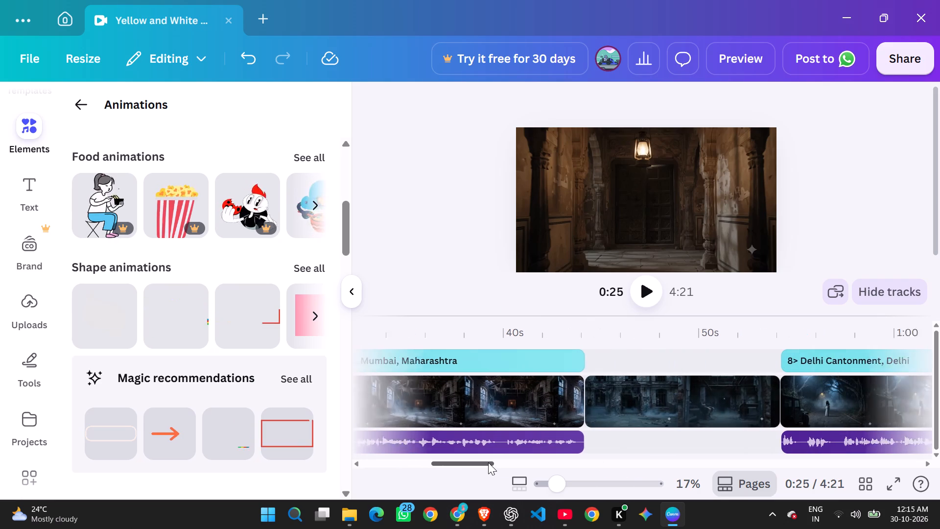
drag(488, 462, 490, 462)
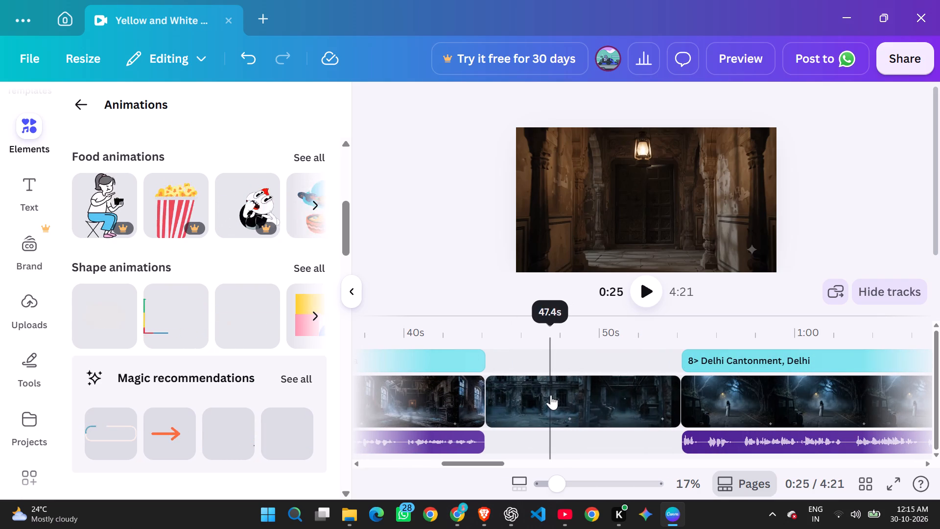
click(551, 395)
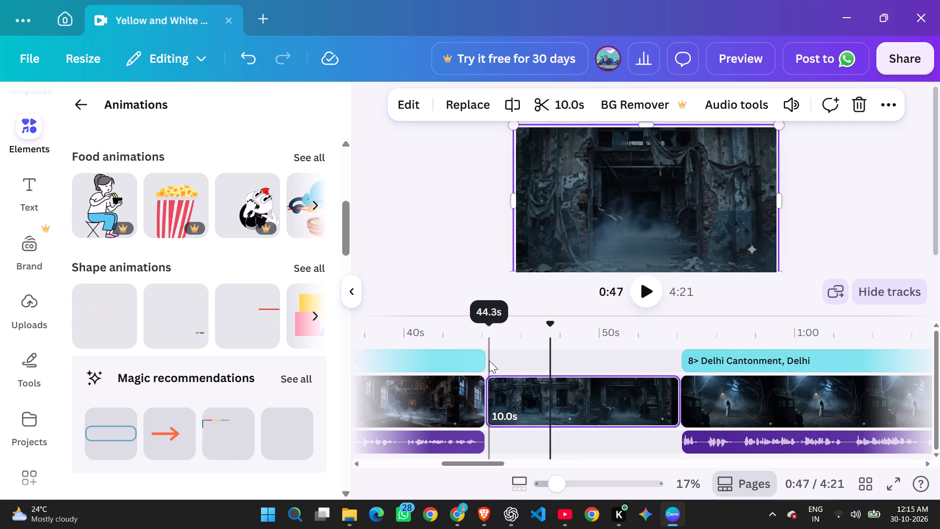
click(484, 353)
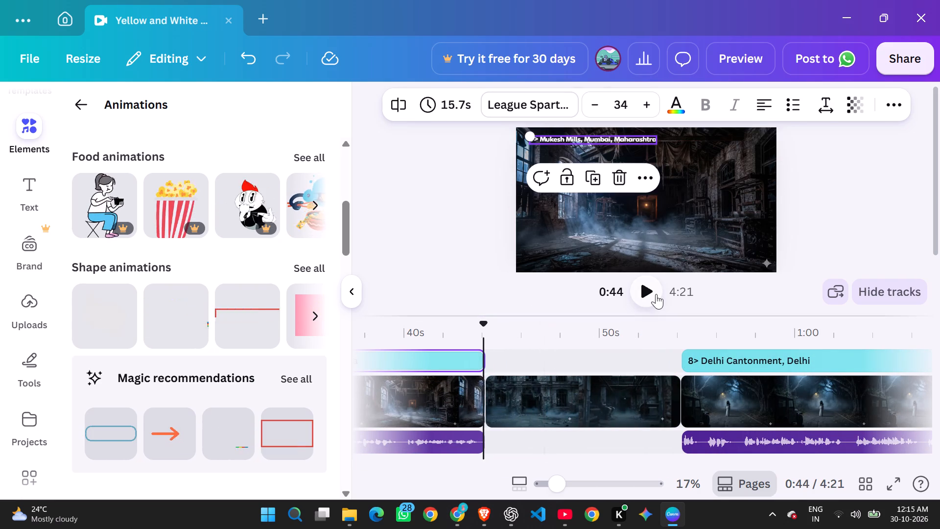
click(656, 294)
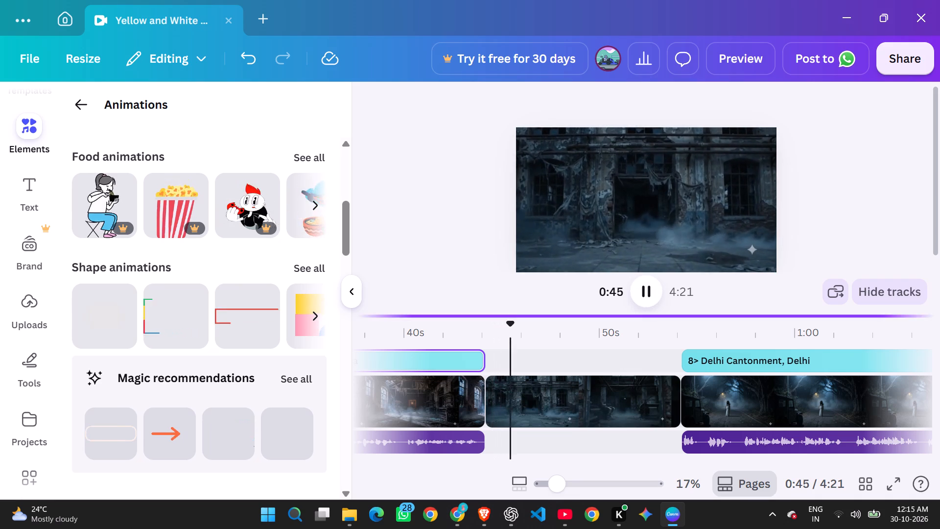
click(446, 366)
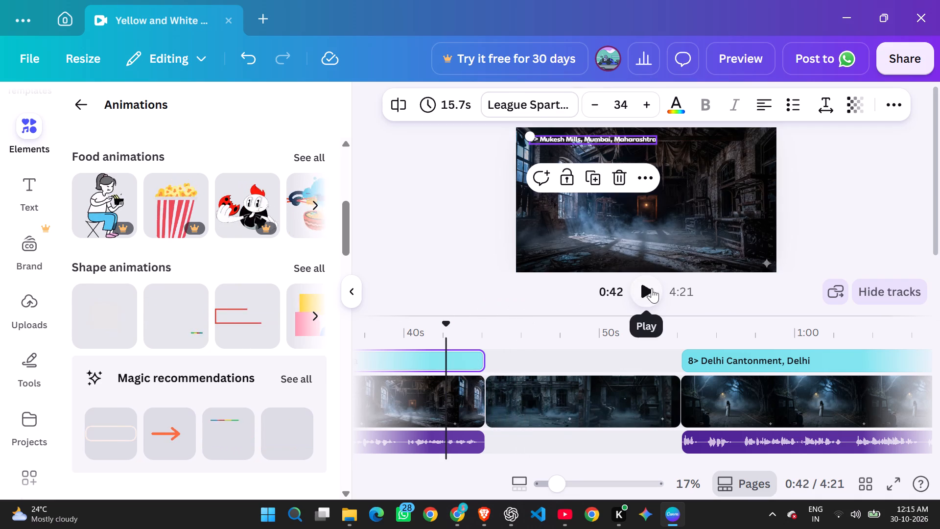
click(652, 289)
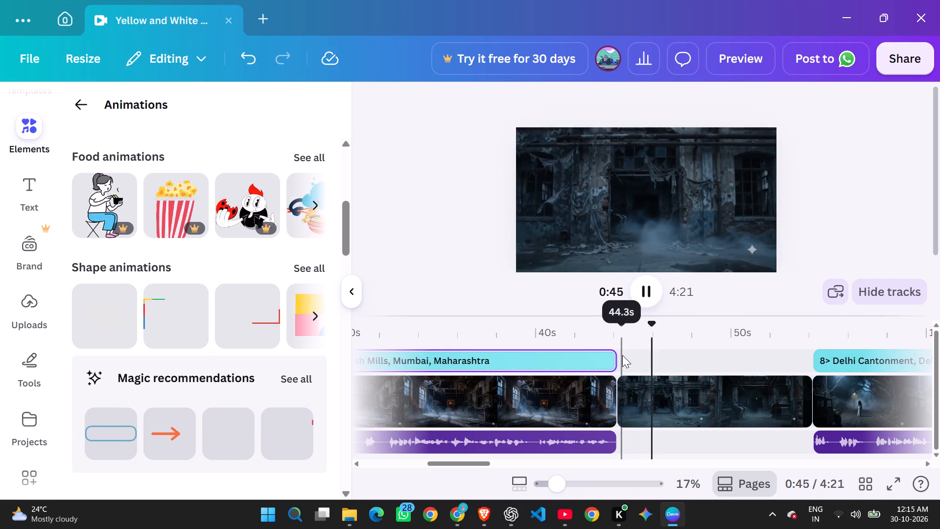
click(617, 356)
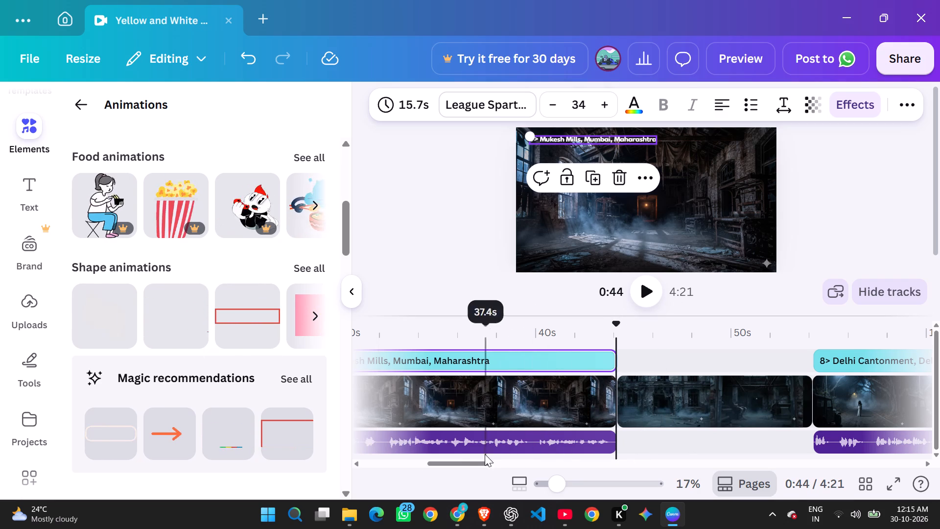
Play back the change from the foggy night road clip after Delhi Cantonment to the Lambi Dehar Mines image.
drag(461, 462, 529, 464)
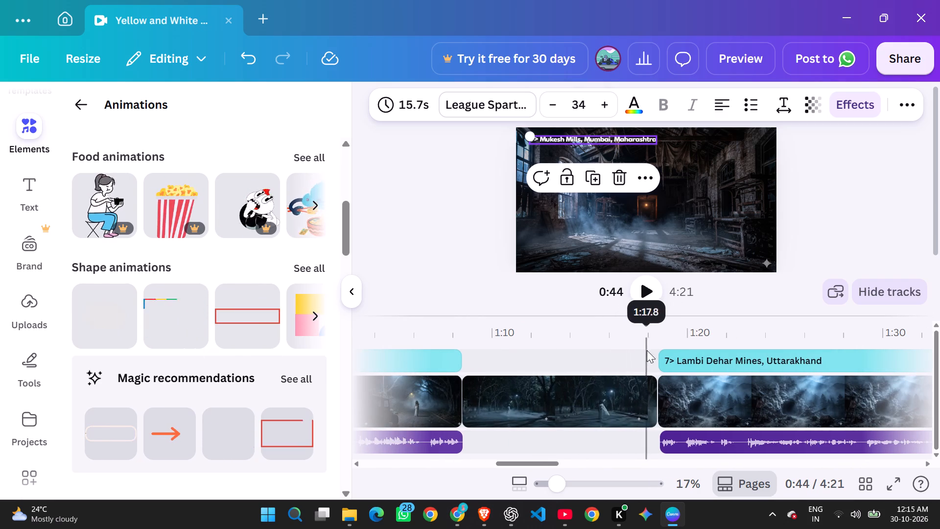
click(654, 349)
click(643, 309)
click(645, 299)
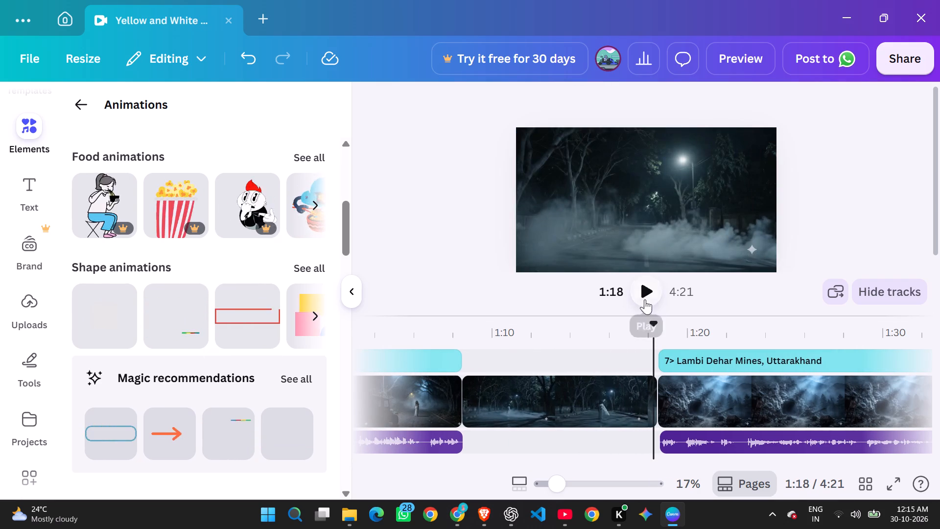
click(645, 299)
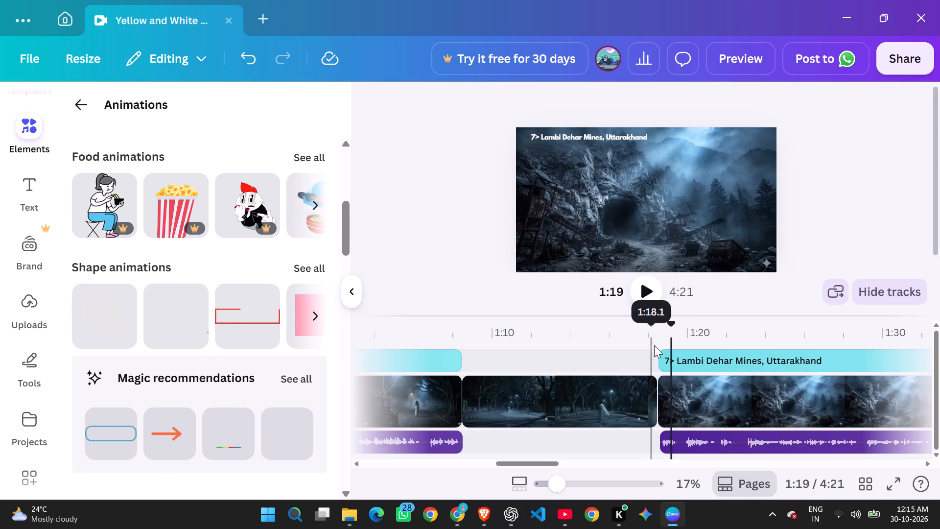
click(658, 354)
click(652, 344)
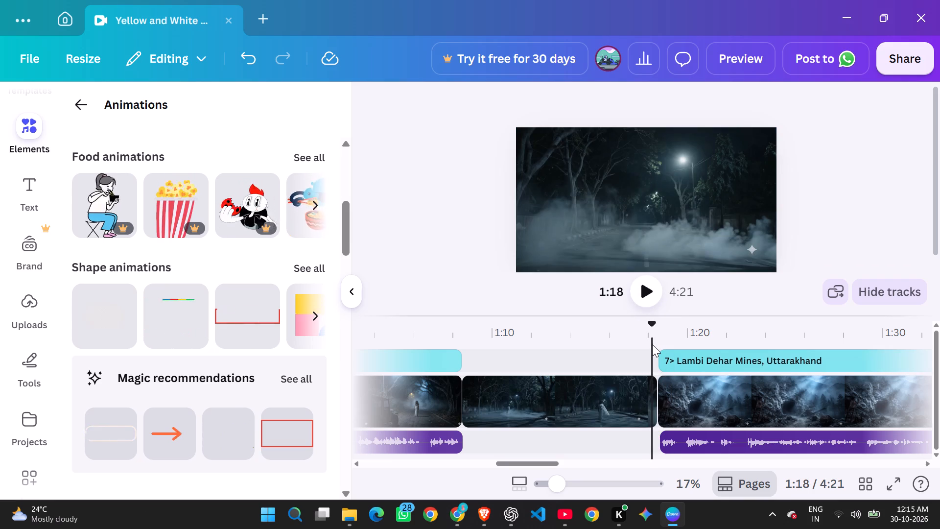
Apply the Ascend animation to the Lambi Dehar Mines title on both enter and exit.
click(658, 352)
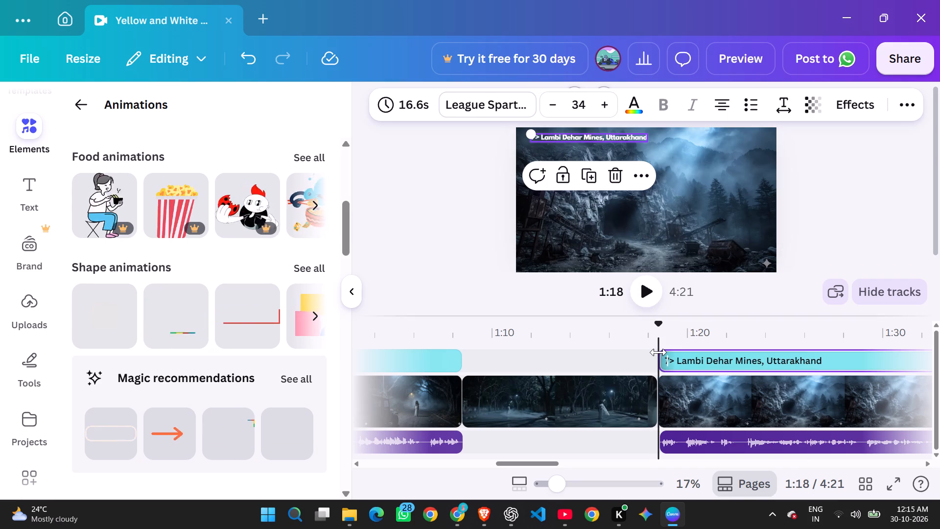
click(908, 102)
click(798, 144)
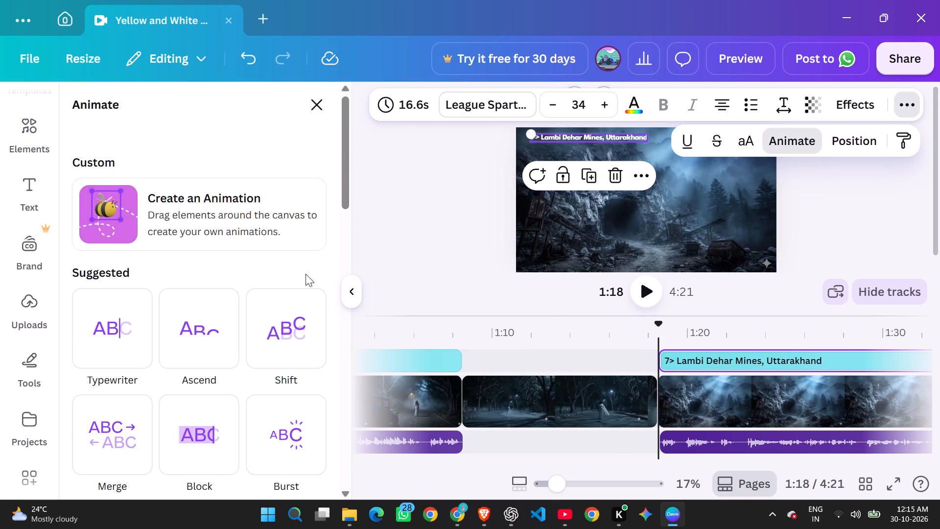
click(192, 332)
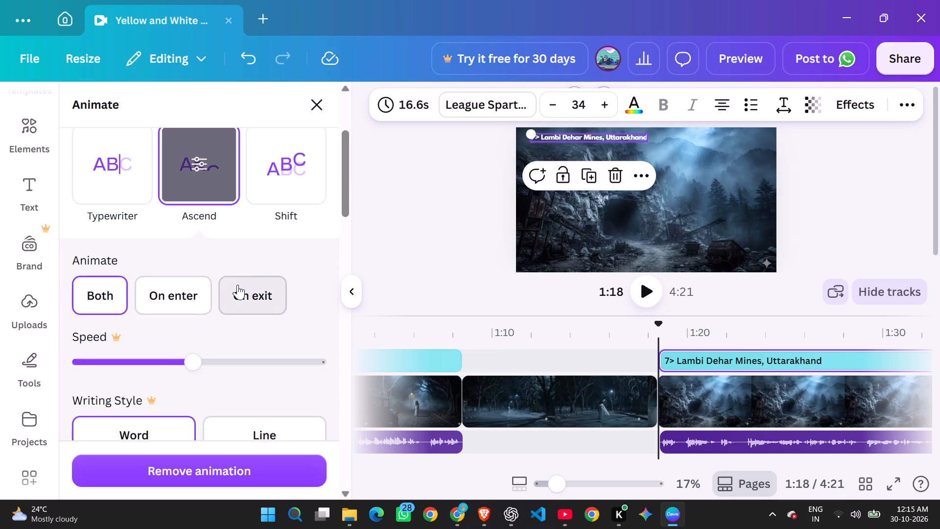
Try Whip Slide on the Lambi Dehar Mines image, settling on the Old TV animation for both enter and exit.
click(682, 421)
click(186, 188)
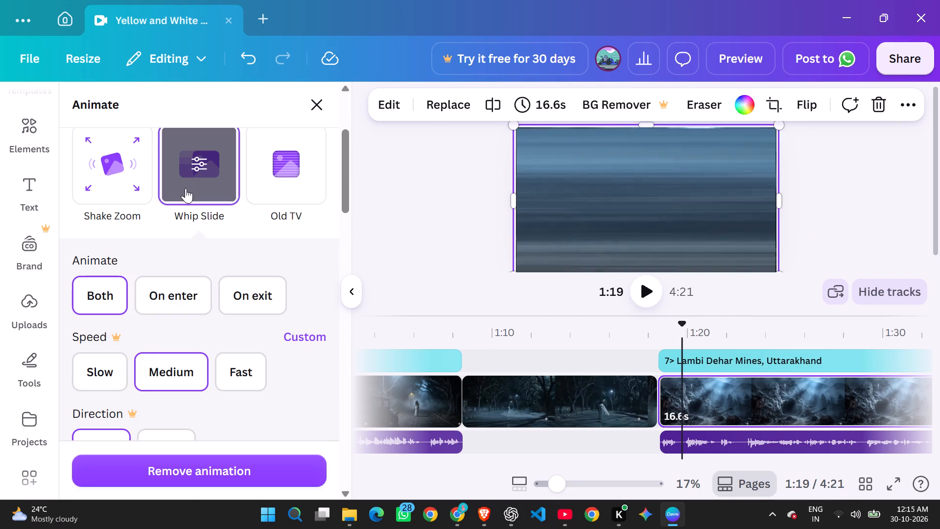
click(287, 169)
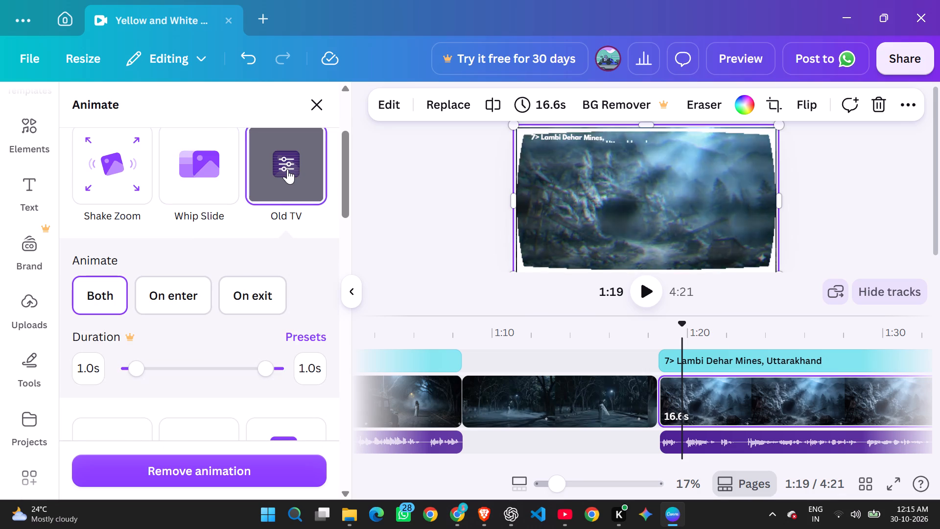
click(704, 363)
click(722, 442)
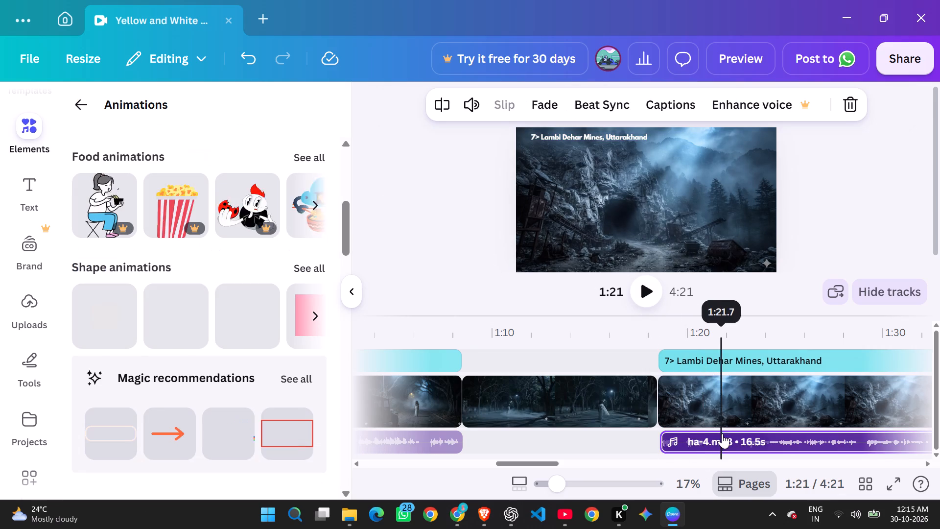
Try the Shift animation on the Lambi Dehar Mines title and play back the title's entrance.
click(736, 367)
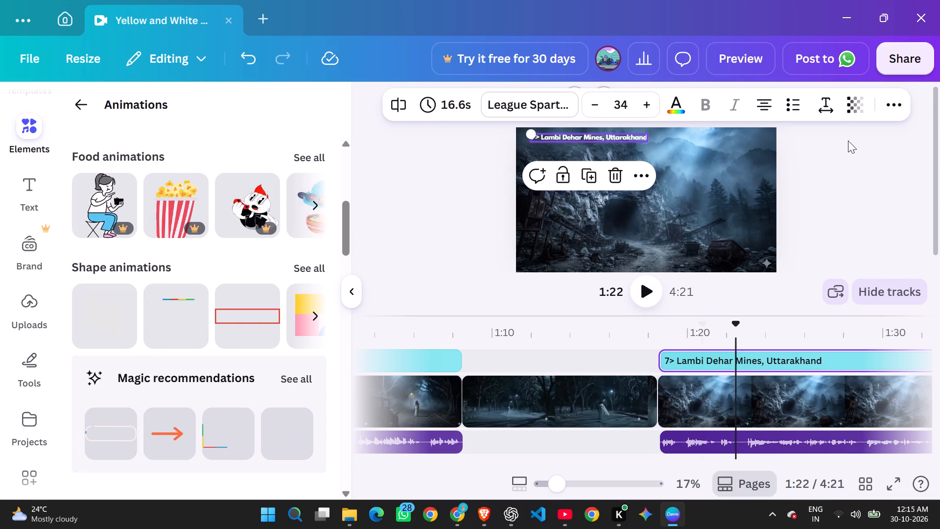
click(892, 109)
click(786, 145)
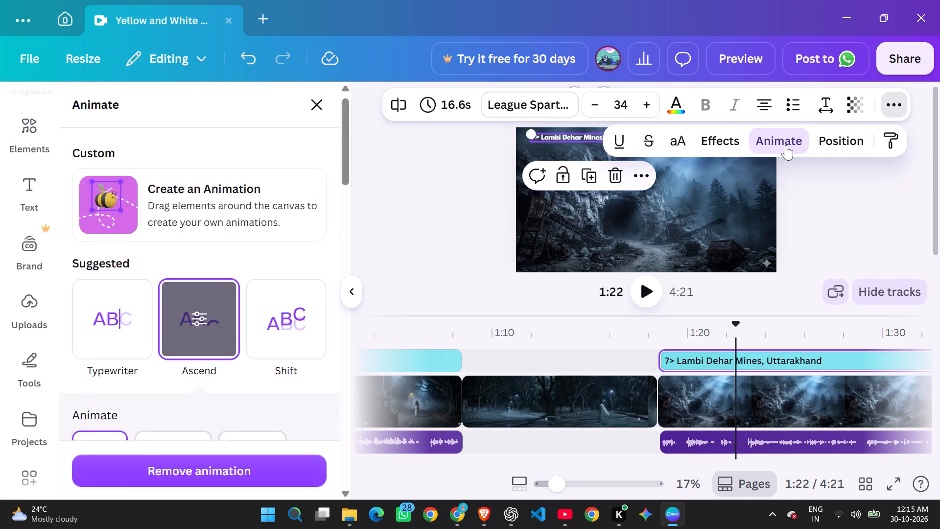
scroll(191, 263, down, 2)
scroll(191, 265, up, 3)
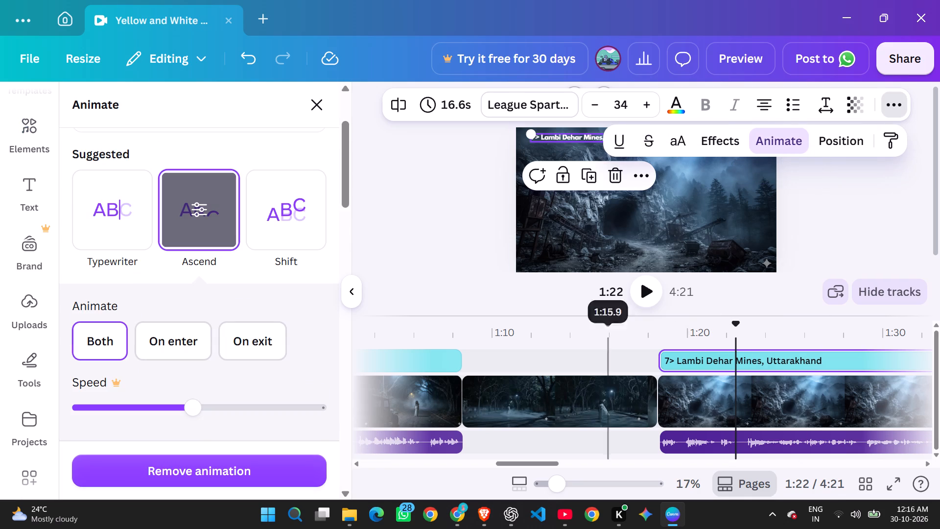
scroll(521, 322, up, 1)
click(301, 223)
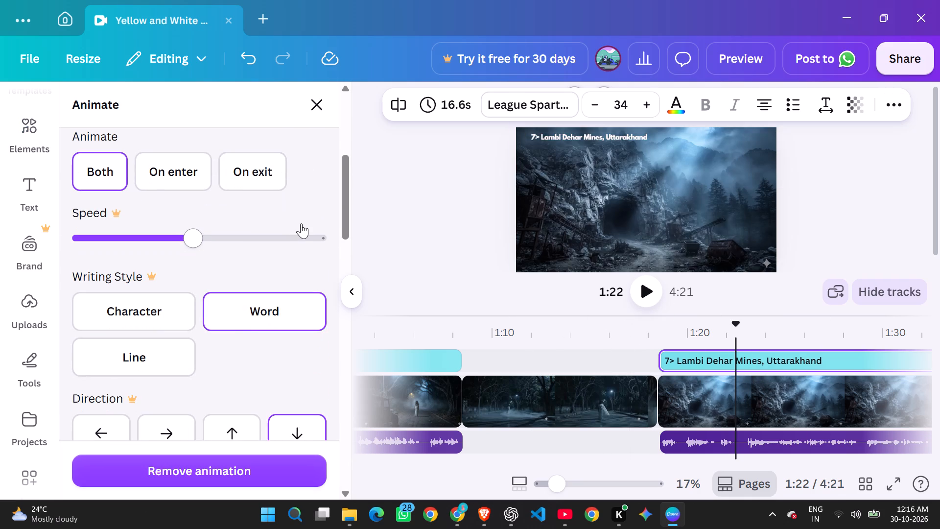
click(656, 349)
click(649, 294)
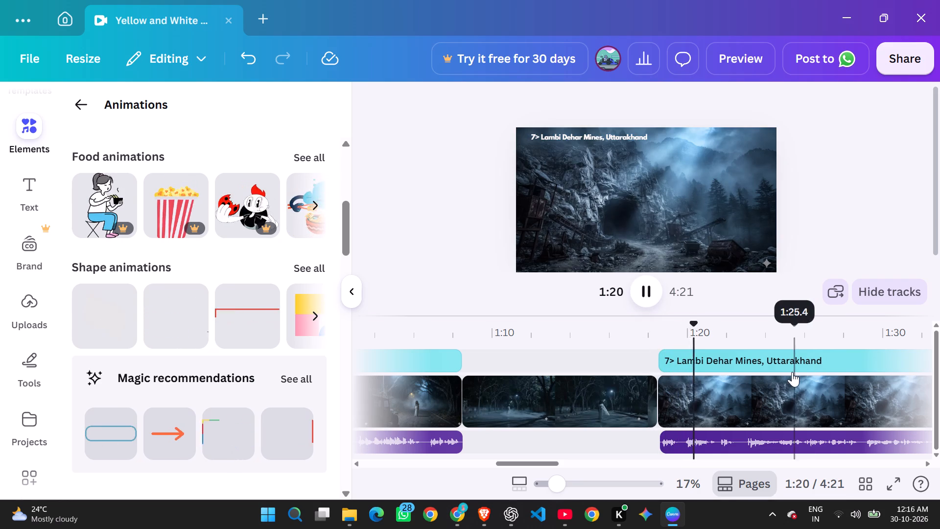
Try Ascend on the Lambi Dehar Mines title, settling on the Typewriter animation for both enter and exit.
click(776, 361)
click(888, 109)
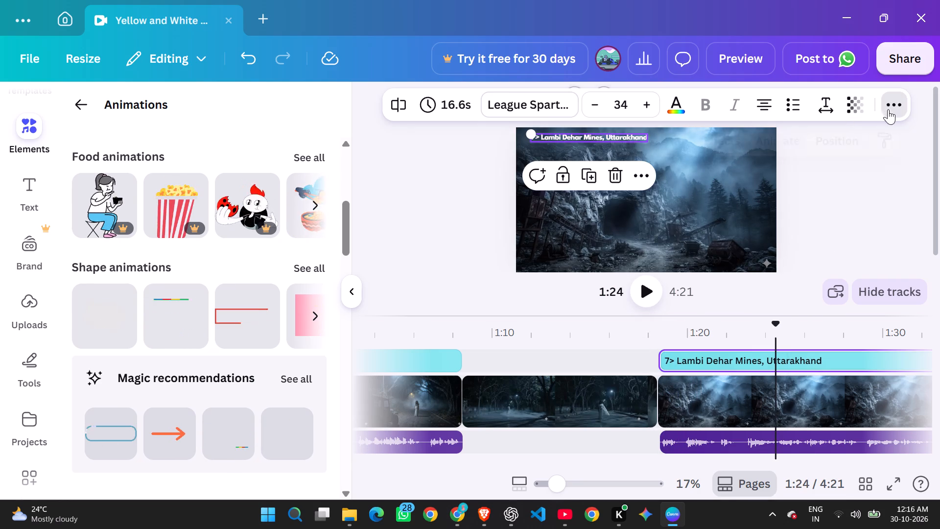
click(776, 141)
scroll(117, 170, up, 4)
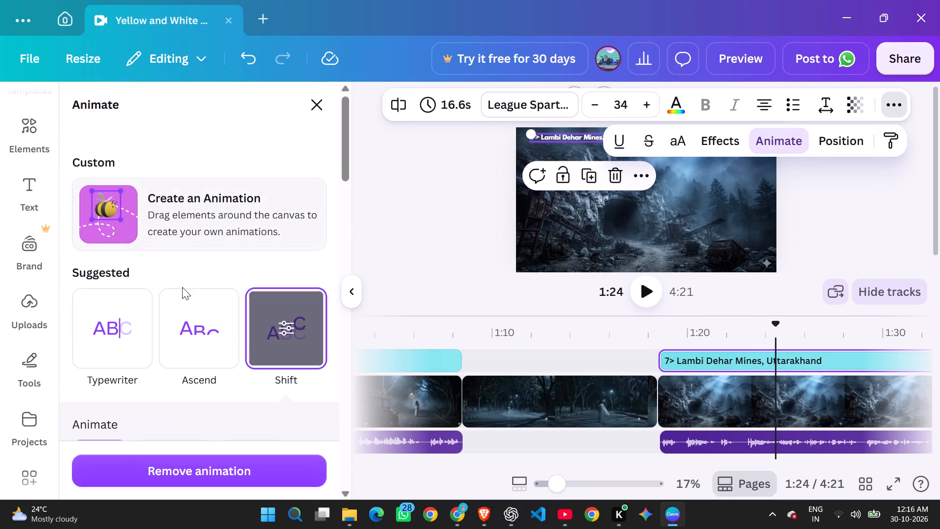
click(200, 329)
scroll(194, 312, up, 2)
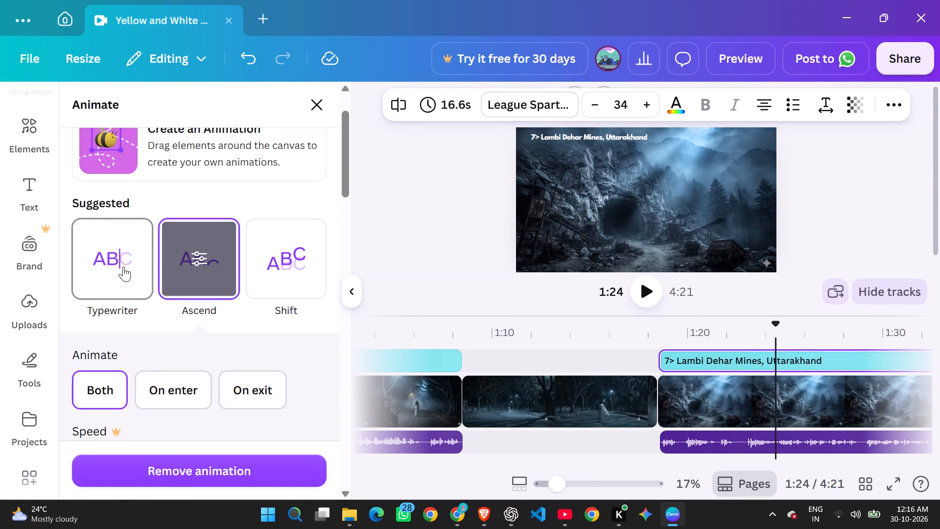
click(123, 266)
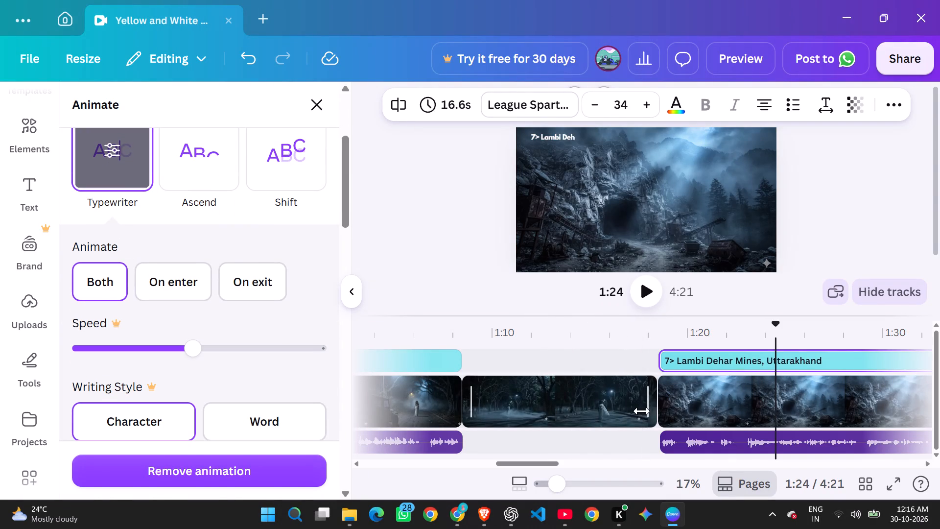
Play back the change from the end of the Lambi Dehar Mines title and image to the rocky mine clip.
drag(548, 465, 608, 461)
drag(600, 462, 582, 463)
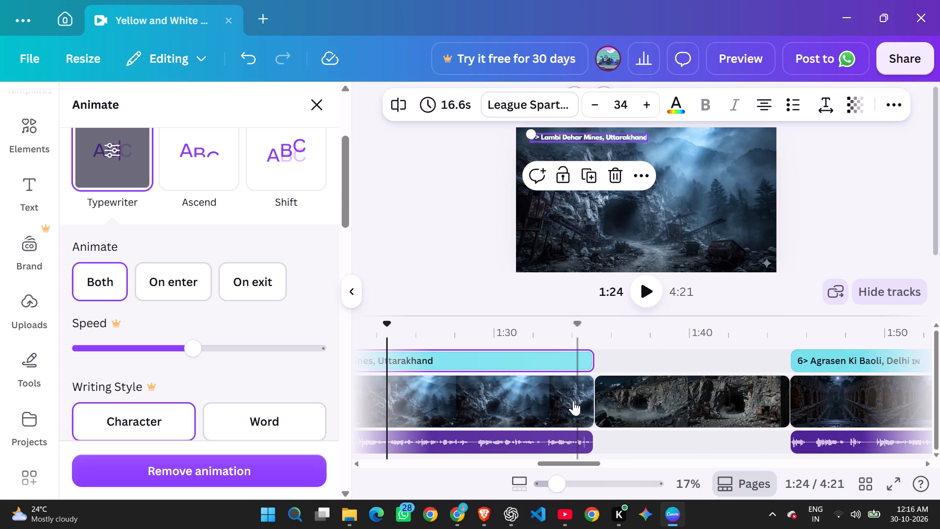
click(563, 365)
click(645, 300)
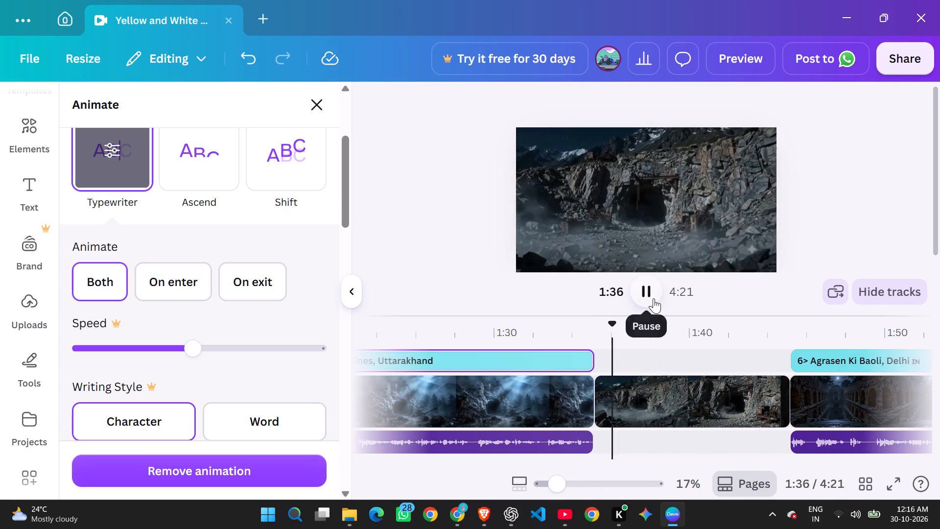
Apply the Old TV animation to the Agrasen Ki Baoli image on both enter and exit.
click(789, 346)
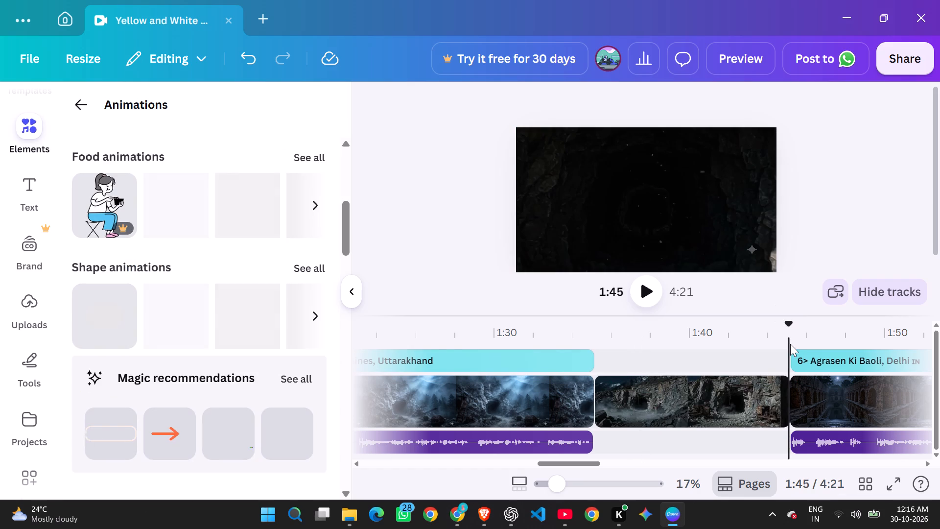
click(808, 371)
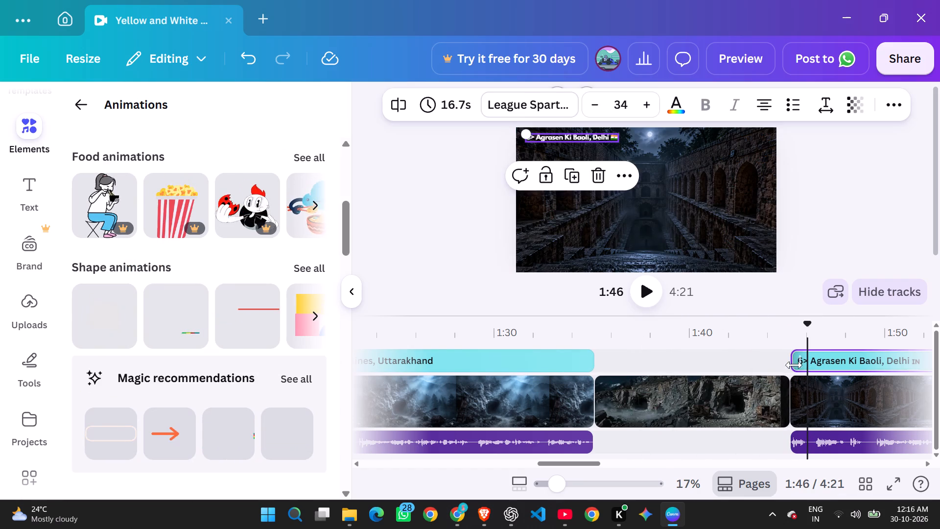
click(786, 362)
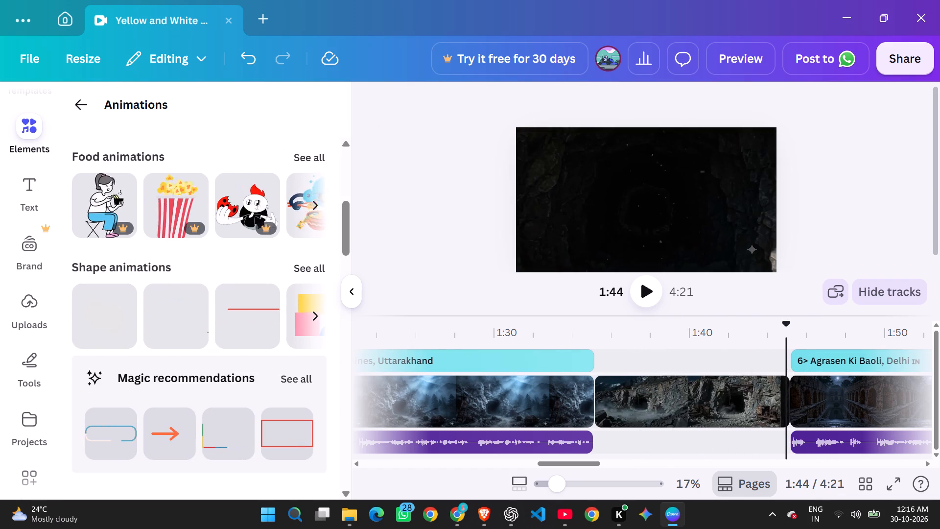
click(782, 341)
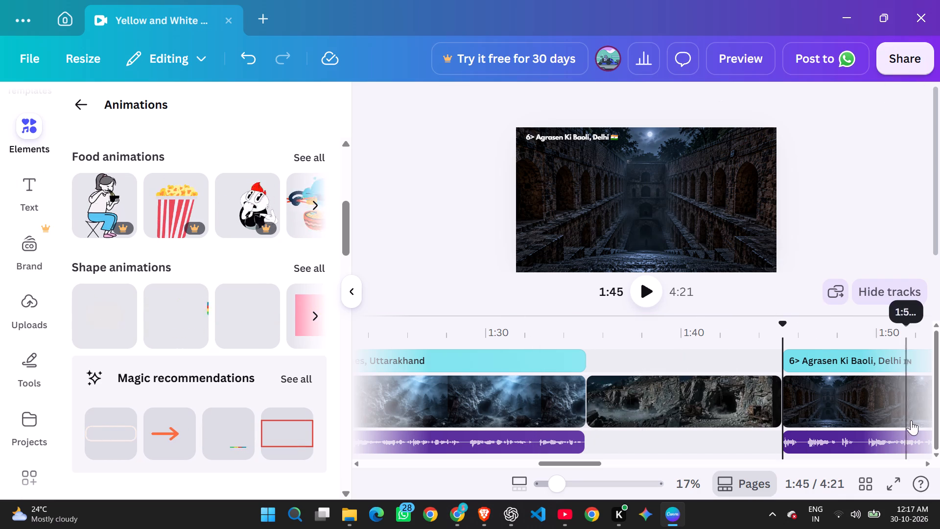
click(790, 392)
click(814, 393)
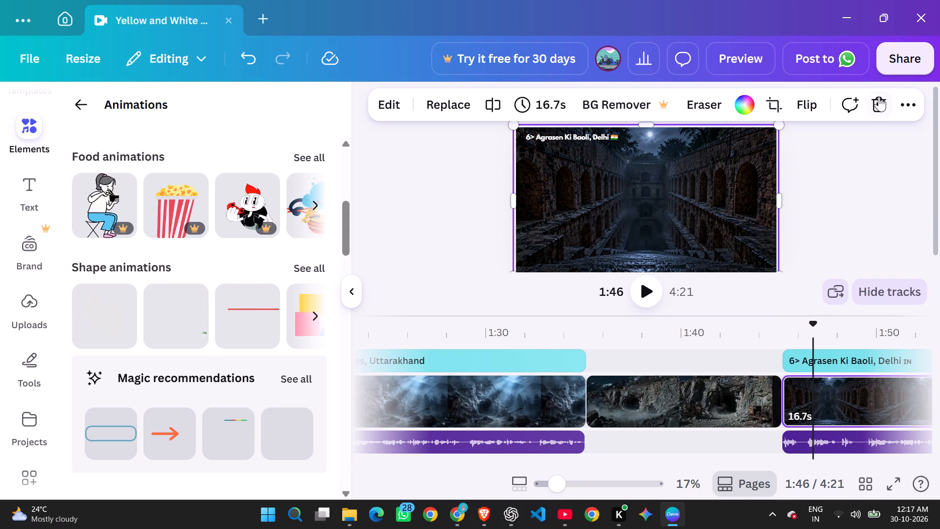
click(904, 102)
click(794, 130)
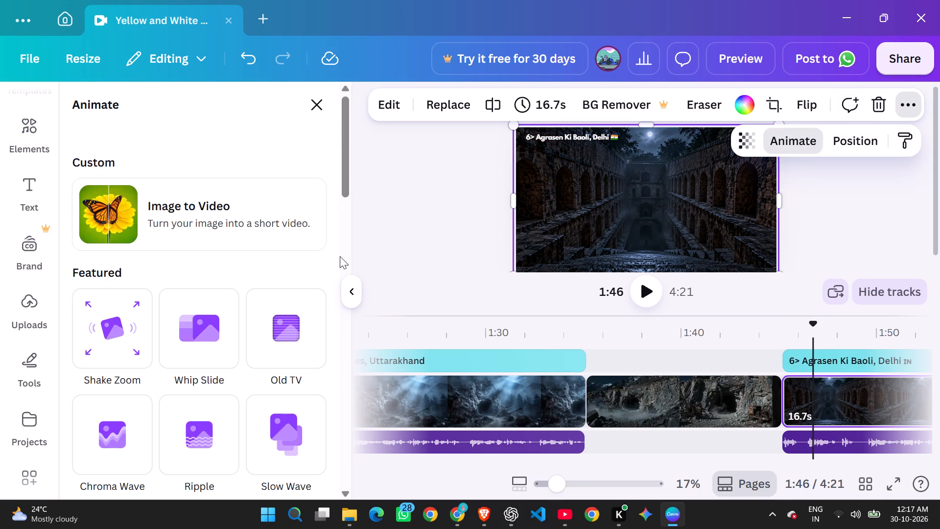
click(287, 323)
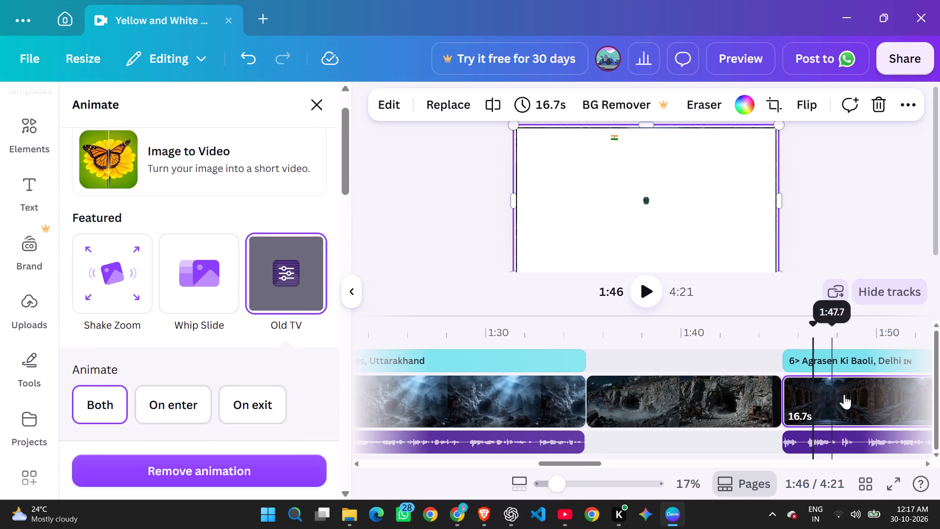
Scrub the change from the rocky mine clip to the Agrasen Ki Baoli image.
drag(815, 339, 728, 347)
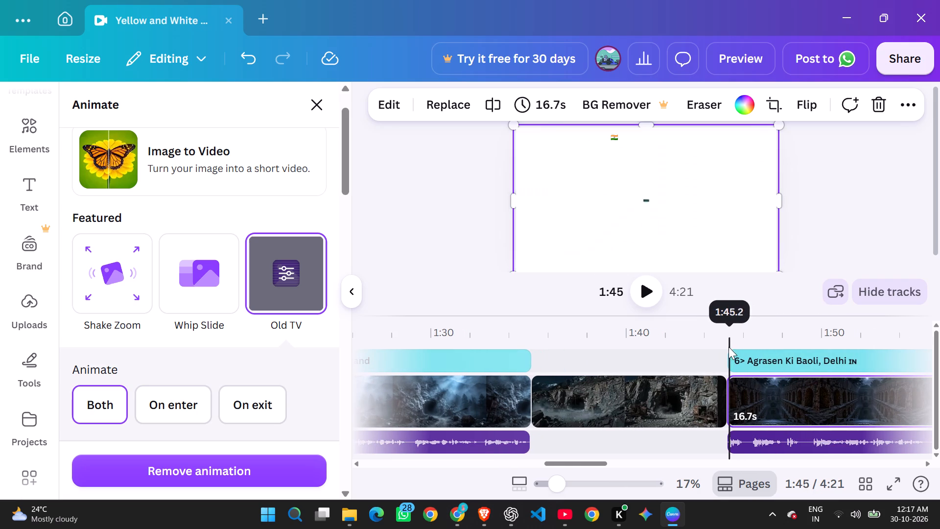
drag(728, 347, 731, 346)
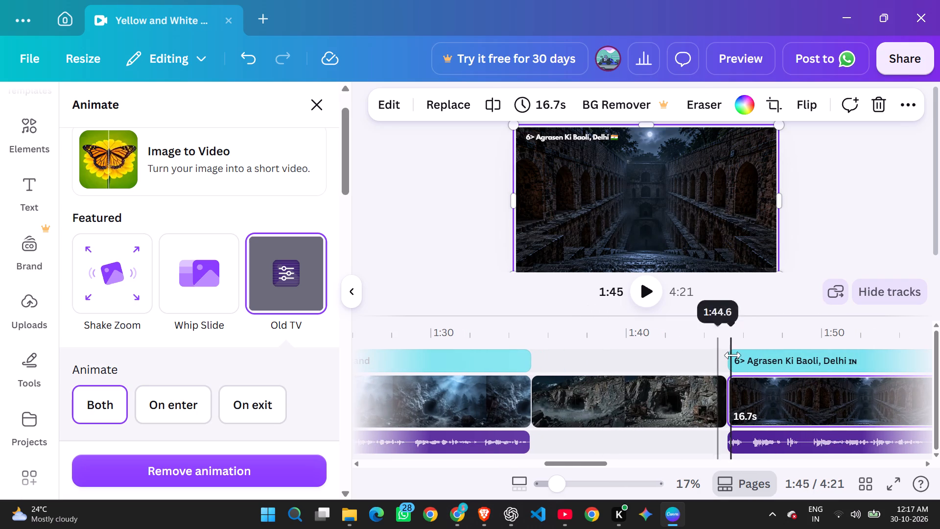
click(731, 340)
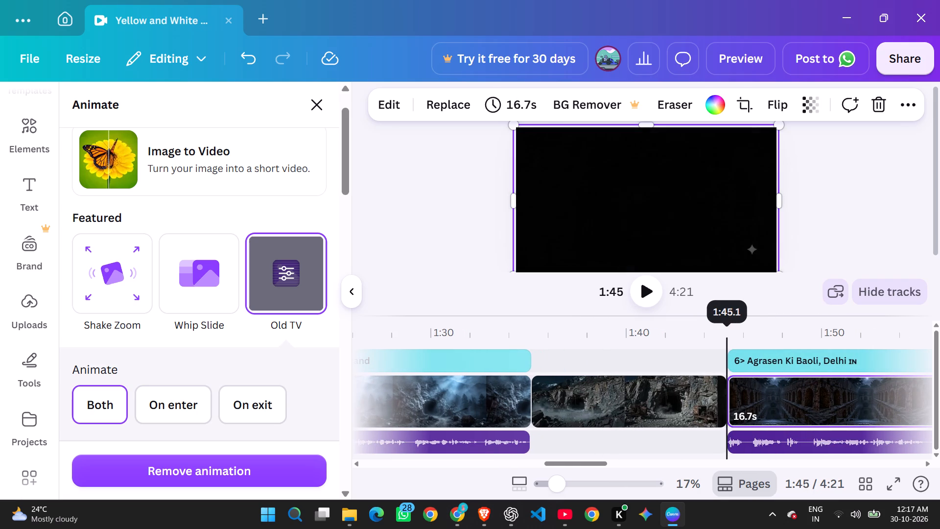
Apply the Typewriter animation to the Agrasen Ki Baoli title on both enter and exit.
click(786, 358)
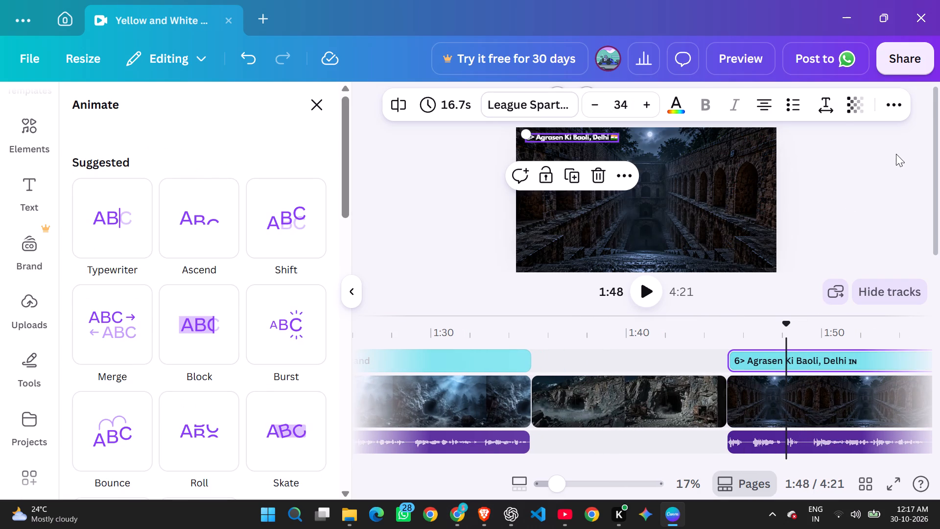
click(897, 115)
click(795, 136)
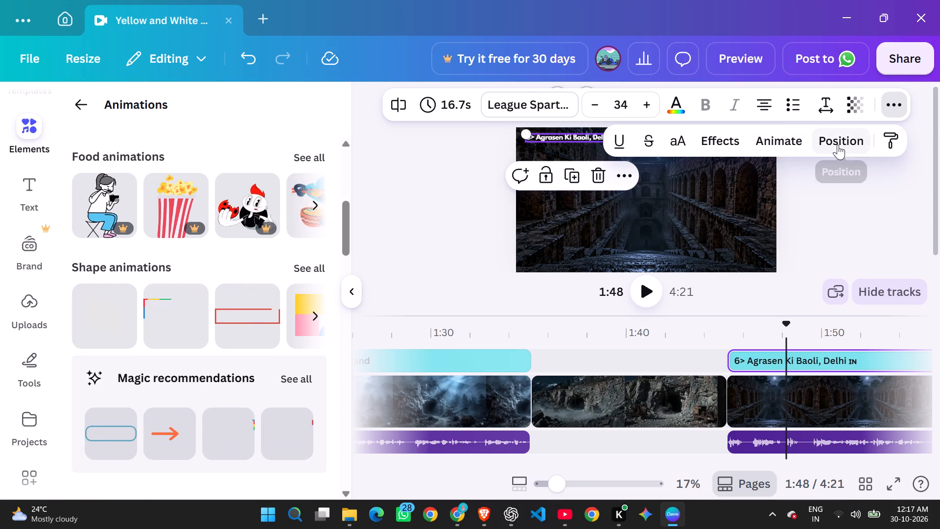
click(782, 143)
click(93, 333)
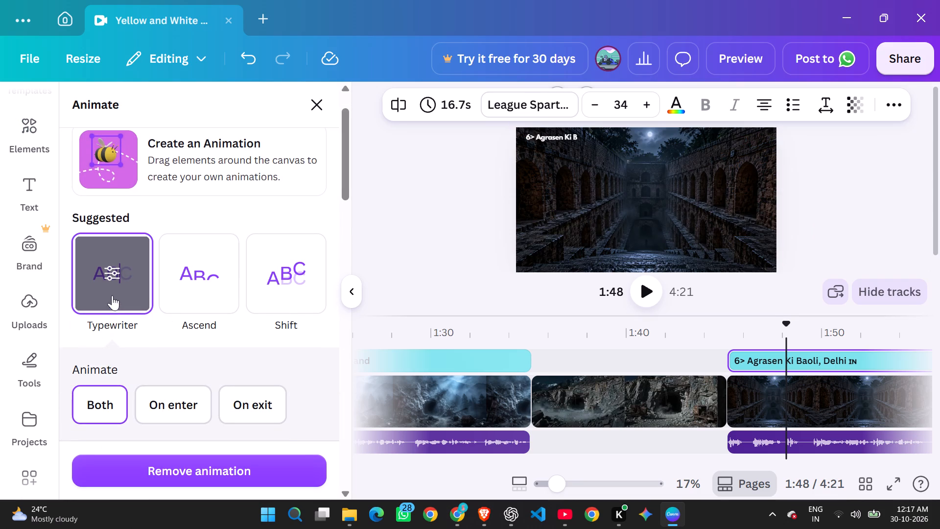
right_click(109, 274)
click(109, 274)
right_click(109, 274)
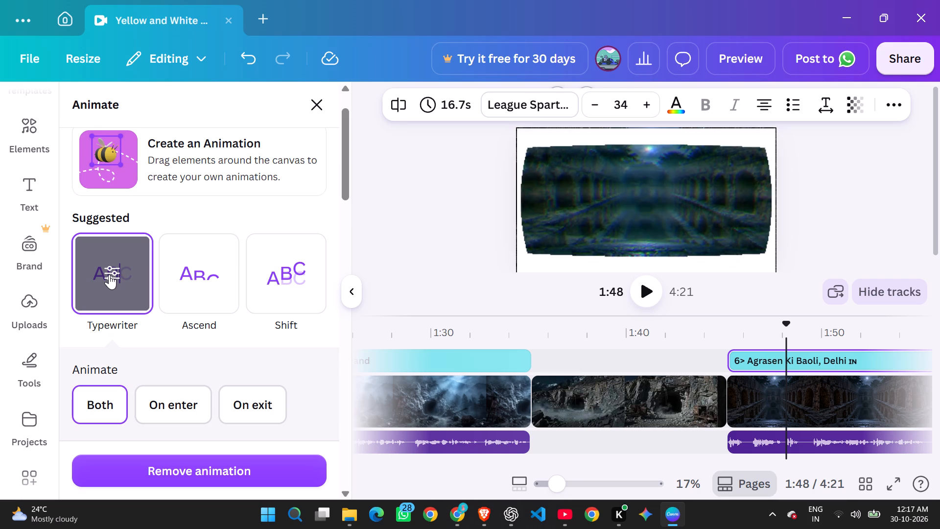
right_click(213, 271)
click(96, 279)
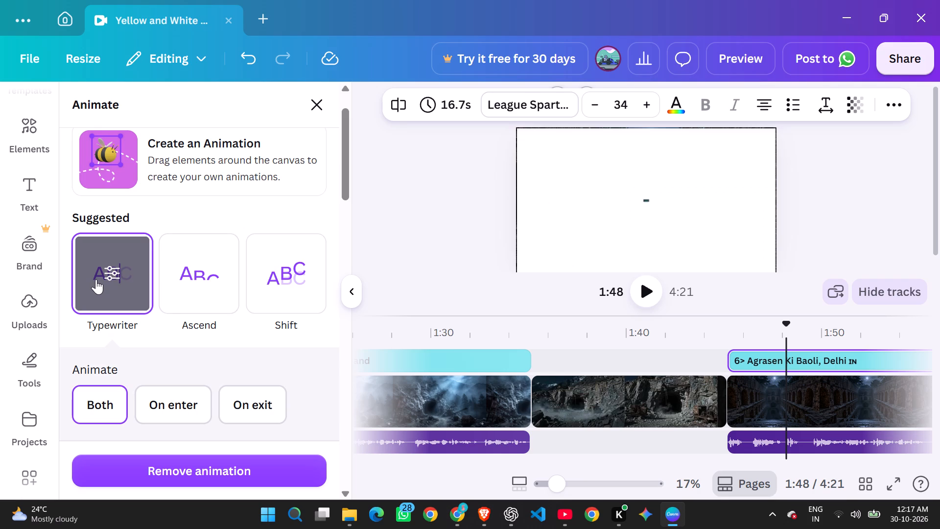
click(466, 216)
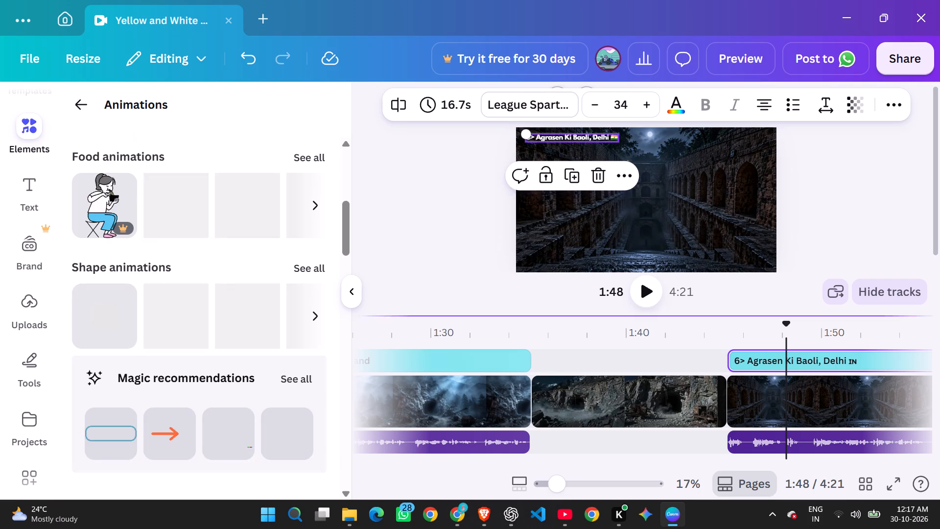
Apply the Old TV animation to the Shaniwar Wada image on both enter and exit.
drag(787, 342, 788, 342)
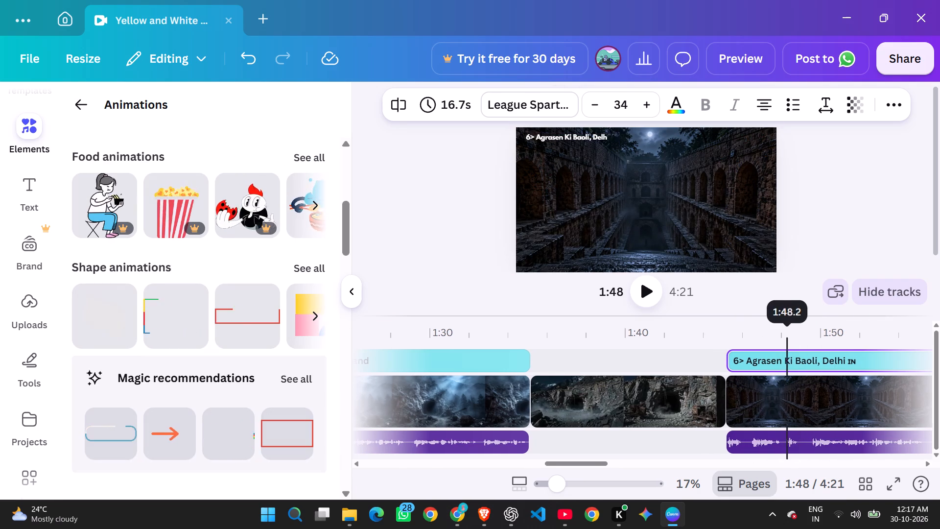
drag(788, 342, 780, 344)
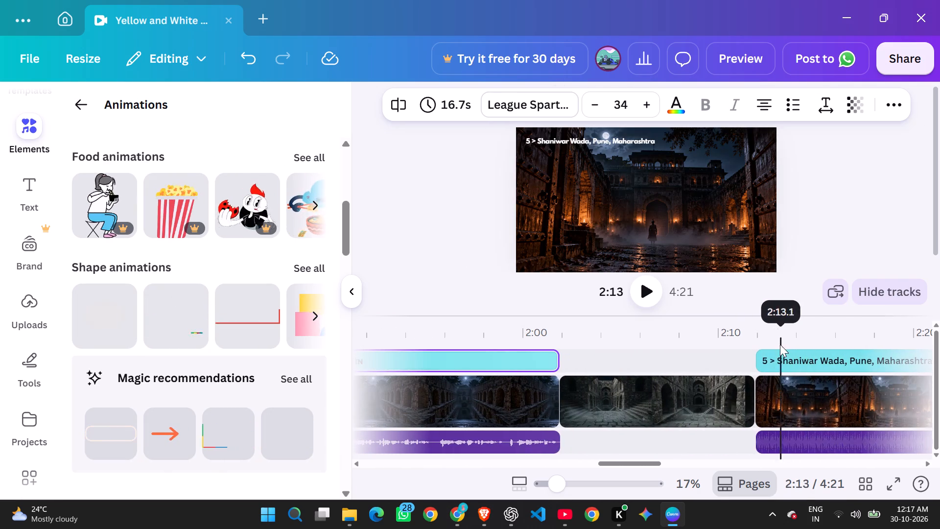
drag(780, 344, 756, 345)
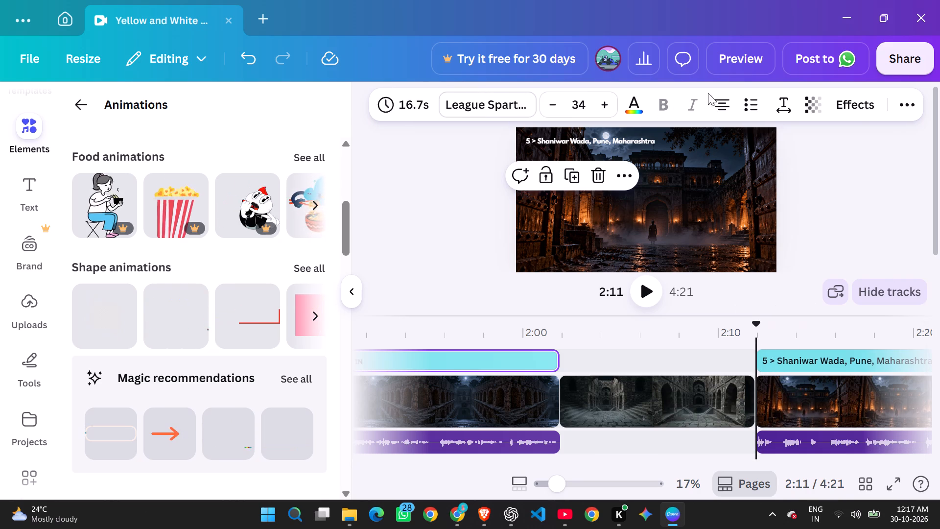
click(905, 98)
click(796, 145)
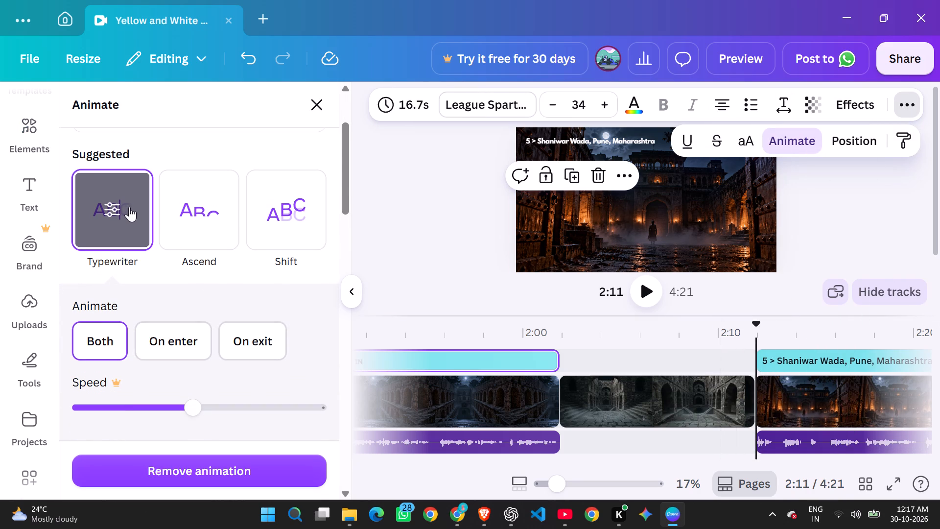
click(792, 397)
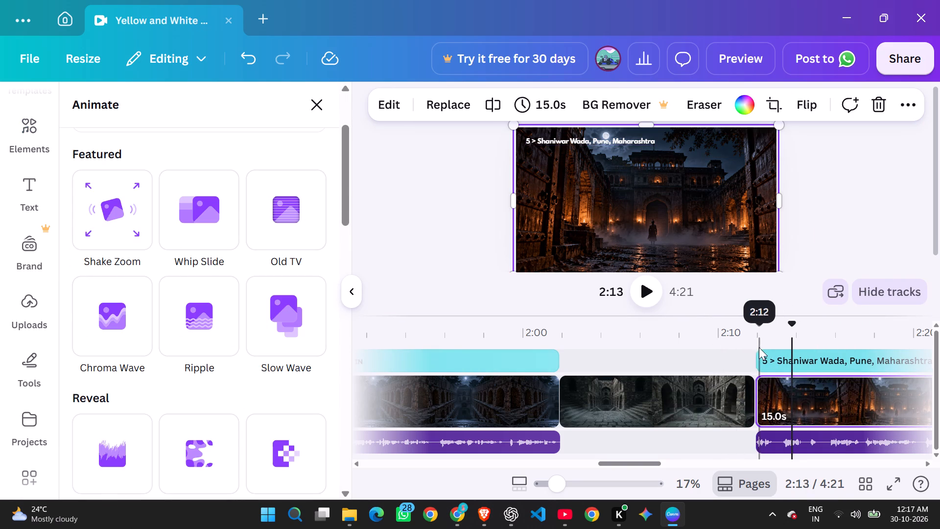
click(283, 229)
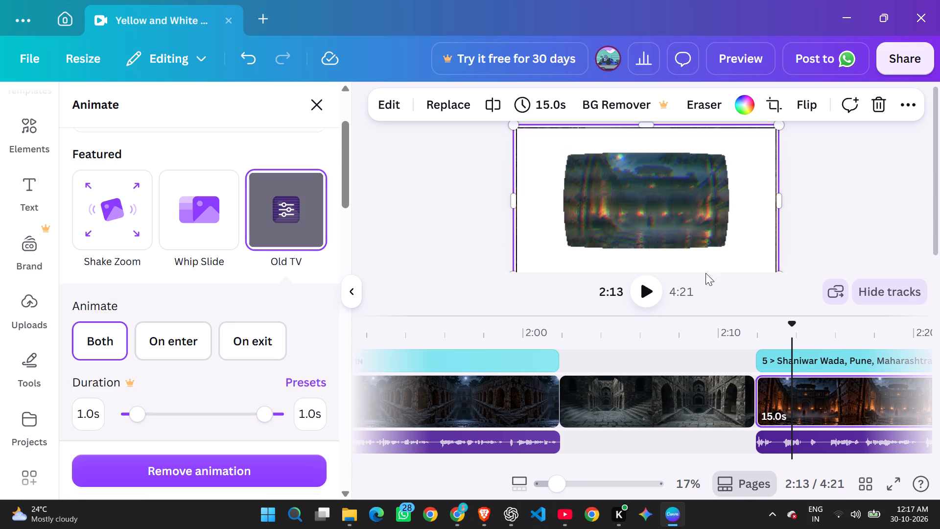
Play back the Shaniwar Wada image's entrance from its start.
click(759, 343)
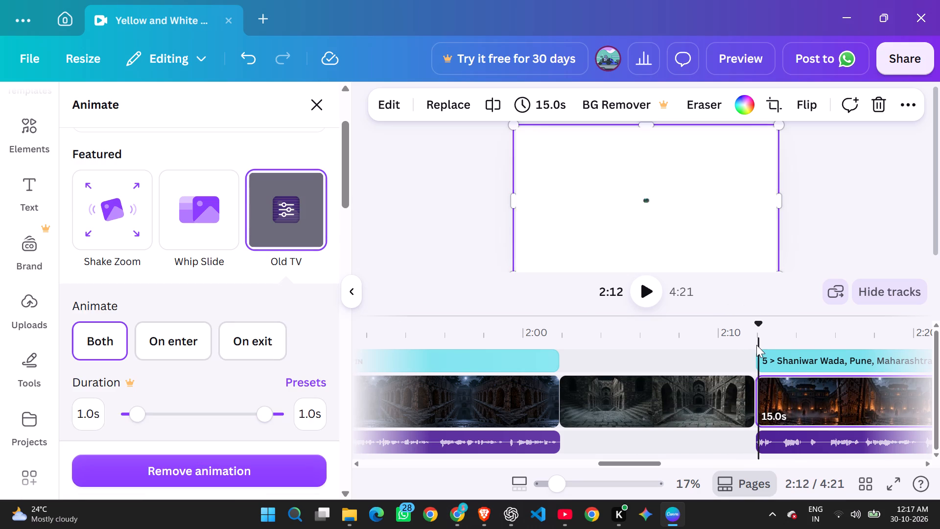
click(756, 345)
click(642, 285)
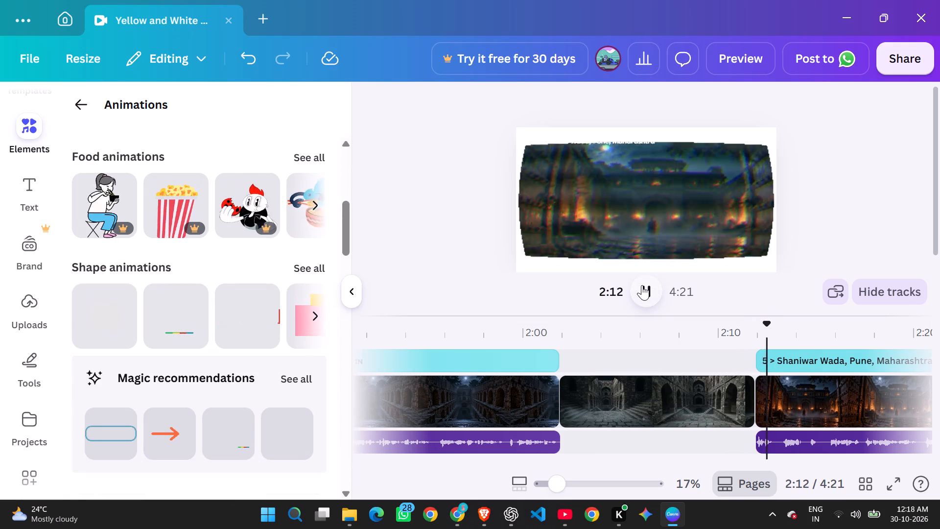
Apply the Typewriter animation to the Shaniwar Wada title on both enter and exit.
click(829, 362)
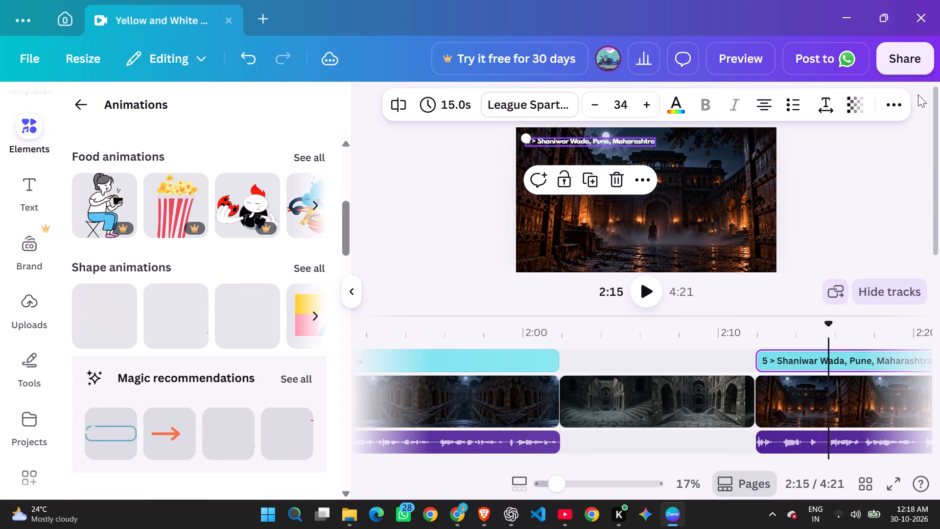
click(901, 105)
click(789, 142)
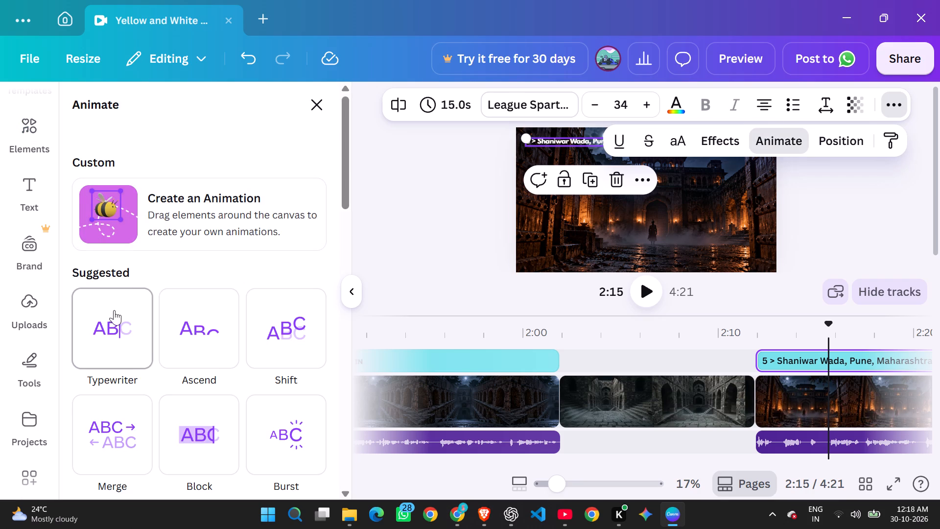
click(114, 313)
click(424, 249)
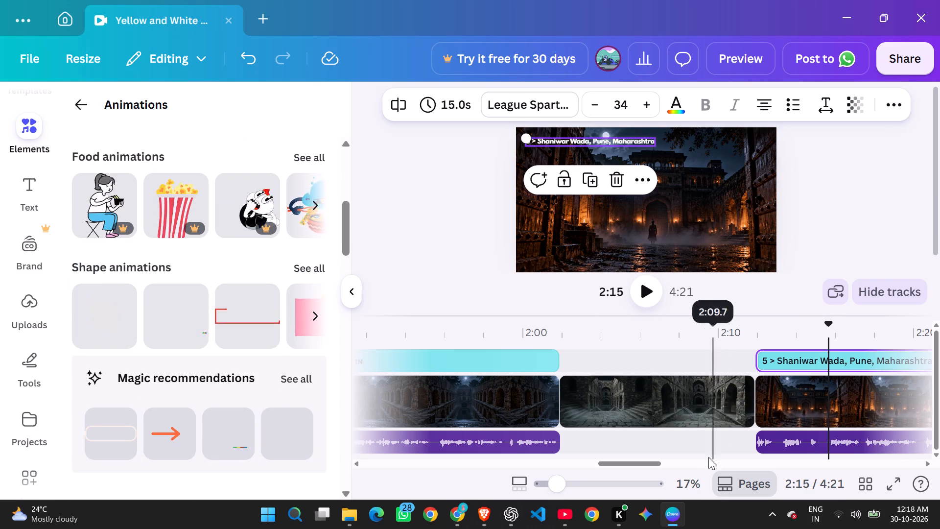
Move the playhead to the start of the Dow Hill segment and check the still-selected Shaniwar Wada title's animation settings.
drag(637, 459, 681, 461)
drag(647, 463, 694, 464)
drag(690, 461, 733, 465)
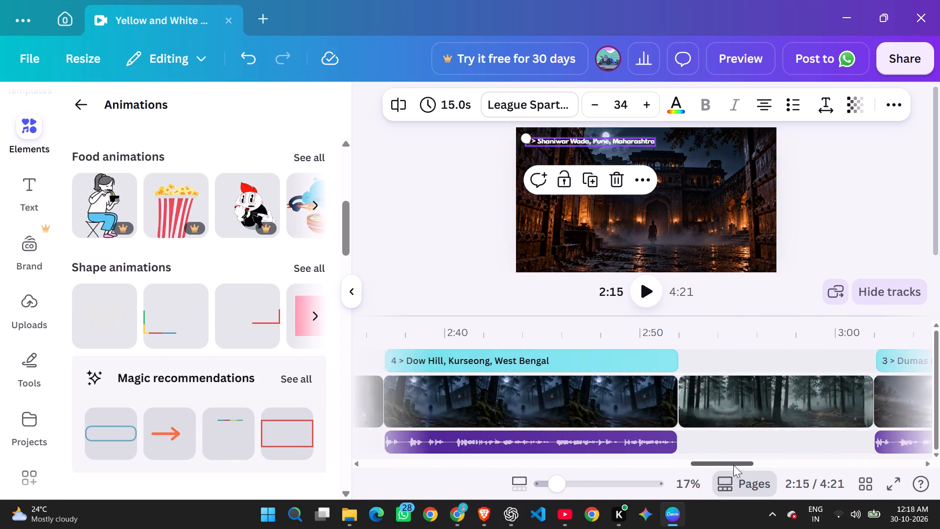
drag(733, 465, 705, 465)
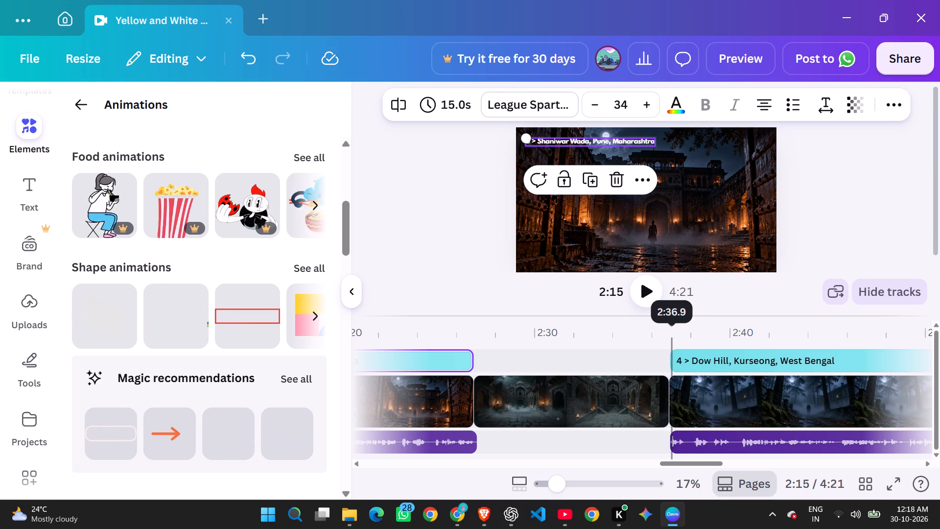
click(672, 334)
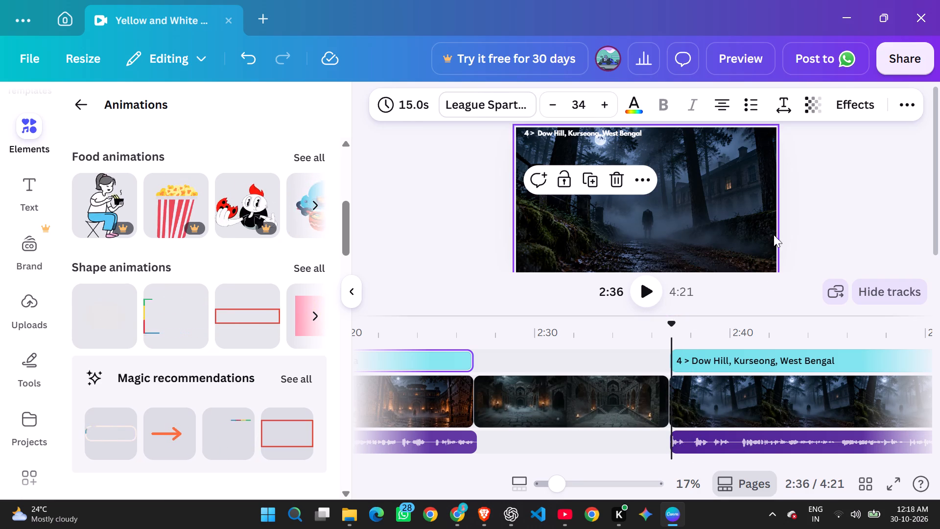
click(895, 105)
click(811, 144)
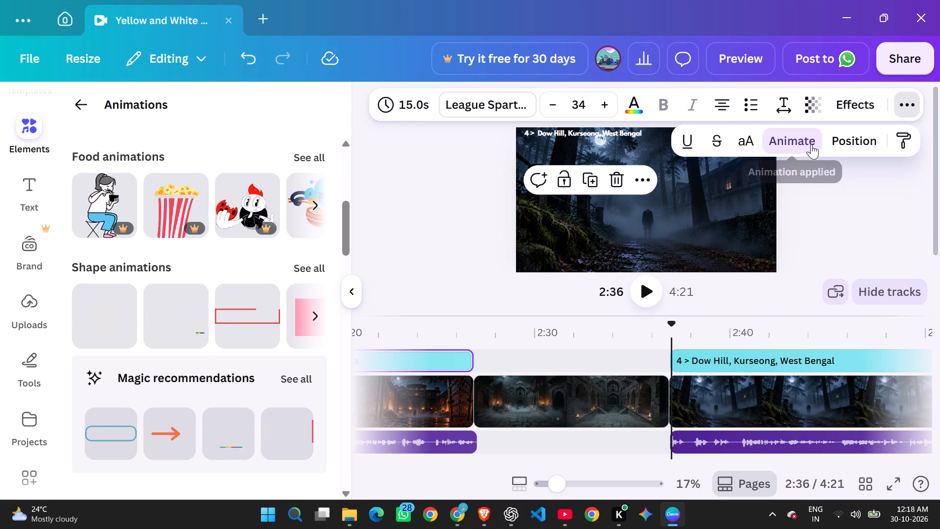
scroll(175, 244, down, 1)
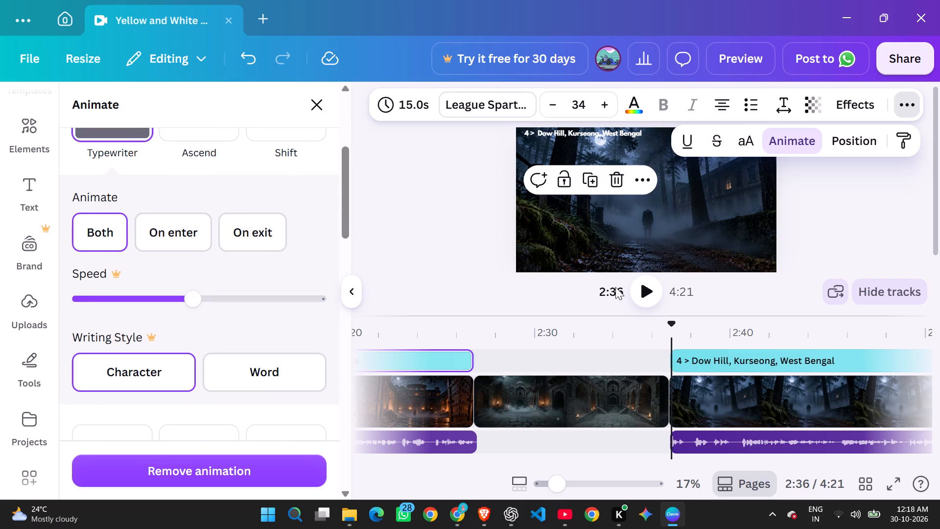
scroll(424, 224, up, 1)
scroll(270, 189, up, 1)
Apply the Typewriter animation to the Dow Hill, Kurseong title.
click(714, 352)
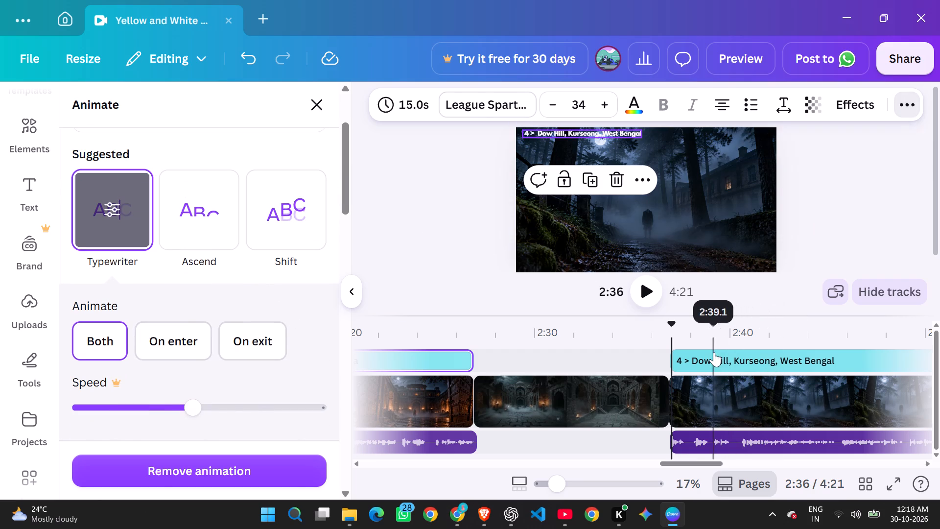
click(694, 363)
click(893, 90)
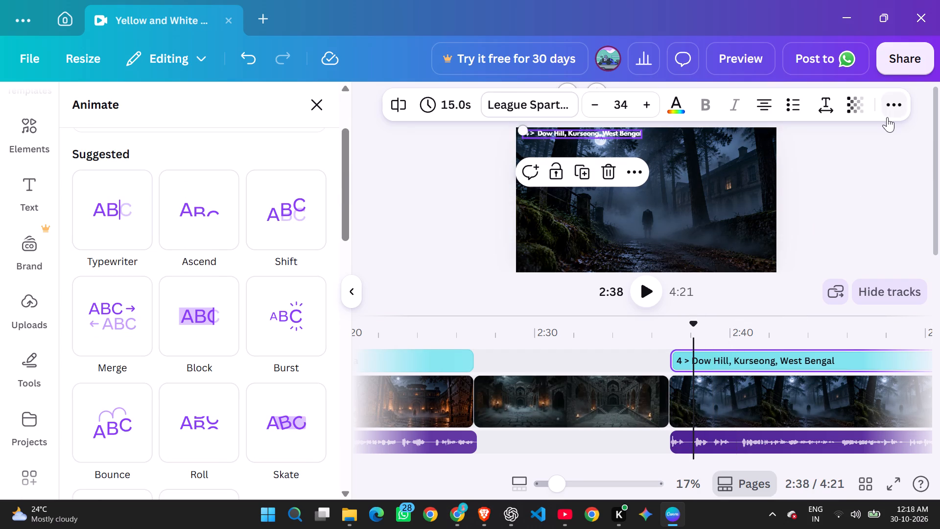
click(887, 117)
click(768, 144)
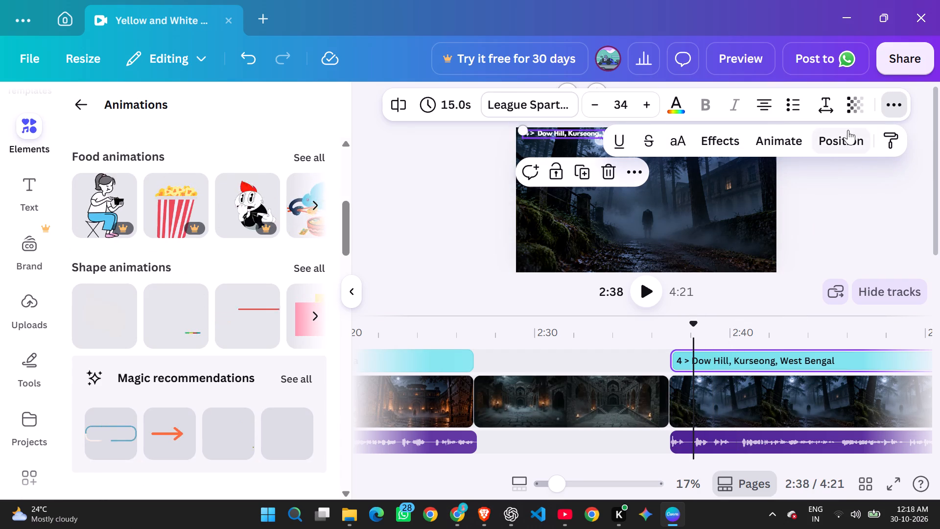
click(773, 149)
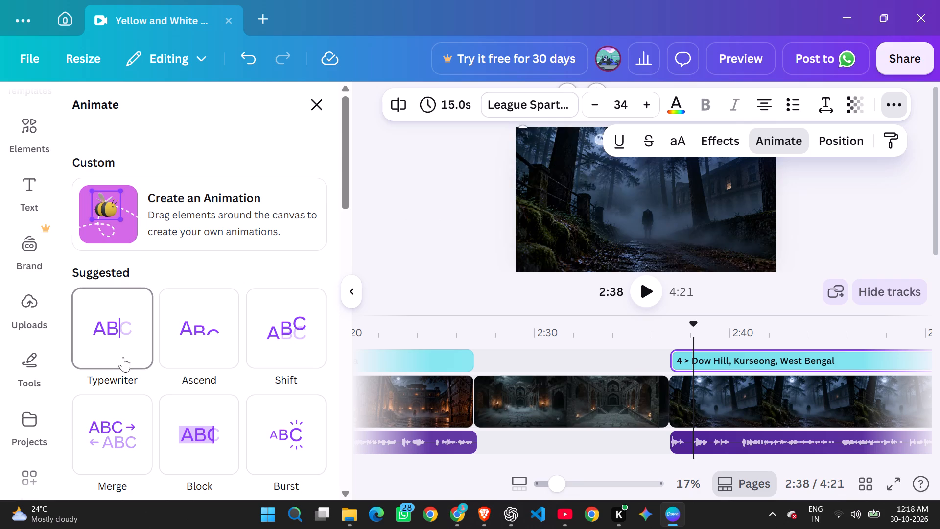
scroll(143, 408, down, 1)
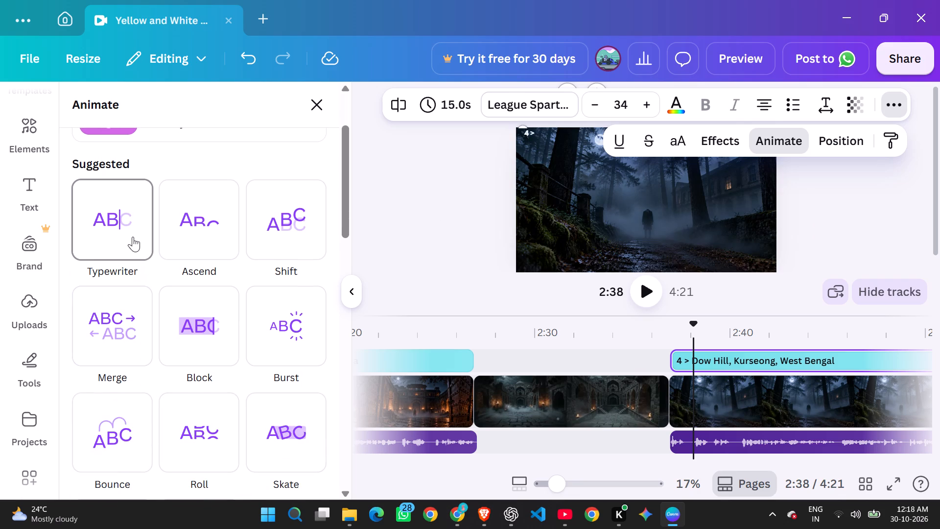
click(133, 237)
Apply the Old TV animation to the Dow Hill forest image on both enter and exit.
click(796, 417)
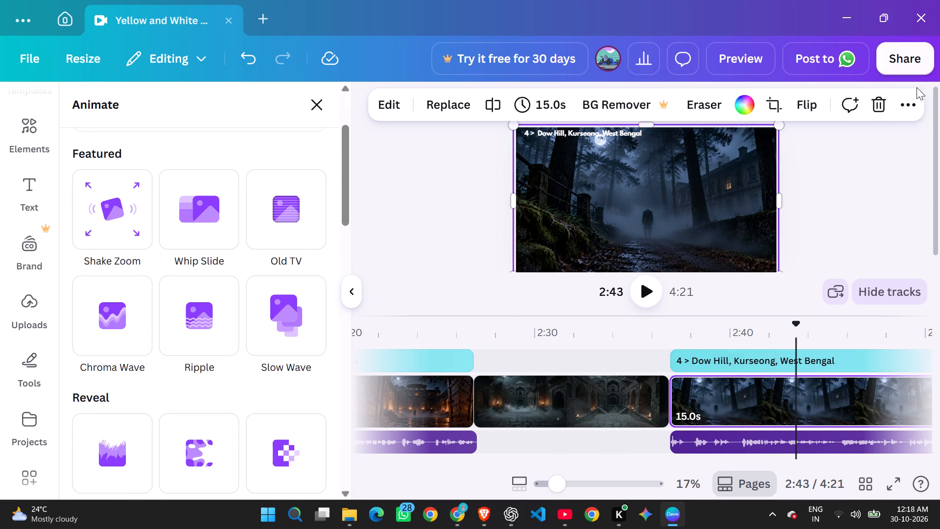
click(905, 109)
click(781, 154)
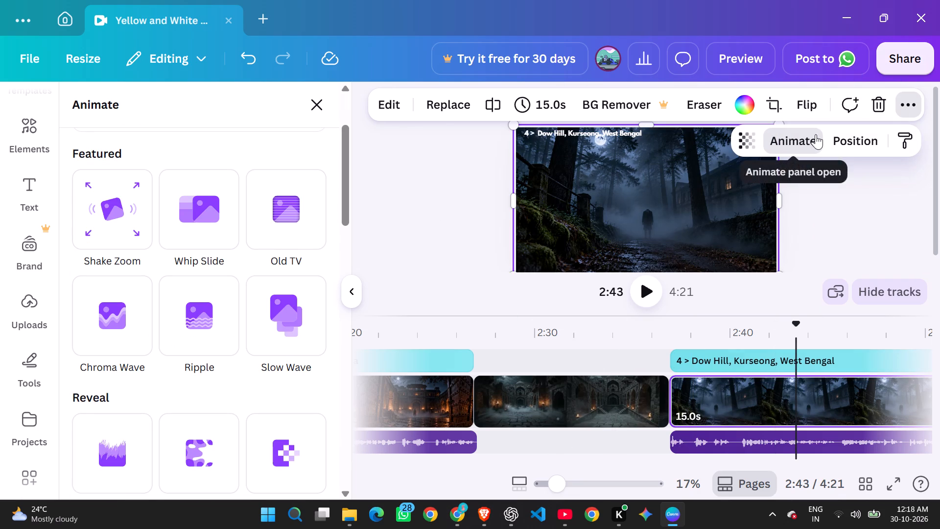
click(816, 134)
click(812, 137)
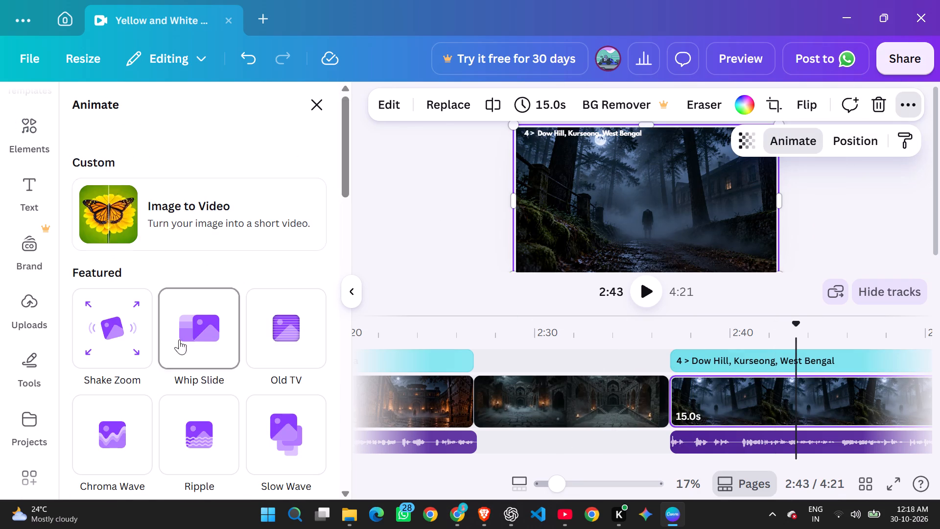
scroll(179, 339, down, 1)
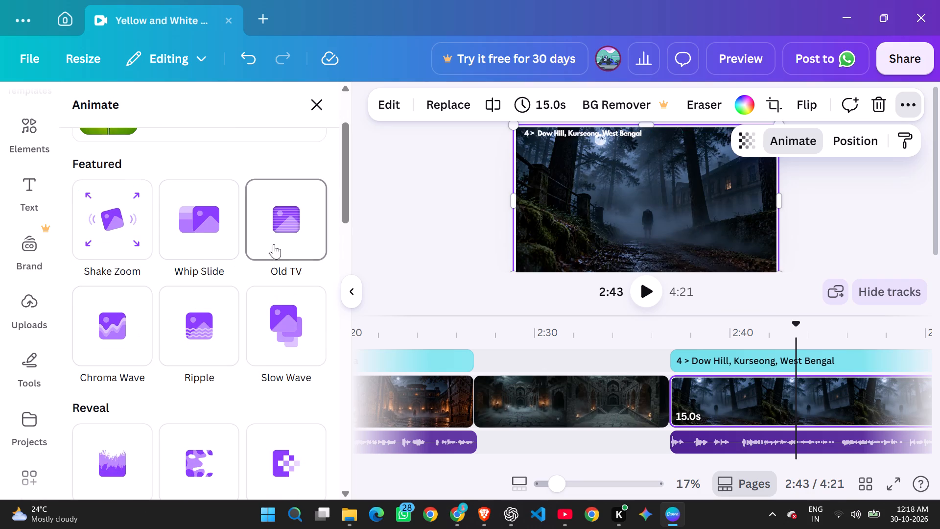
click(274, 244)
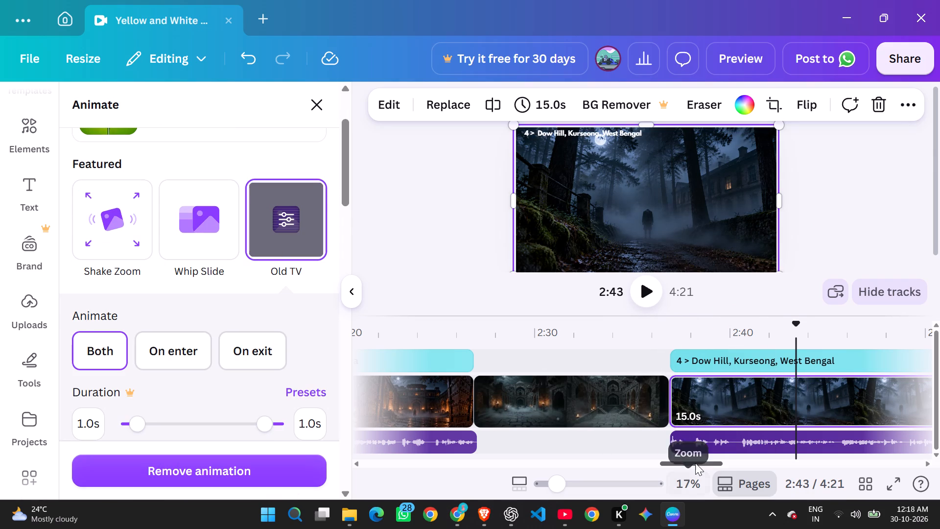
Apply the Typewriter animation to the Dumas Beach, Gujarat title on both enter and exit.
drag(695, 464, 739, 464)
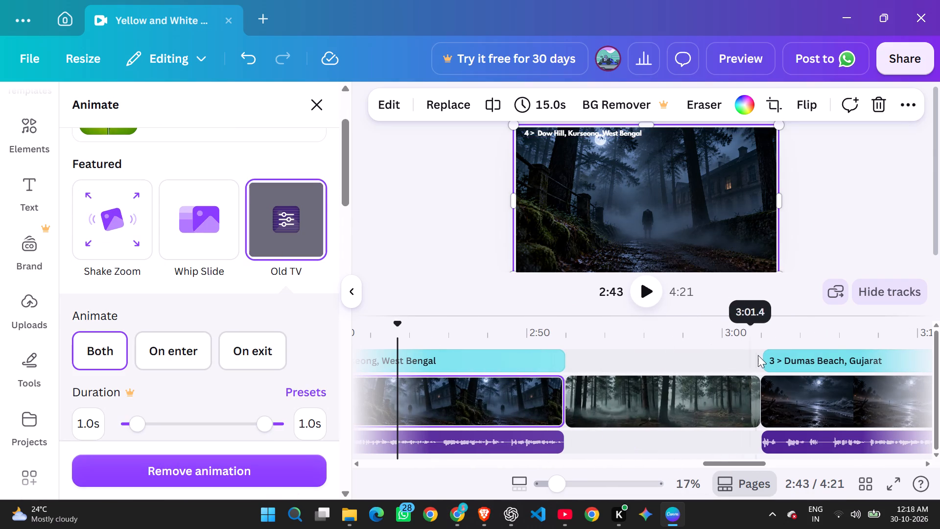
click(761, 350)
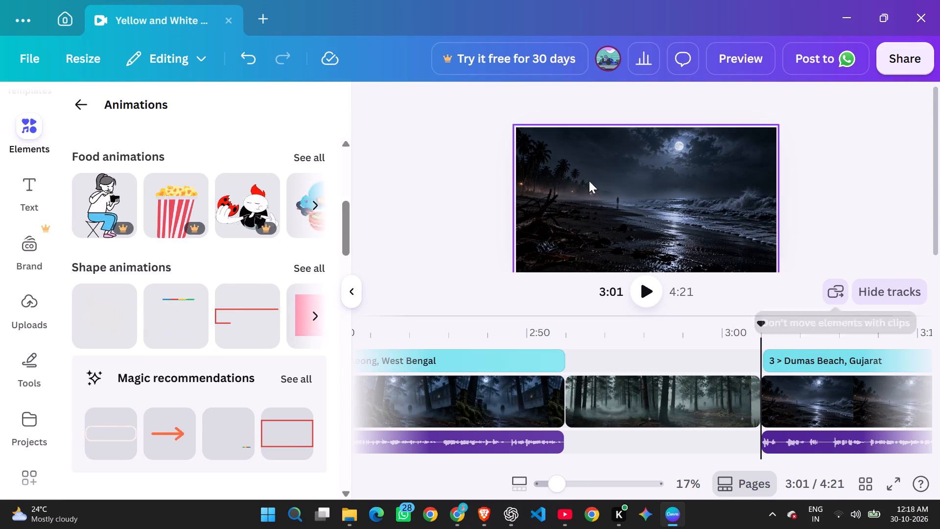
click(783, 370)
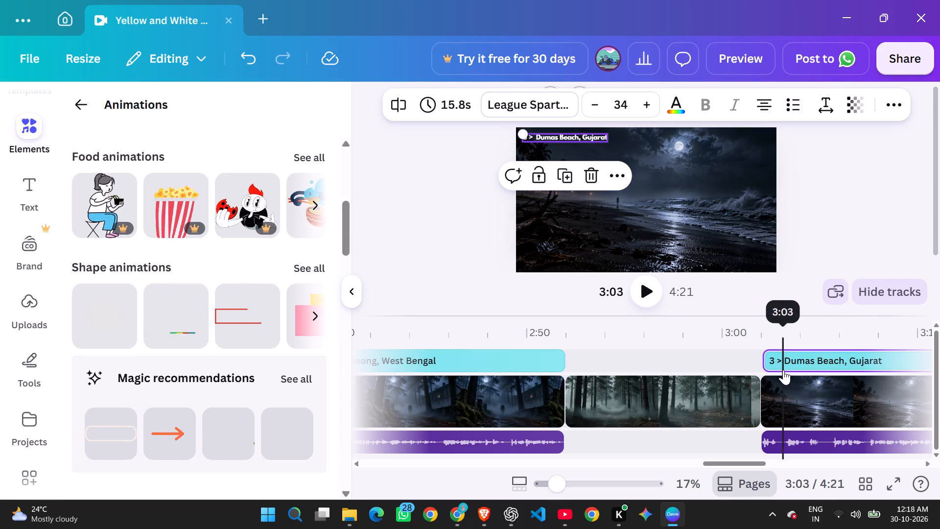
click(904, 102)
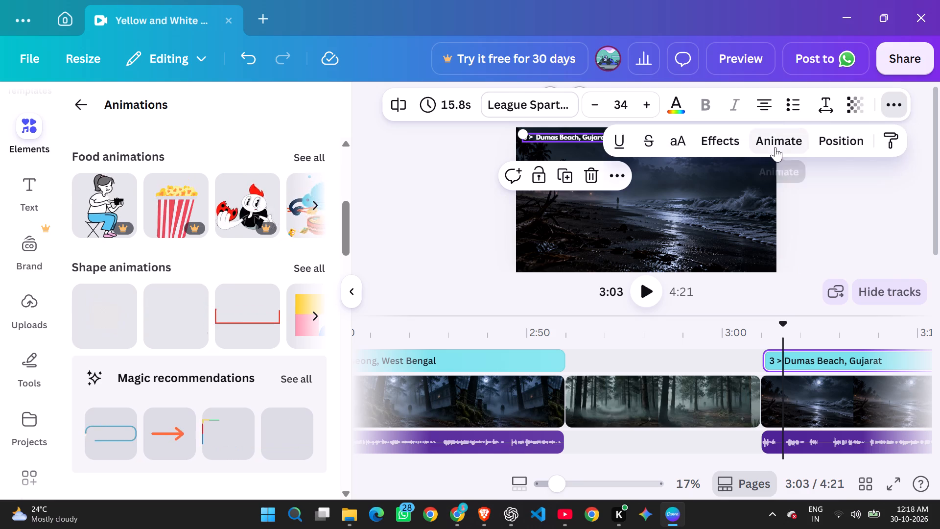
click(775, 147)
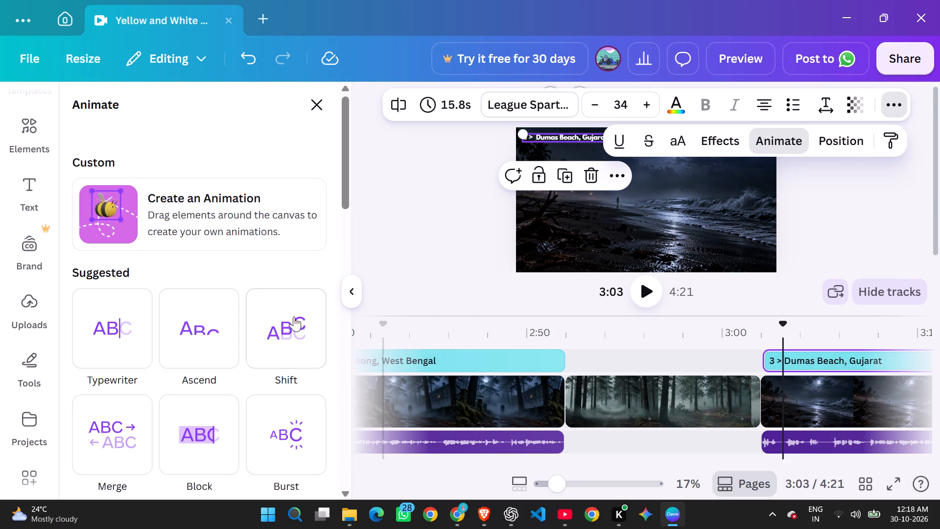
click(106, 330)
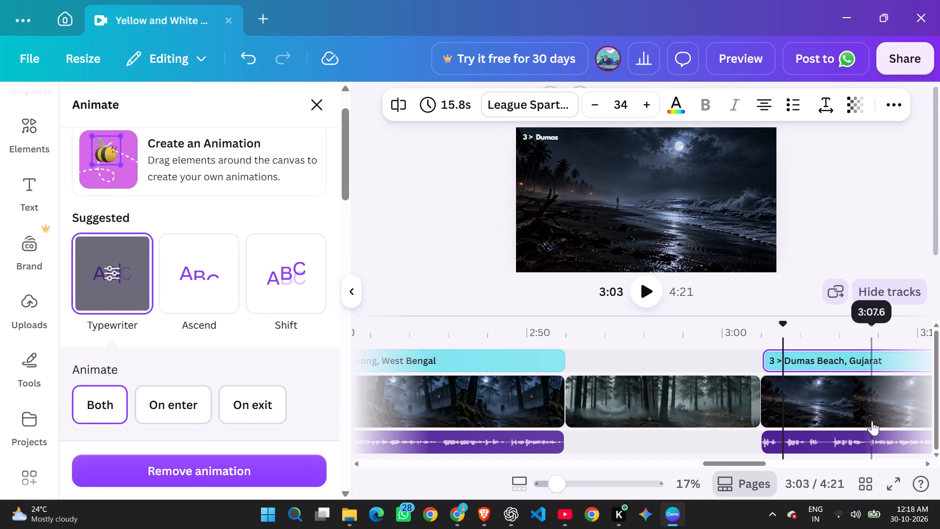
Apply the Old TV animation to the Dumas Beach image on both enter and exit.
click(797, 409)
click(907, 103)
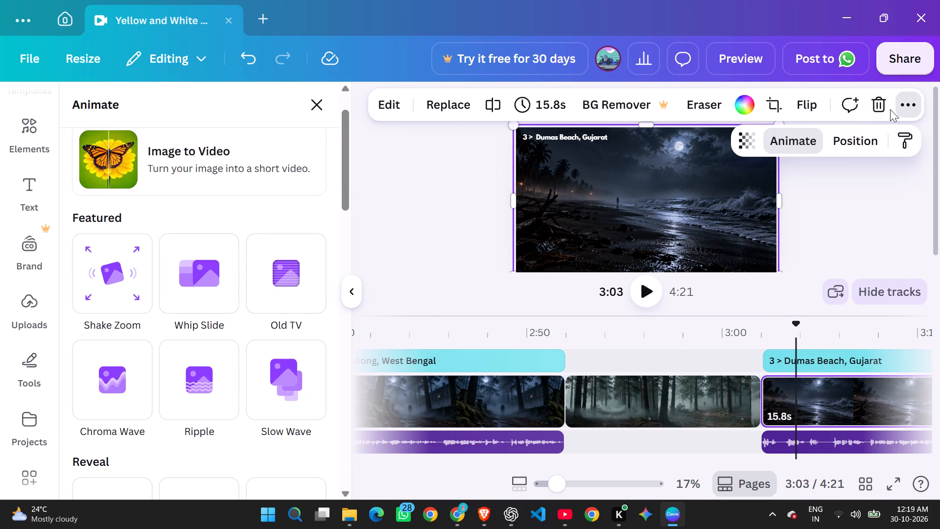
click(795, 141)
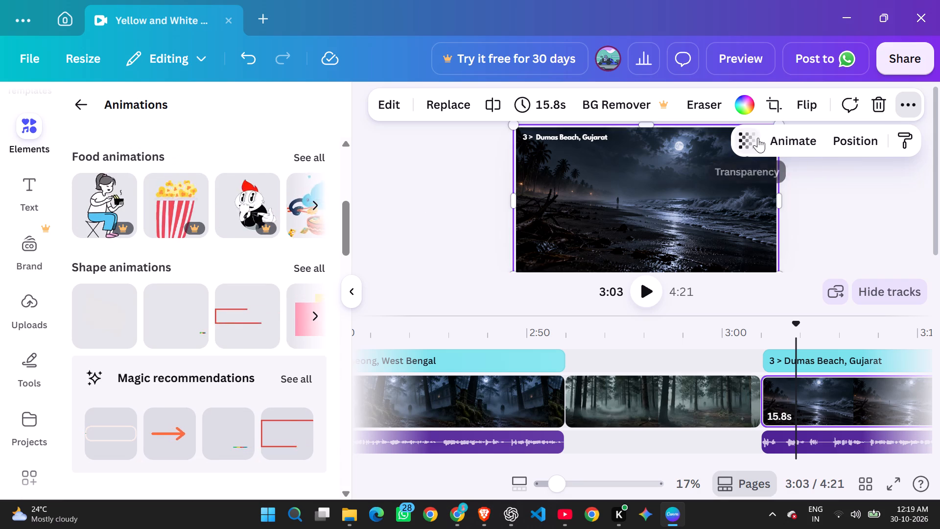
click(779, 137)
click(267, 337)
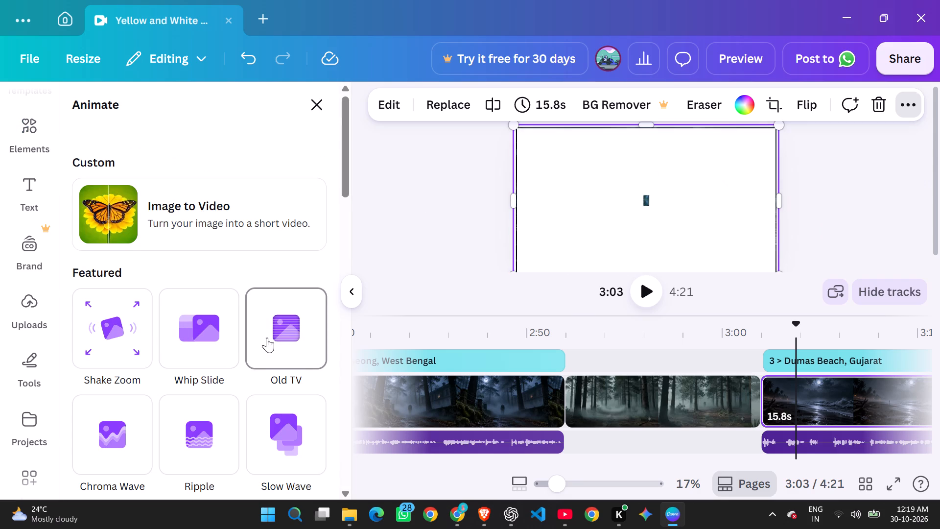
Apply the Old TV animation to the Kuldhara Village image.
drag(740, 463, 757, 461)
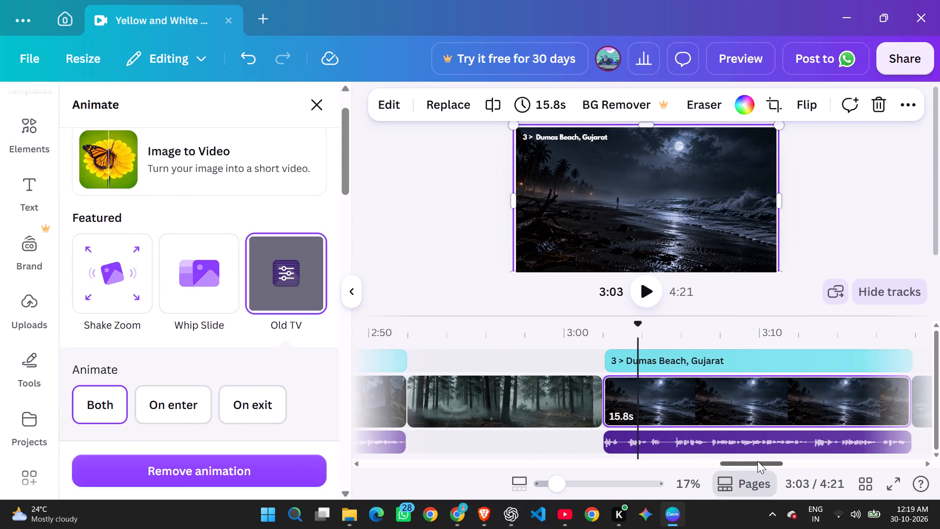
drag(757, 461, 813, 461)
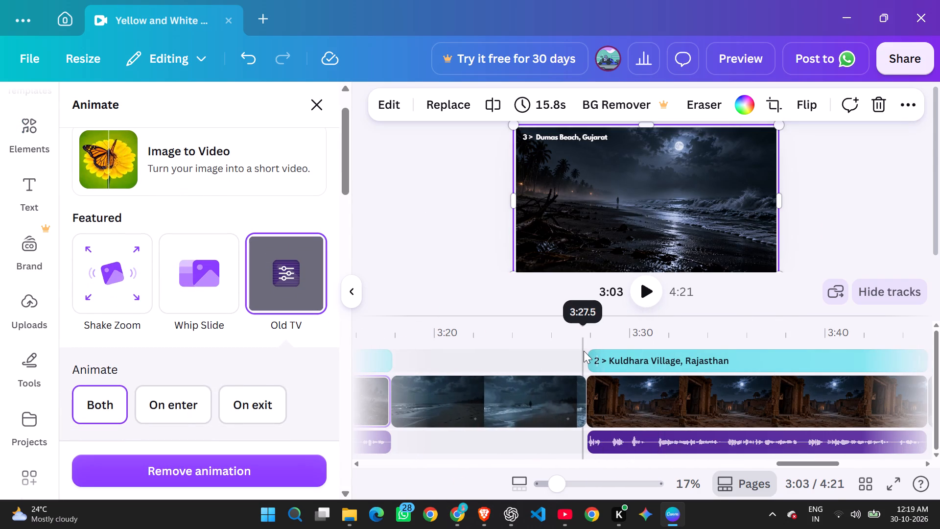
click(606, 345)
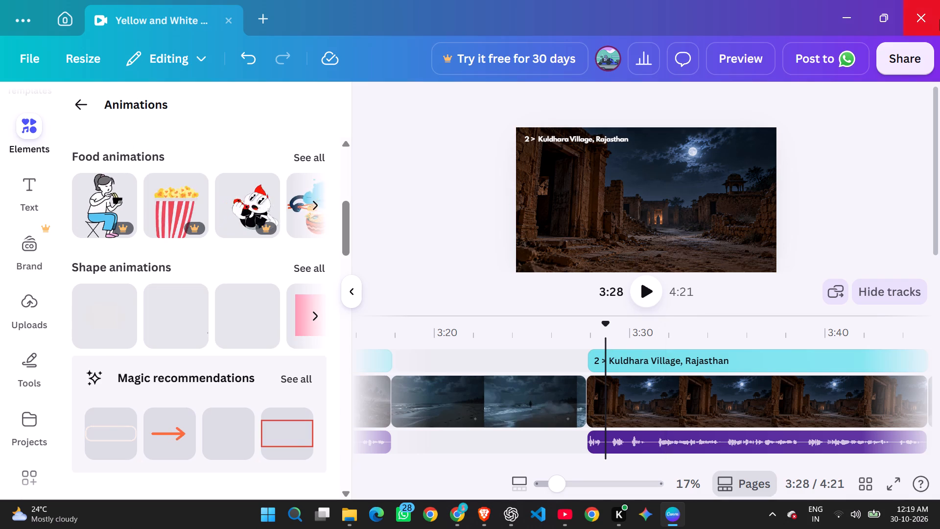
click(615, 404)
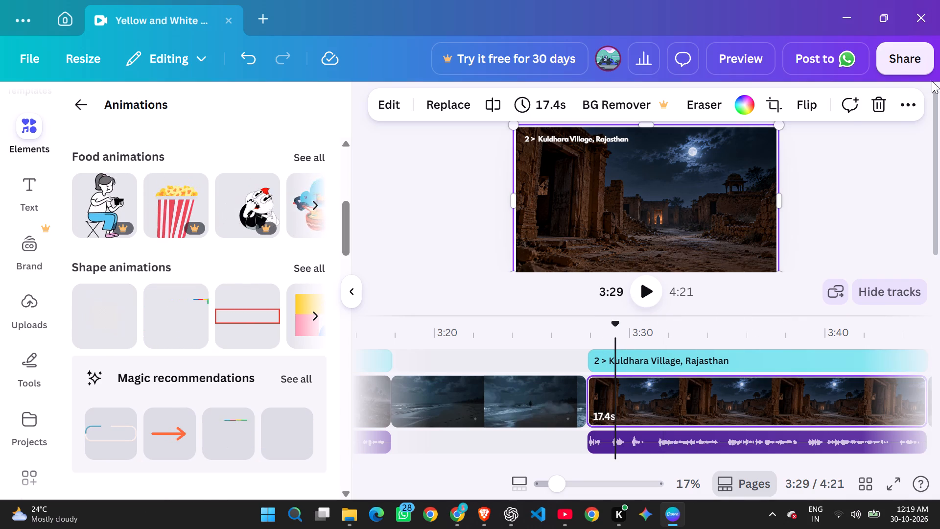
click(911, 96)
click(802, 148)
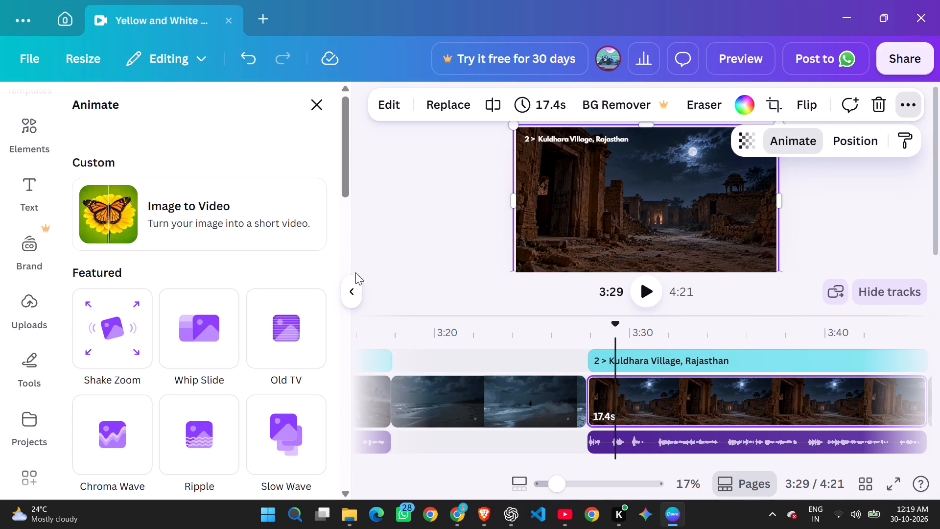
click(264, 343)
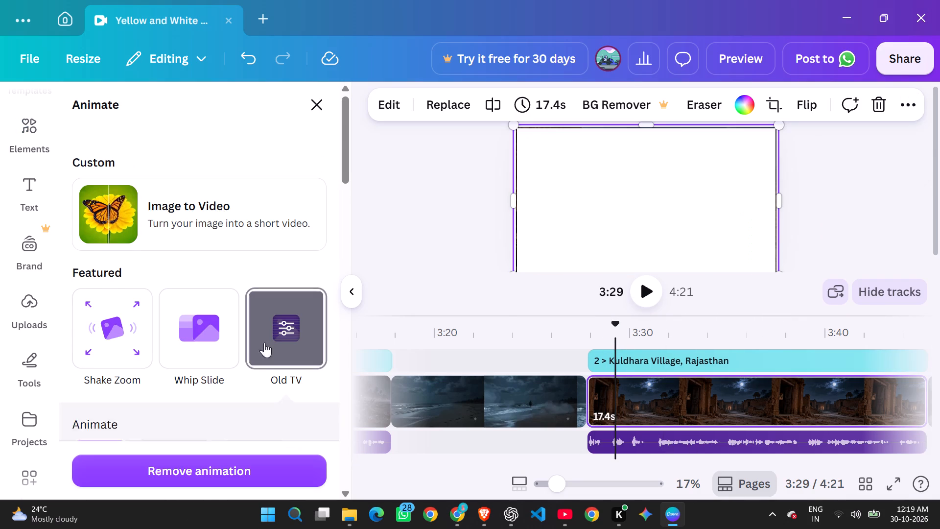
Apply the Typewriter animation to the Kuldhara Village, Rajasthan title on both enter and exit.
click(640, 368)
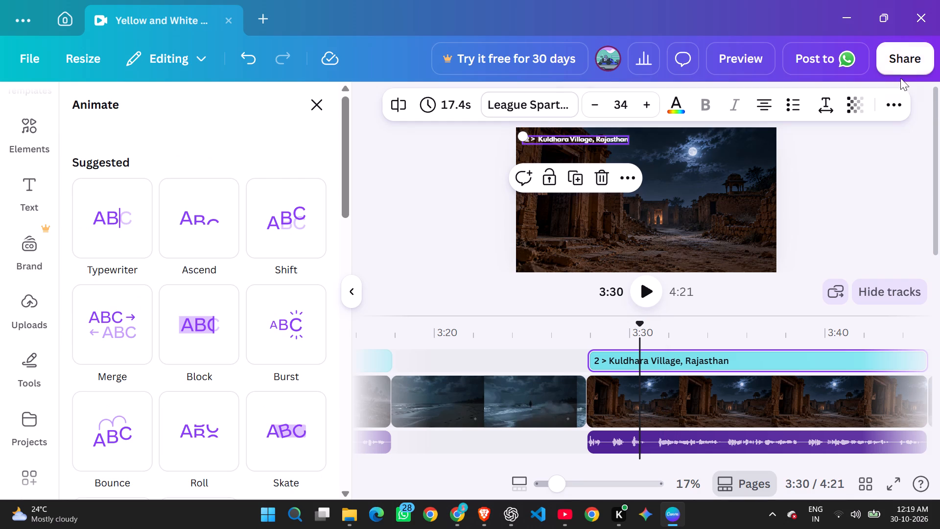
click(899, 105)
click(792, 135)
click(791, 135)
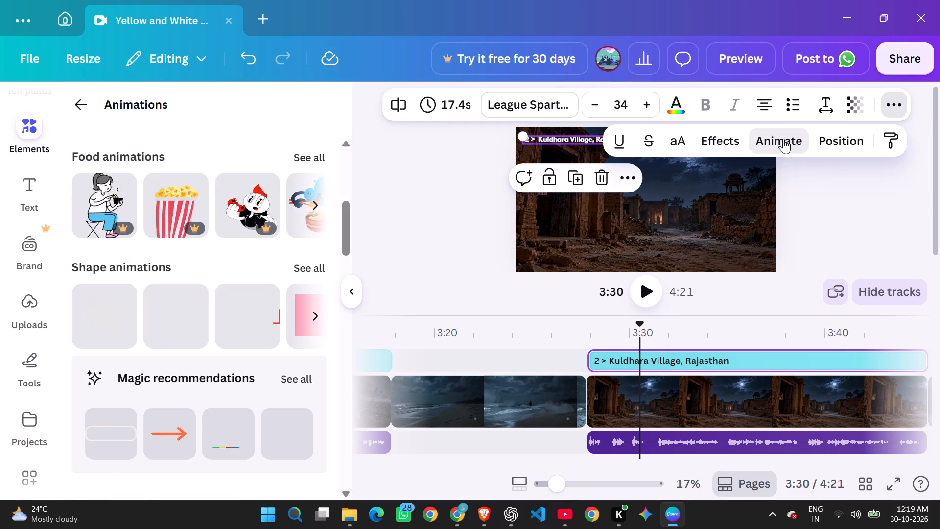
click(143, 332)
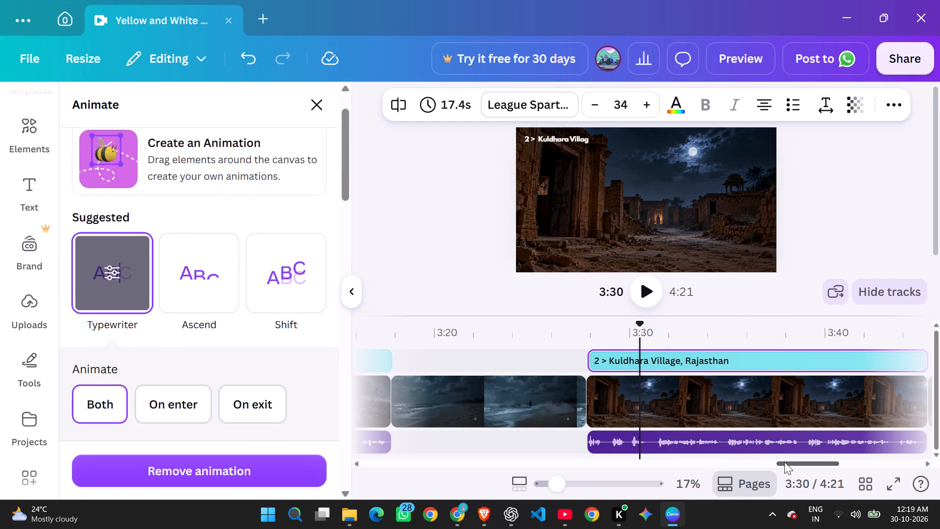
Apply the Old TV animation to the Bhangarh Fort image.
drag(785, 464, 837, 462)
click(666, 375)
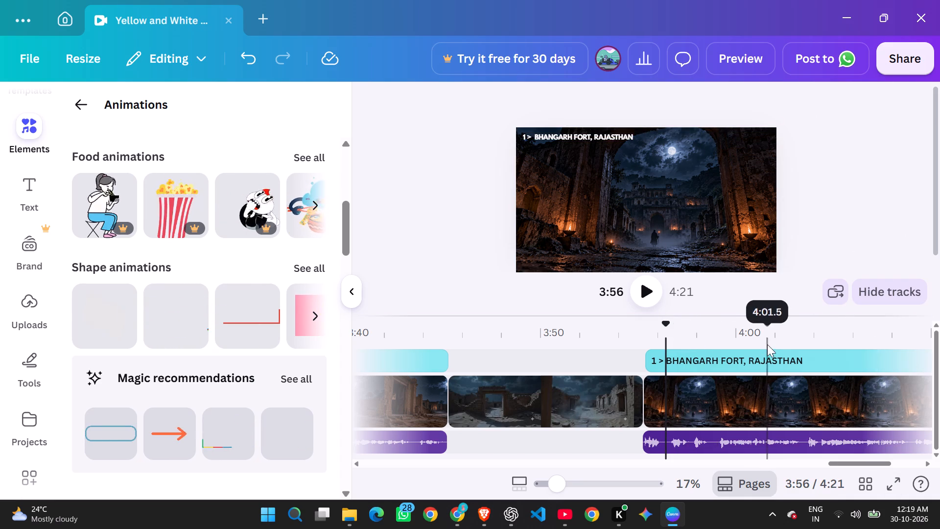
click(705, 384)
click(911, 98)
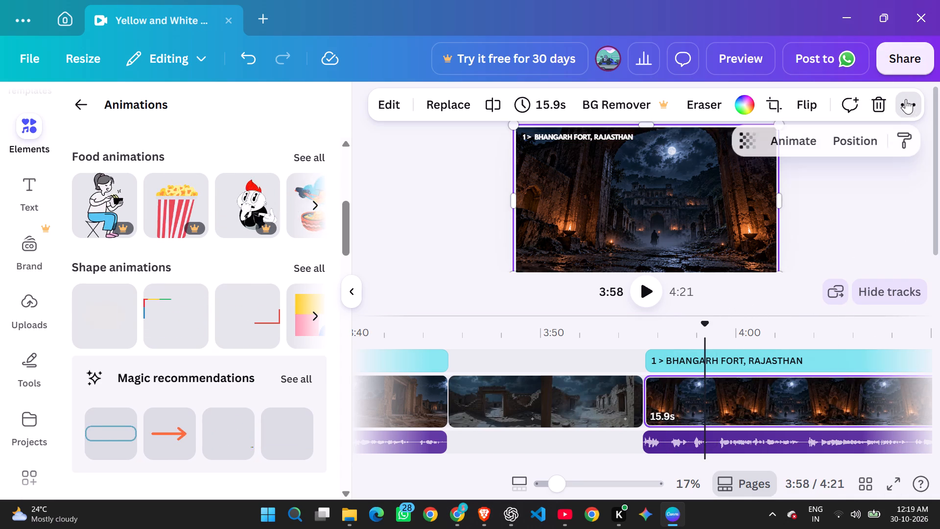
click(808, 138)
click(270, 337)
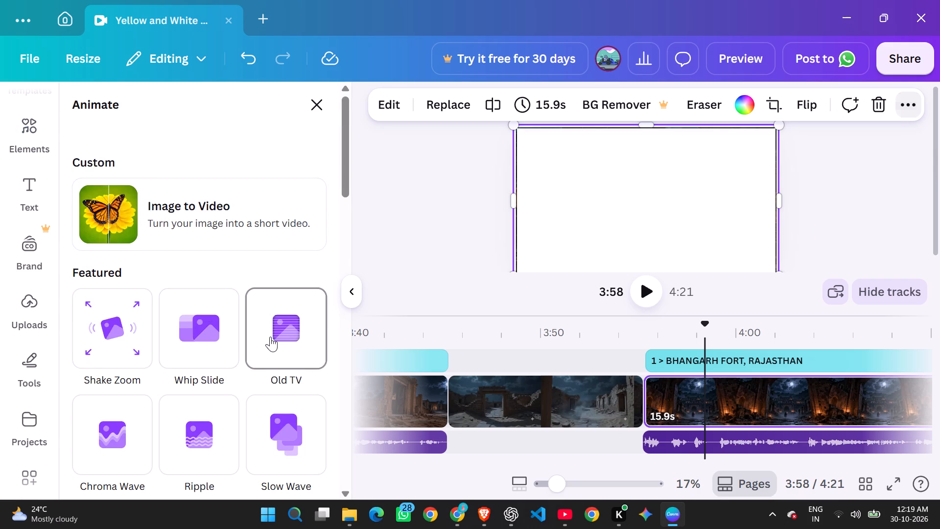
Apply the Typewriter animation to the Bhangarh Fort, Rajasthan title on both enter and exit.
click(675, 366)
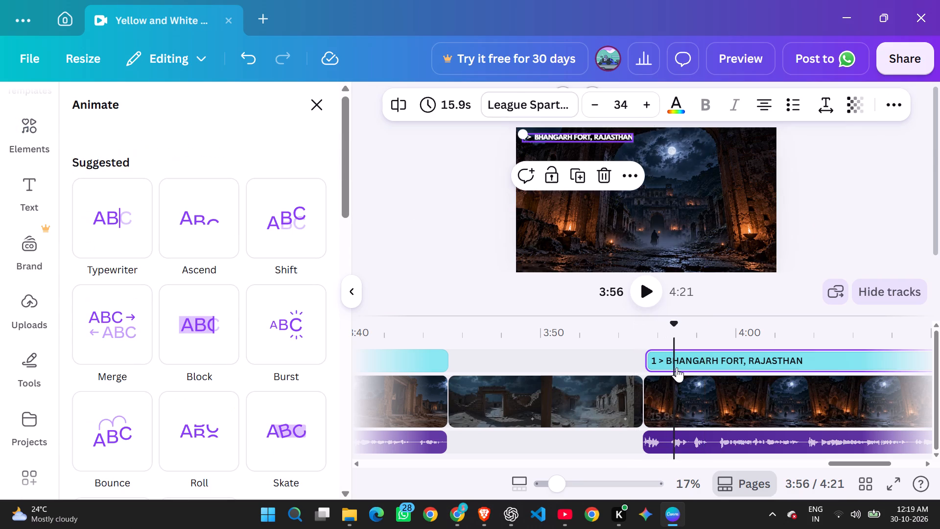
click(890, 101)
click(799, 146)
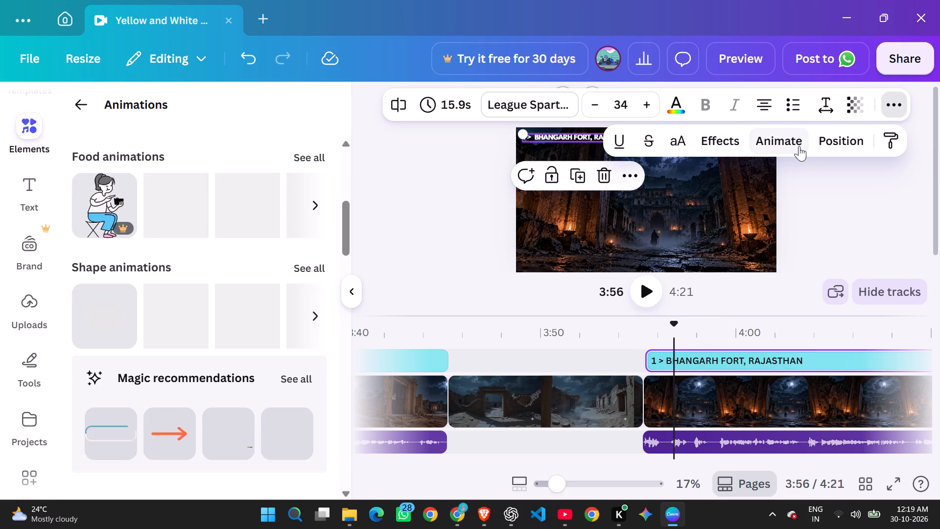
click(799, 146)
click(105, 315)
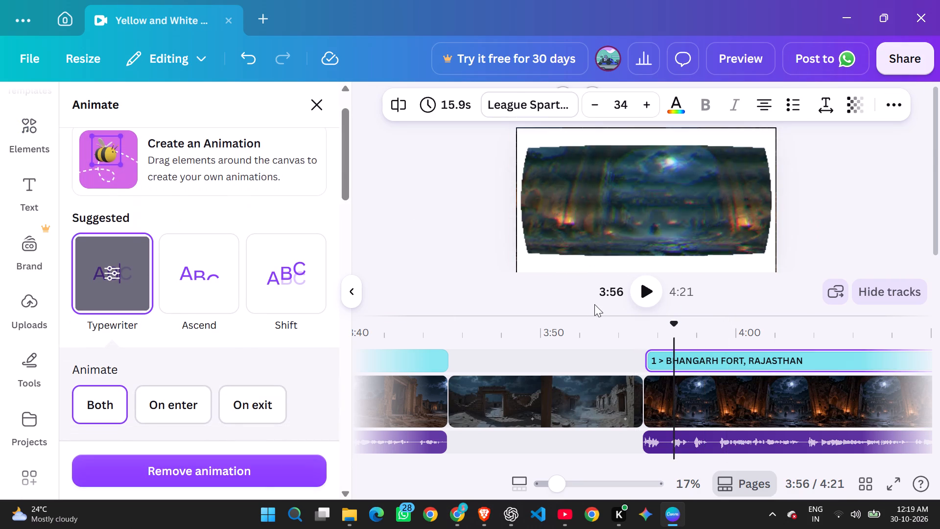
Generate Classic-style captions for all suitable clips in the video.
drag(861, 461, 904, 463)
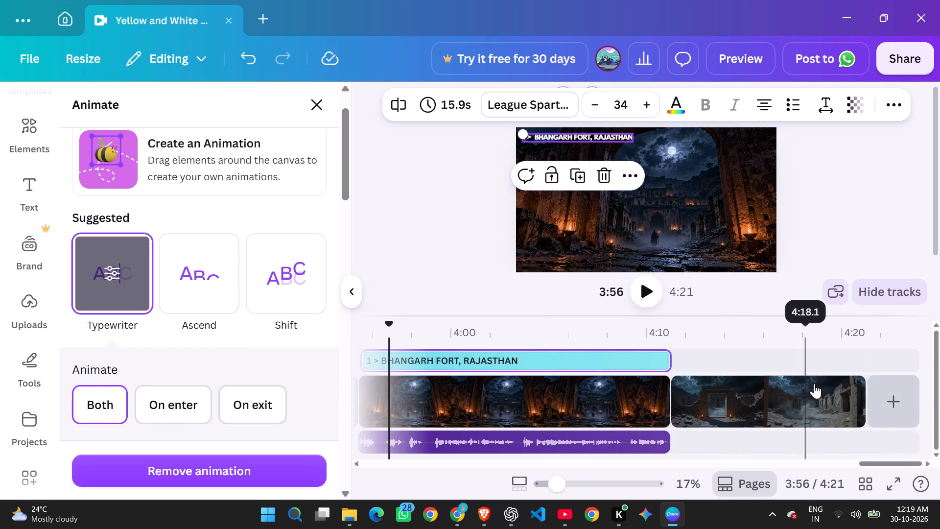
drag(884, 463, 391, 393)
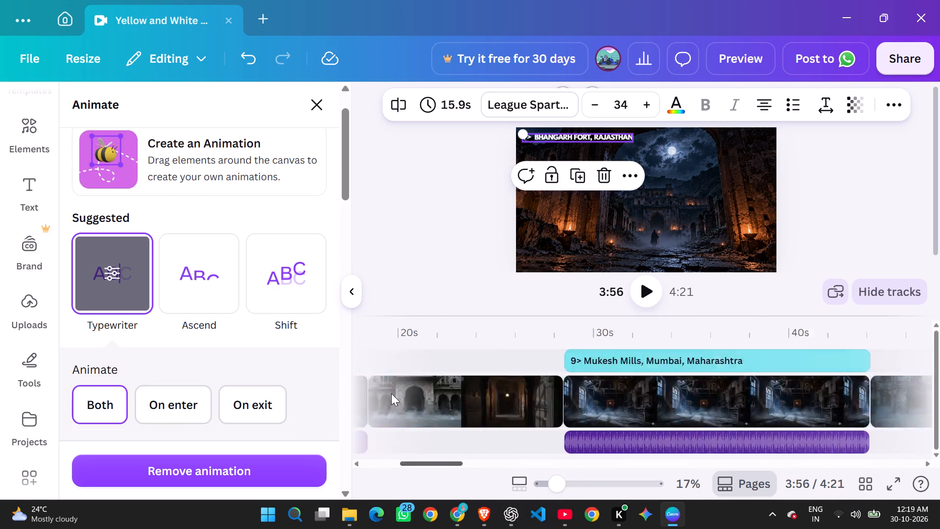
drag(391, 393, 381, 391)
scroll(30, 285, down, 7)
click(24, 449)
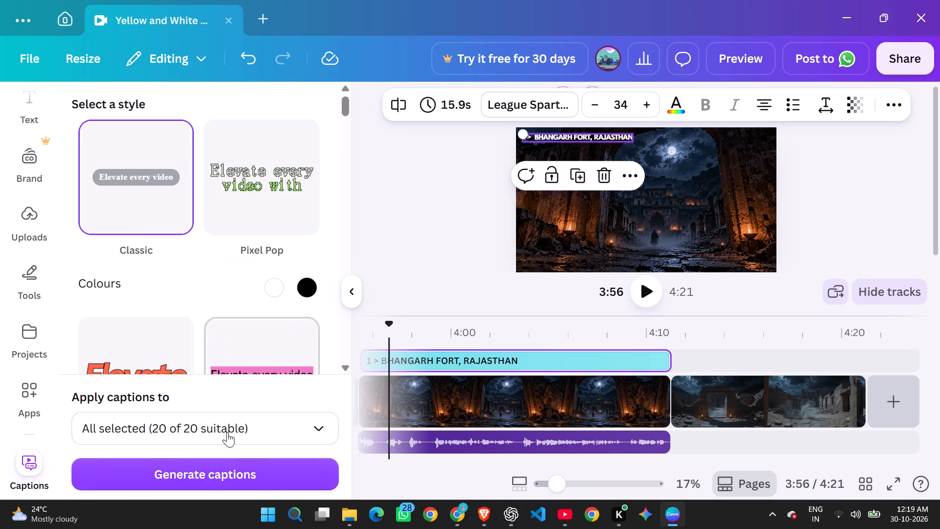
click(213, 479)
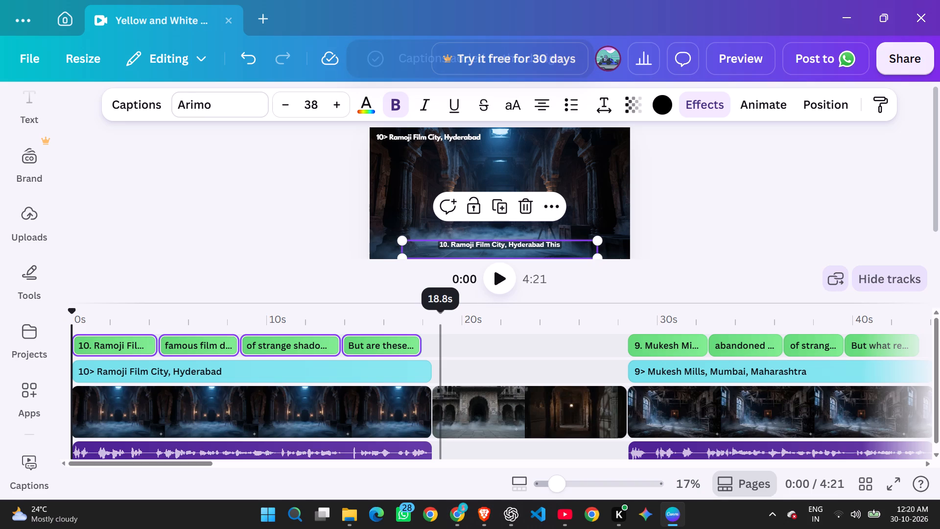
Preview the captioned video full screen from the start.
click(899, 488)
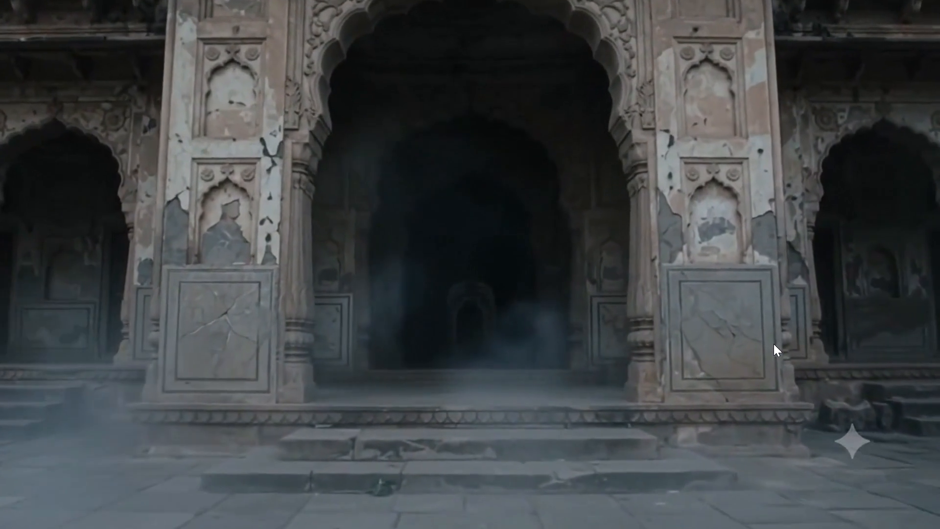
key(Escape)
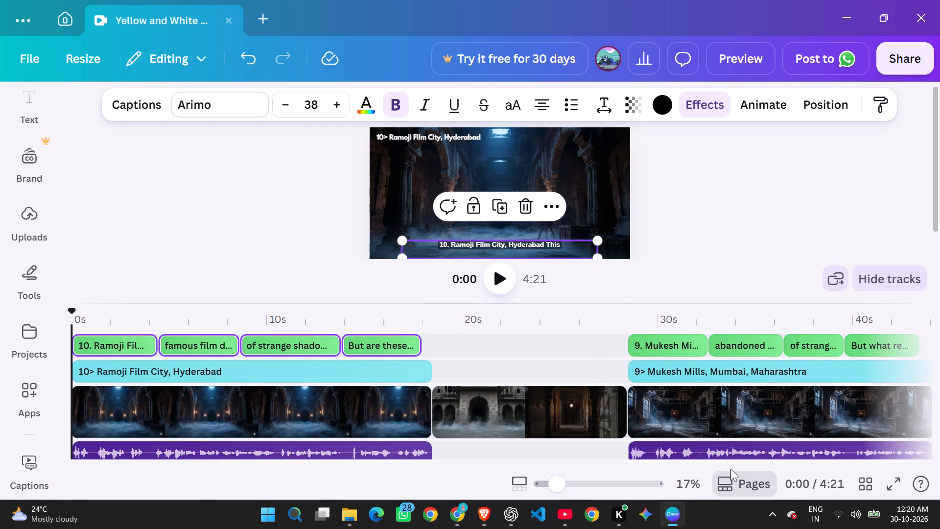
drag(189, 459, 146, 459)
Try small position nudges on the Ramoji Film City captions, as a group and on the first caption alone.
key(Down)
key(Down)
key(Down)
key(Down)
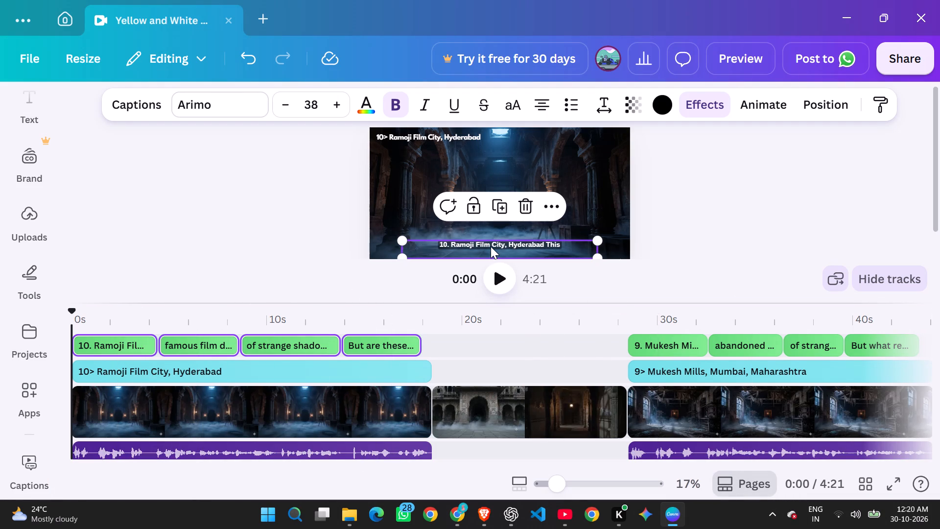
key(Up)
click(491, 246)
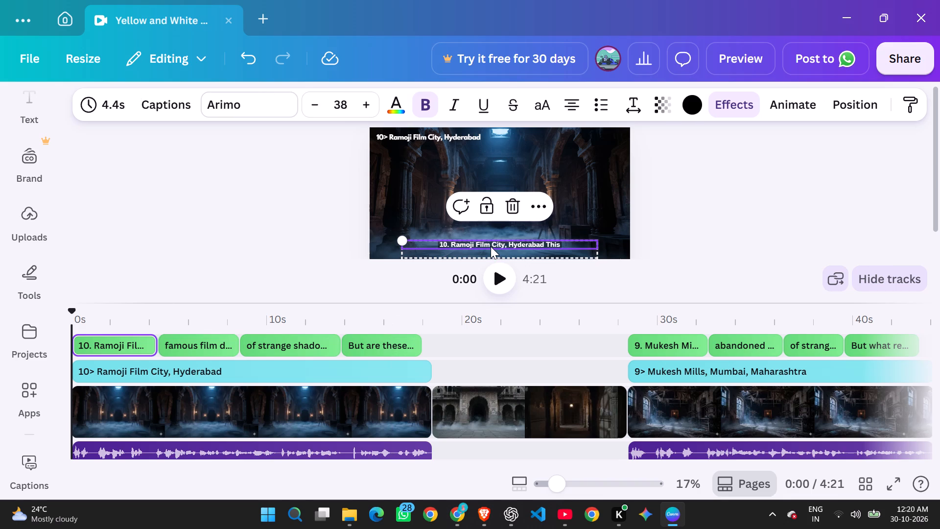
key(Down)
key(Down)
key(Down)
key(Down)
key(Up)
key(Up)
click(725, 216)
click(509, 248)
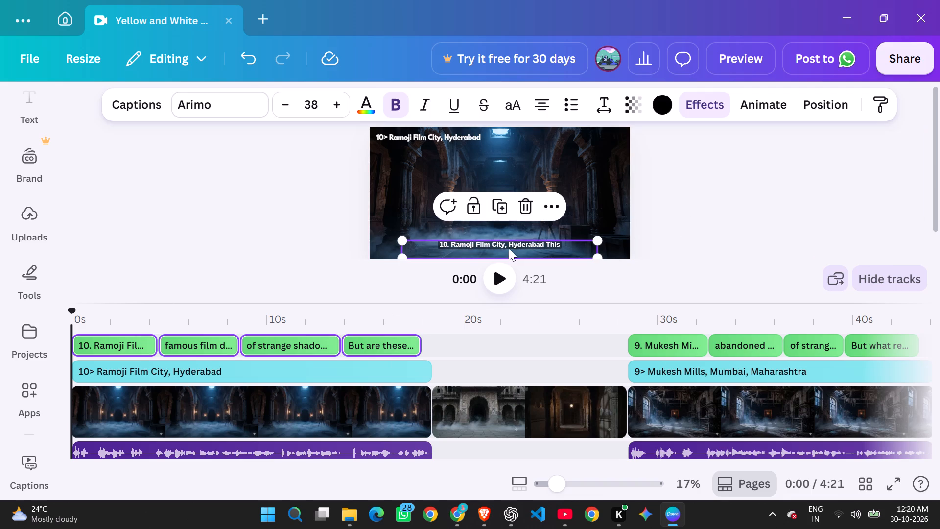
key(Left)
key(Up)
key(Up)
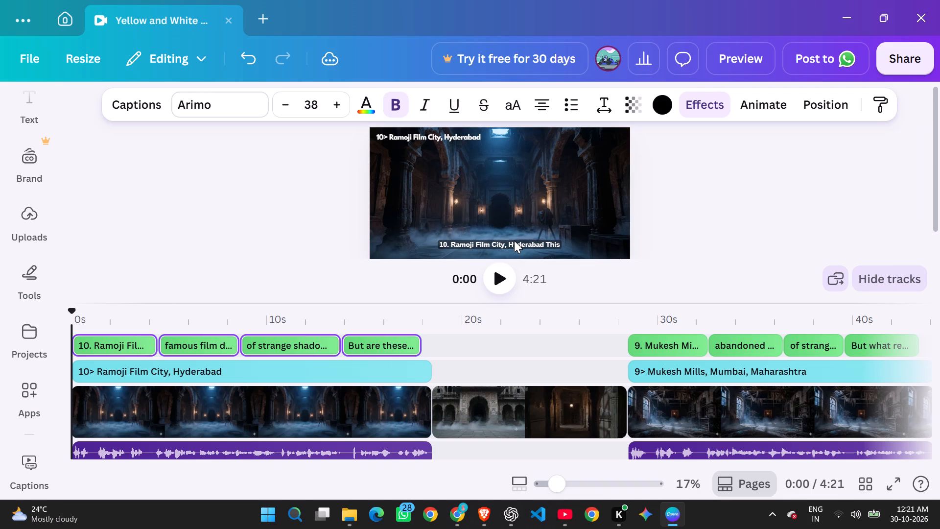
Nudge the first Ramoji Film City caption slightly lower on the frame.
click(514, 240)
click(499, 243)
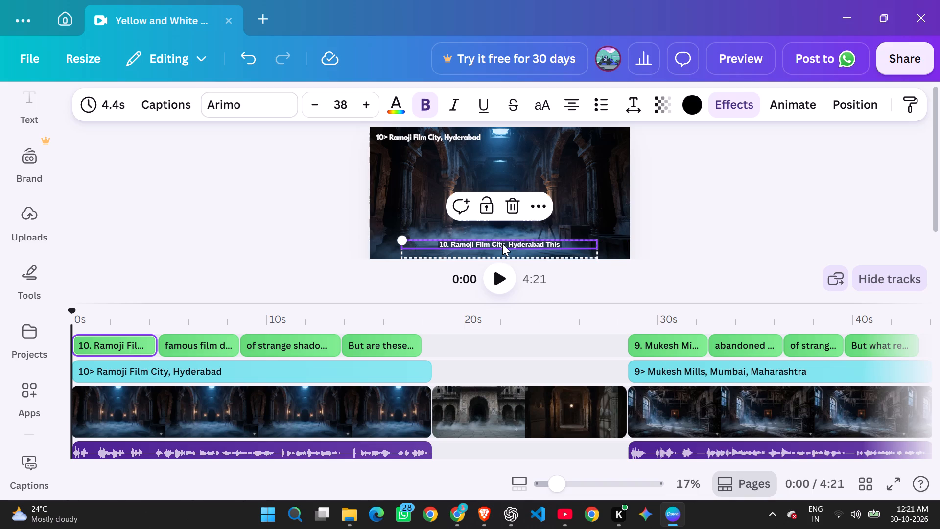
key(Down)
key(Down)
key(Down)
key(Down)
key(Down)
key(Down)
key(Down)
key(Down)
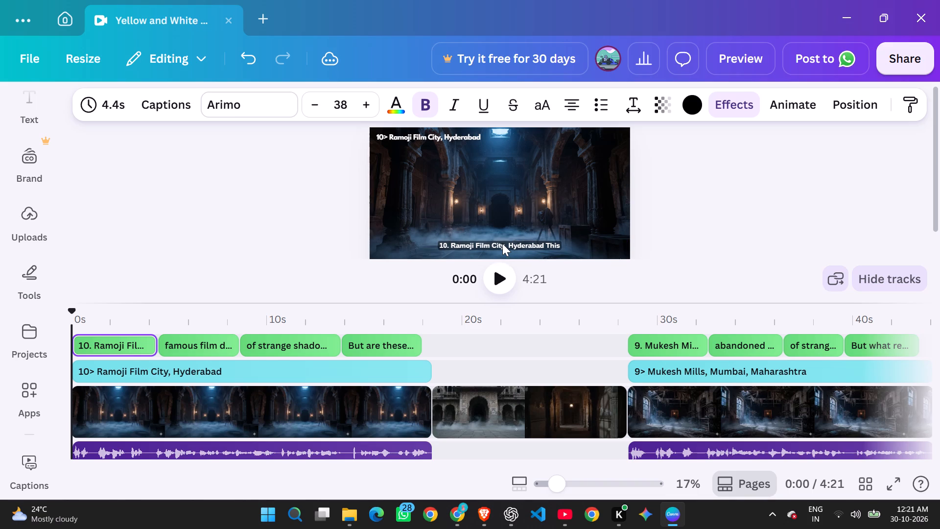
key(Down)
key(Down)
key(Down)
key(Down)
key(Down)
key(Down)
key(Down)
key(Down)
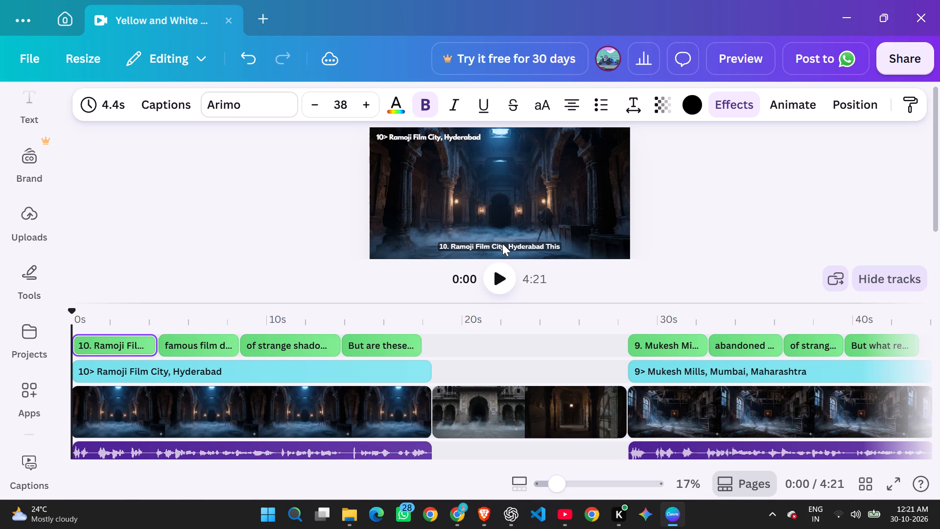
key(Down)
key(Down)
click(703, 248)
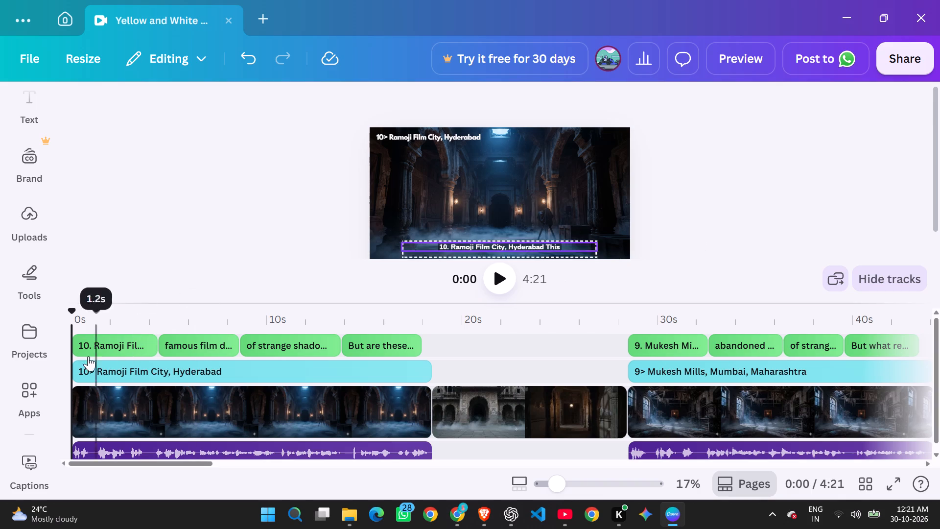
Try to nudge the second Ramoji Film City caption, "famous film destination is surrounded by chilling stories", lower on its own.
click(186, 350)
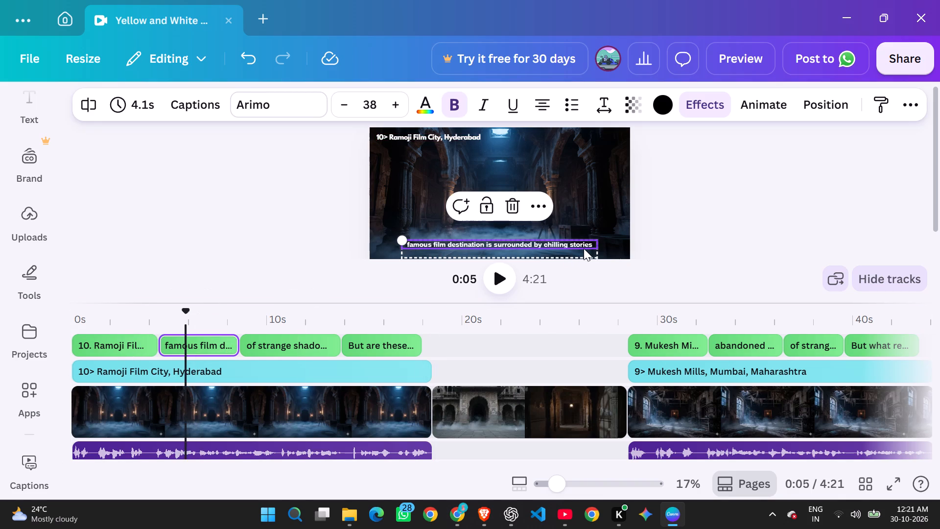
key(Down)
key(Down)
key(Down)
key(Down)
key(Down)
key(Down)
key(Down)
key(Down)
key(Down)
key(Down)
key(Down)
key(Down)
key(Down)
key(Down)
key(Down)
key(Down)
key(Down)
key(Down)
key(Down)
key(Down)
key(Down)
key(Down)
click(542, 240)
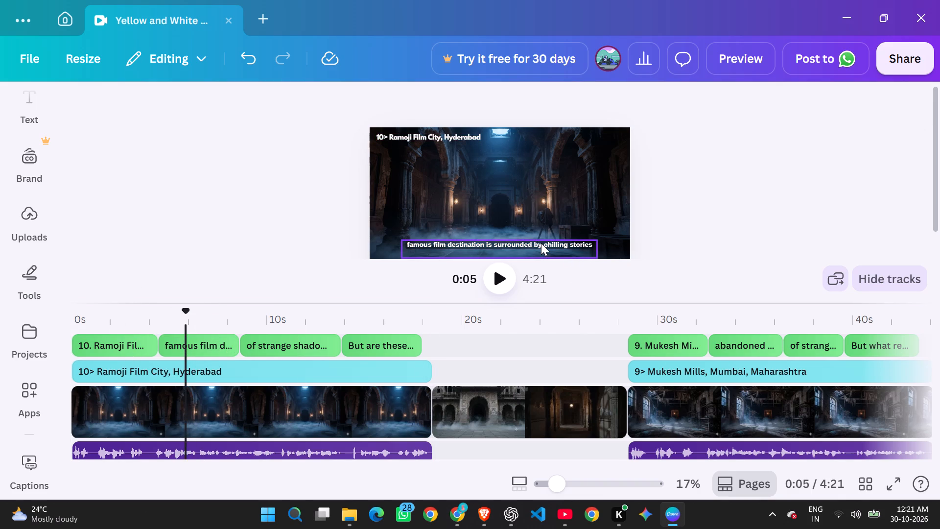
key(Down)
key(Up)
Nudge the whole group of Ramoji Film City captions slightly lower on the frame.
click(541, 243)
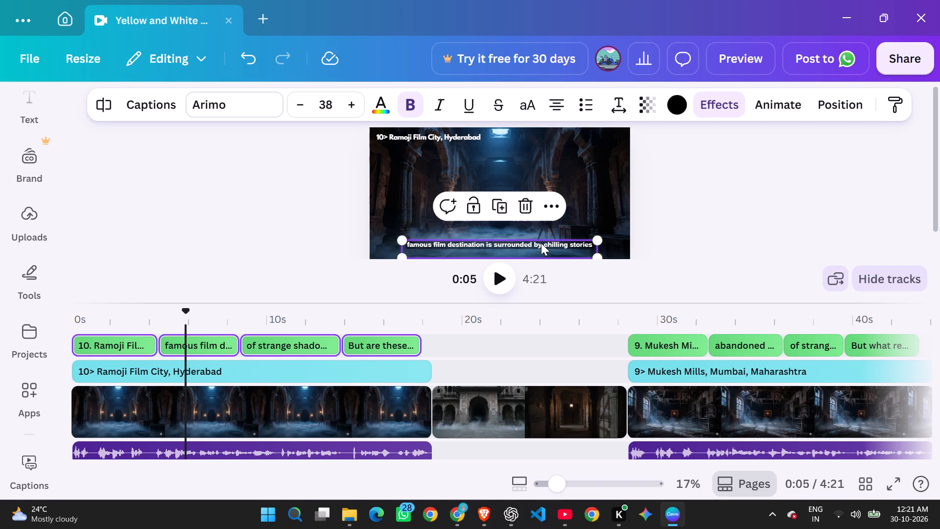
key(Down)
key(Down)
key(Down)
key(Down)
key(Down)
key(Down)
key(Down)
key(Down)
key(Down)
key(Down)
key(Down)
key(Down)
key(Down)
key(Down)
key(Down)
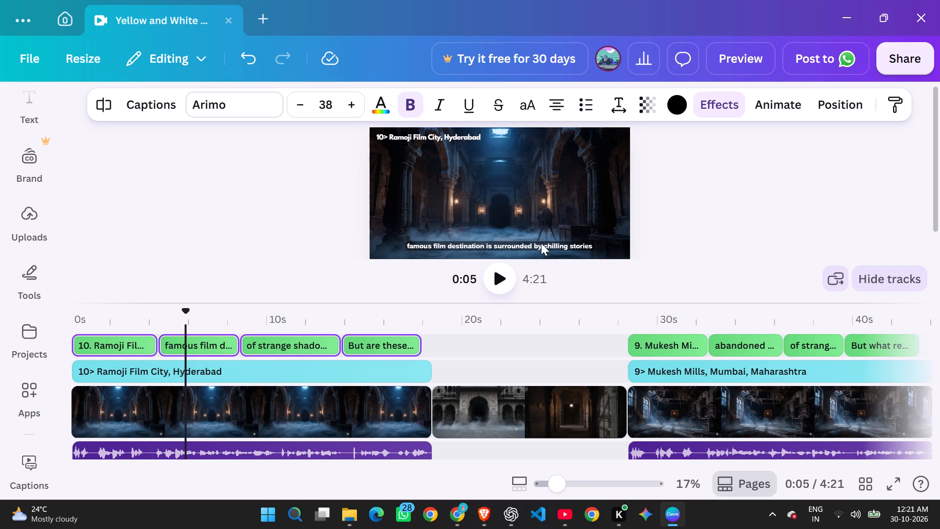
key(Down)
key(Down)
key(Down)
key(Down)
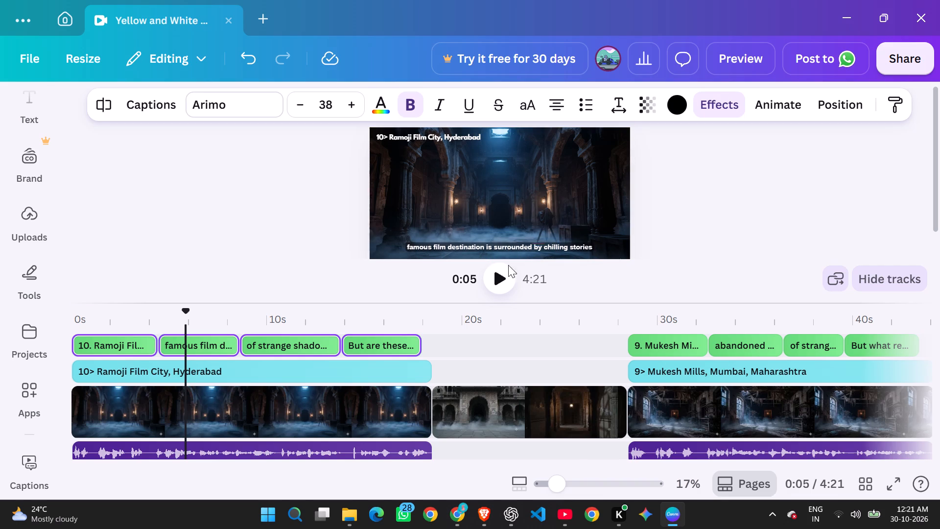
Nudge the whole group of Ramoji Film City captions further down toward the bottom edge of the frame.
click(301, 350)
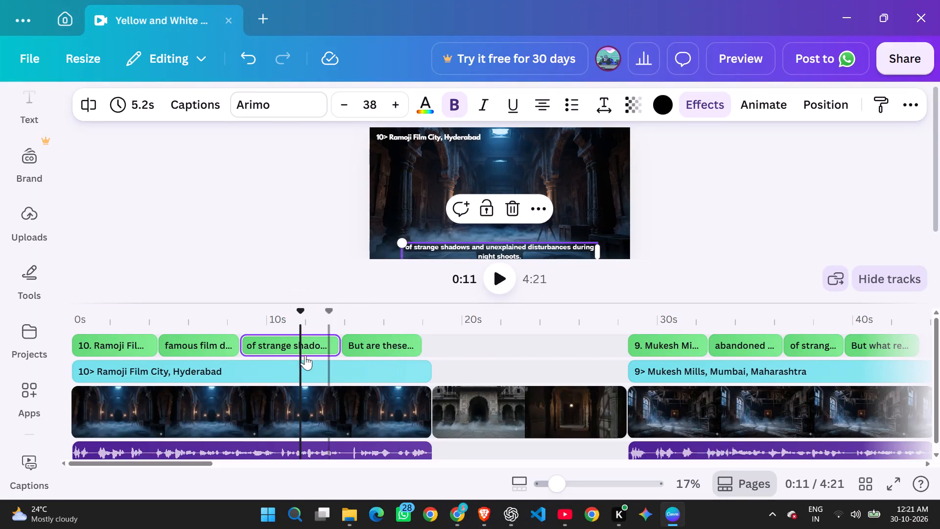
click(356, 347)
click(506, 244)
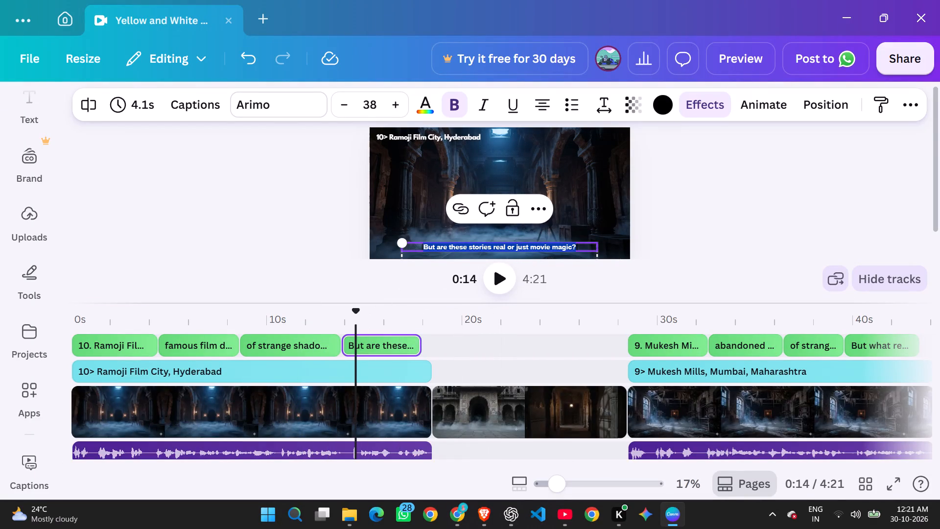
click(648, 232)
click(549, 254)
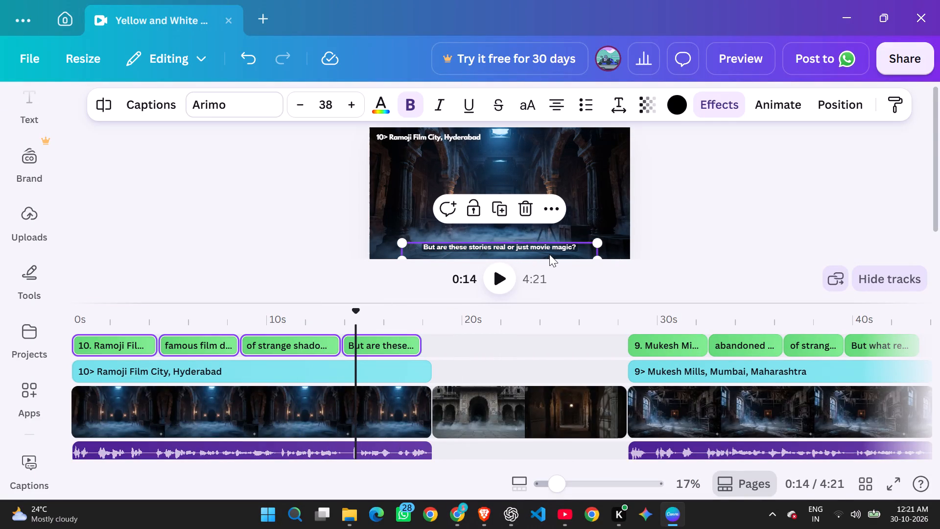
key(Down)
key(Down)
key(Down)
key(Down)
key(Down)
key(Down)
key(Down)
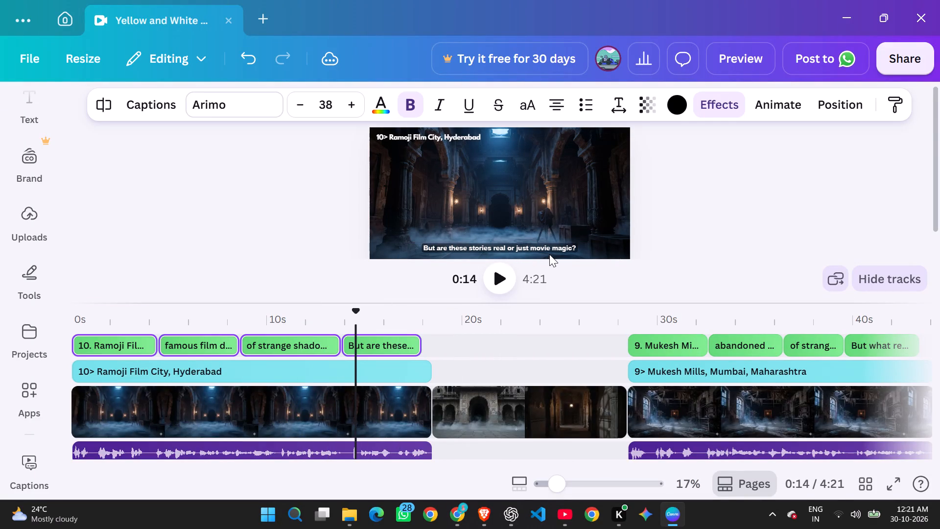
key(Down)
key(Down)
key(Down)
key(Down)
key(Down)
key(Down)
key(Down)
key(Down)
key(Down)
key(Down)
key(Down)
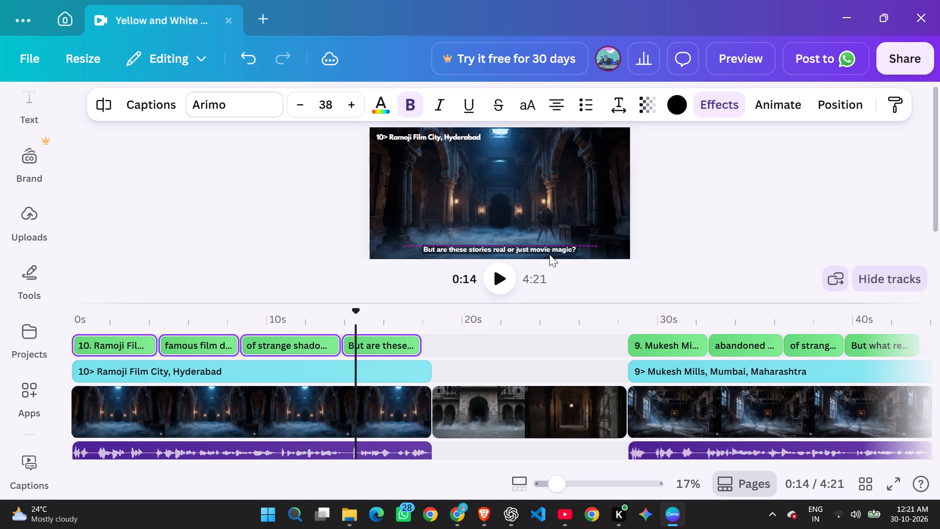
click(732, 269)
Nudge the whole group of Mukesh Mills captions slightly lower on the frame.
click(670, 331)
click(667, 344)
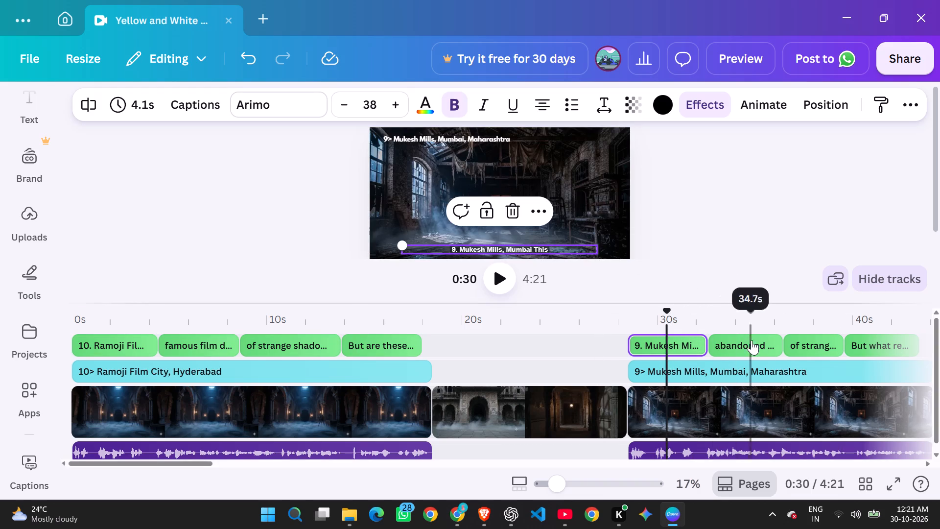
click(679, 237)
click(486, 248)
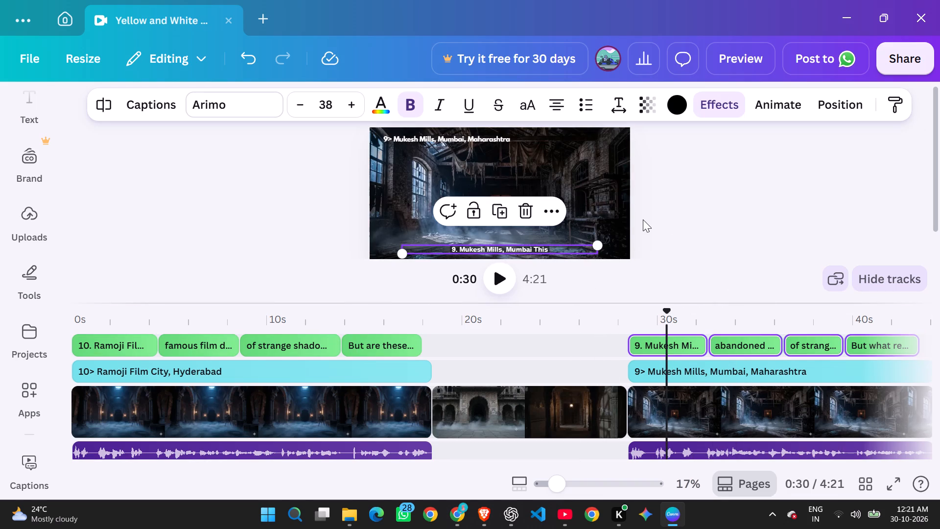
key(Down)
key(Down)
key(Down)
key(Down)
key(Down)
key(Down)
key(Down)
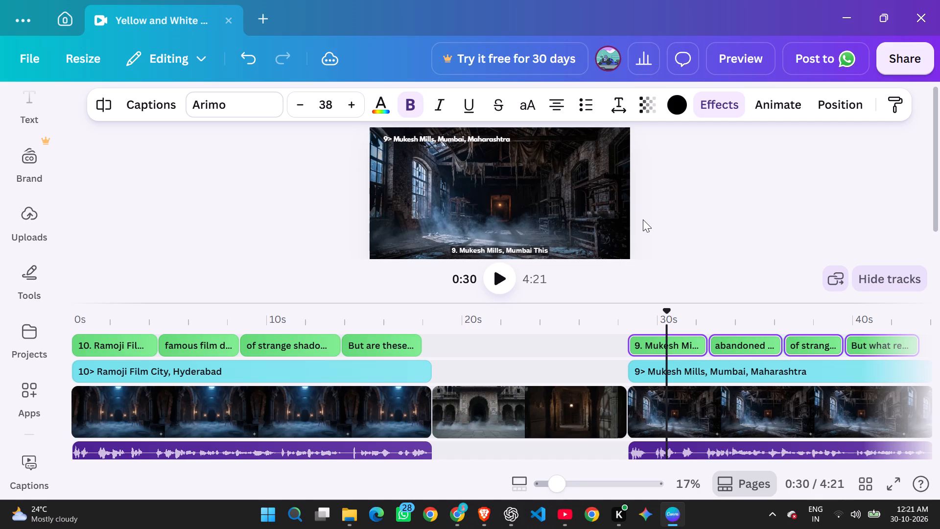
Check the position of the remaining three Mukesh Mills captions on the frame, one after another.
click(751, 348)
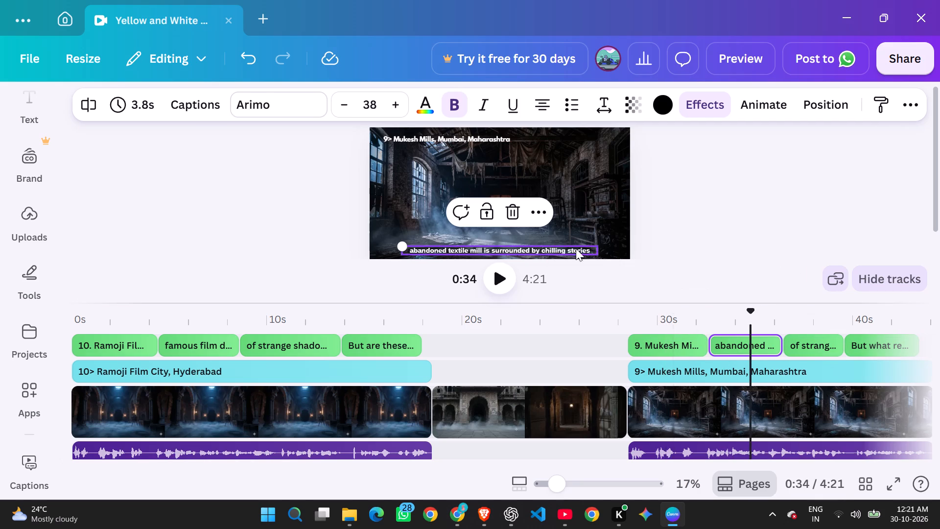
click(815, 352)
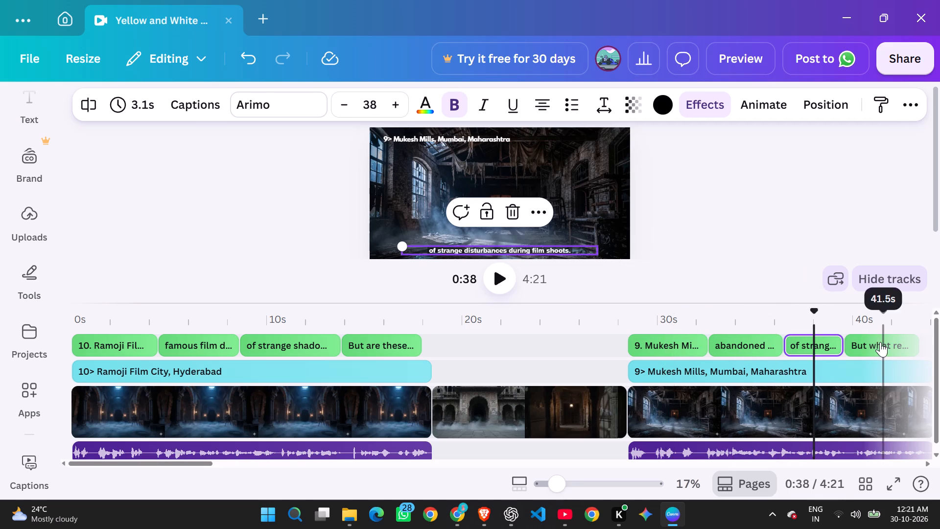
click(879, 342)
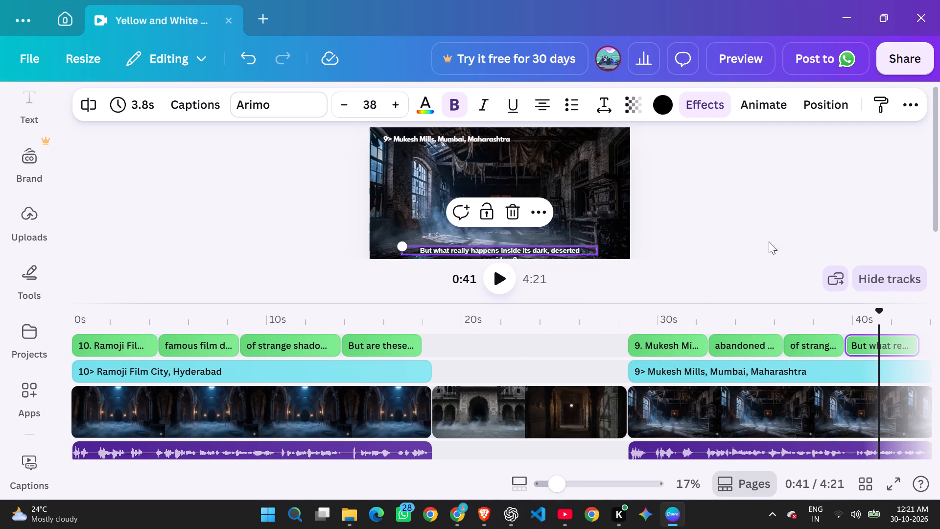
Preview the video in full screen, skipping through the opening sections to review the captions and titles.
click(886, 479)
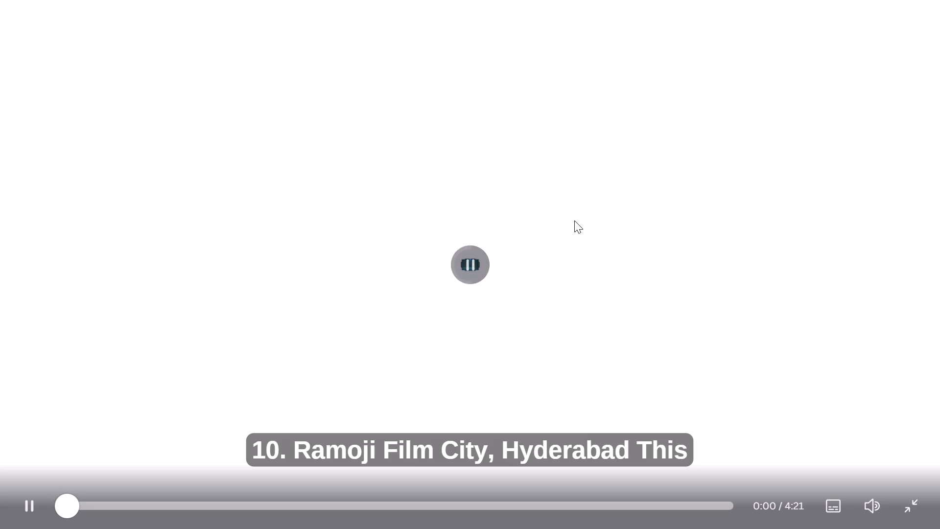
key(Right)
key(Right)
key(Right)
key(Right)
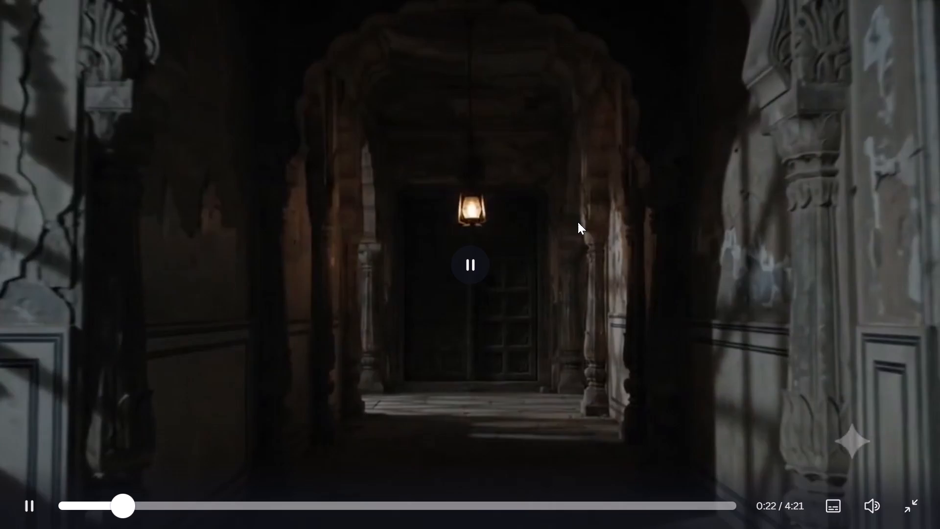
key(Right)
key(Right)
key(Right)
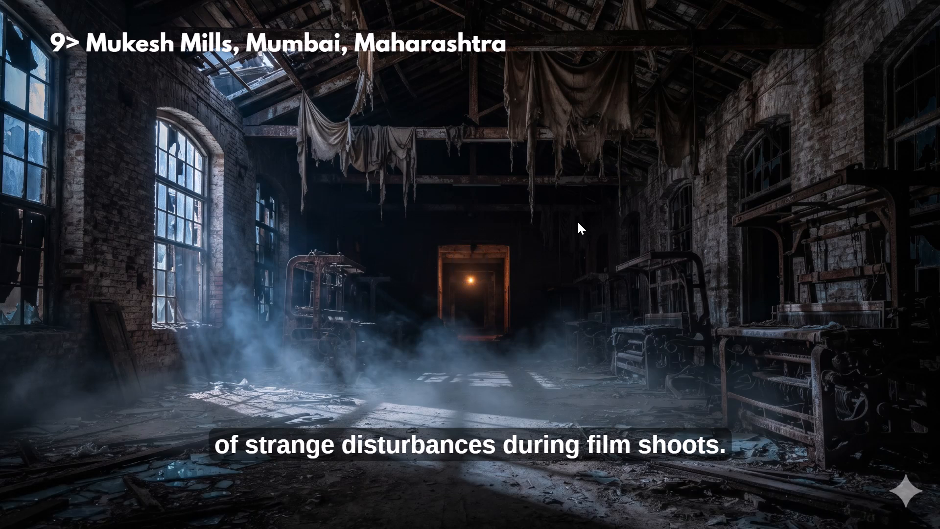
key(Right)
key(Left)
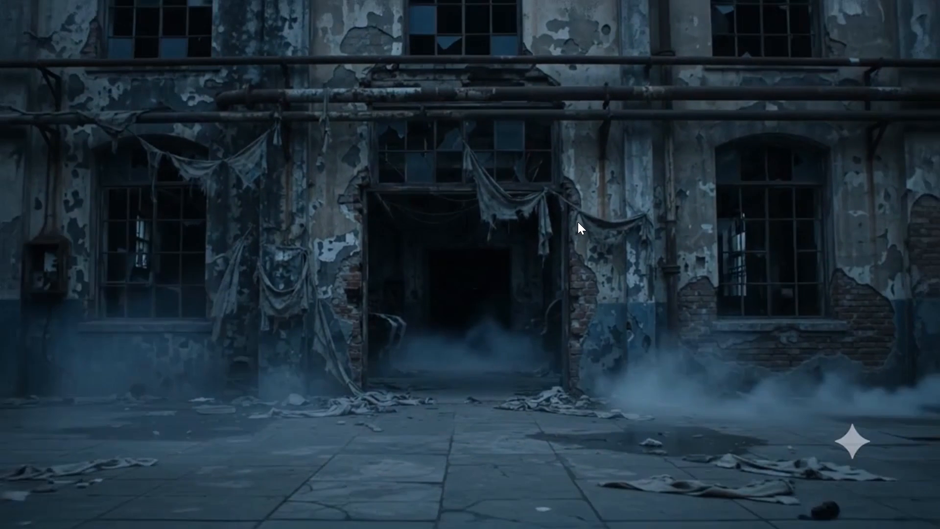
key(Right)
key(Right)
key(Right)
key(Right)
key(Escape)
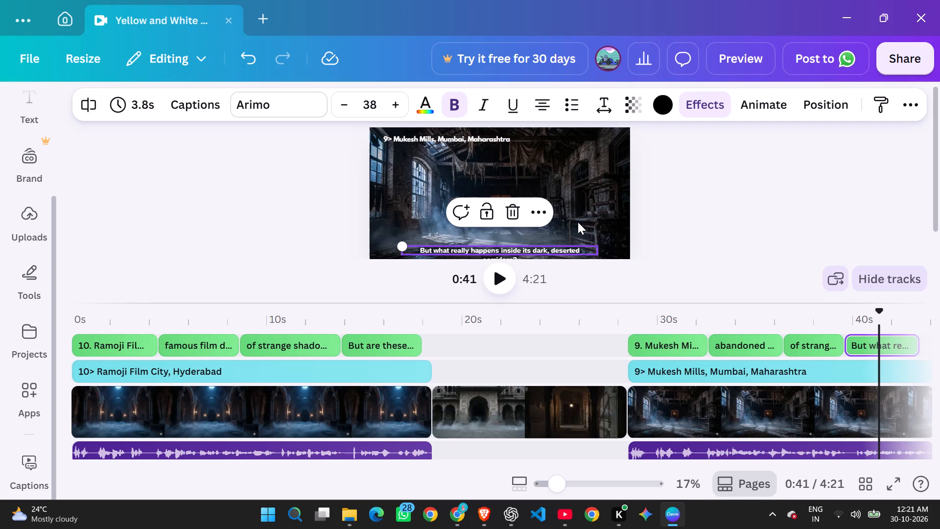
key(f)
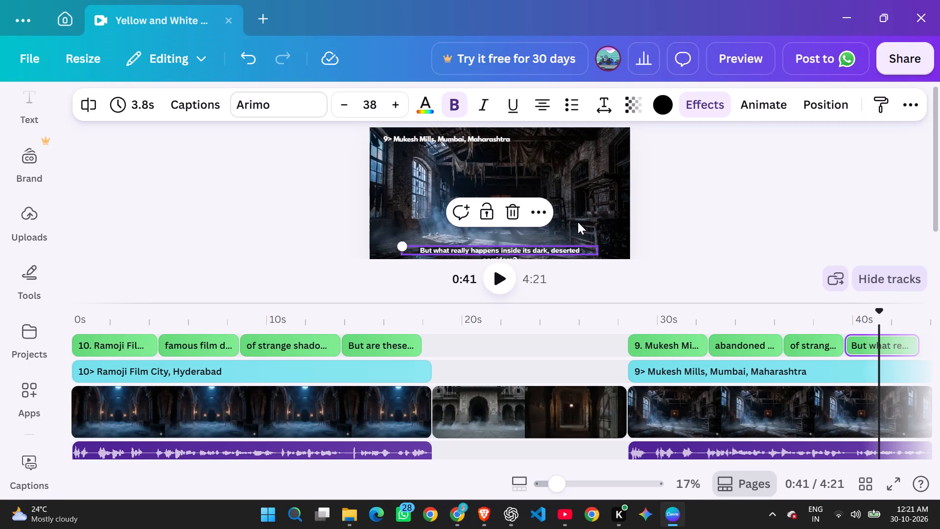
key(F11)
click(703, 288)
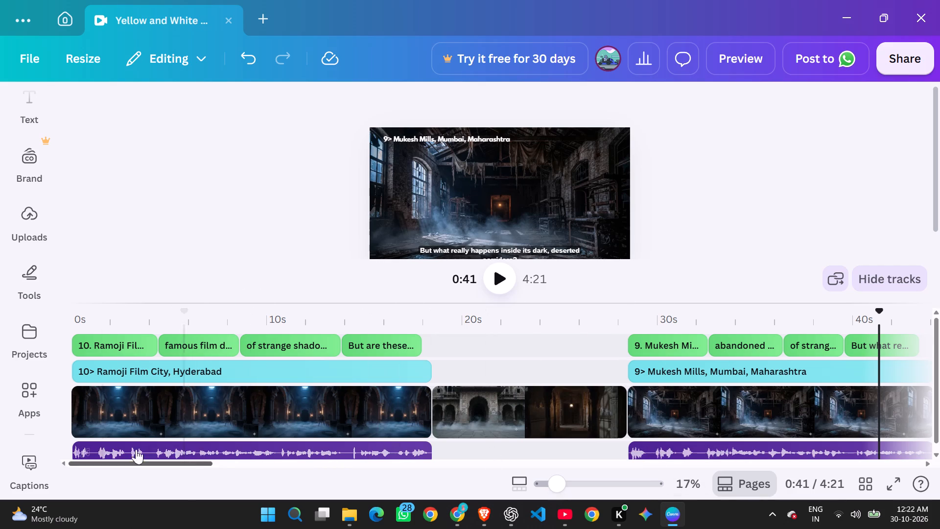
Apply the Typewriter animation to the title "10> Ramoji Film City, Hyderabad".
click(123, 377)
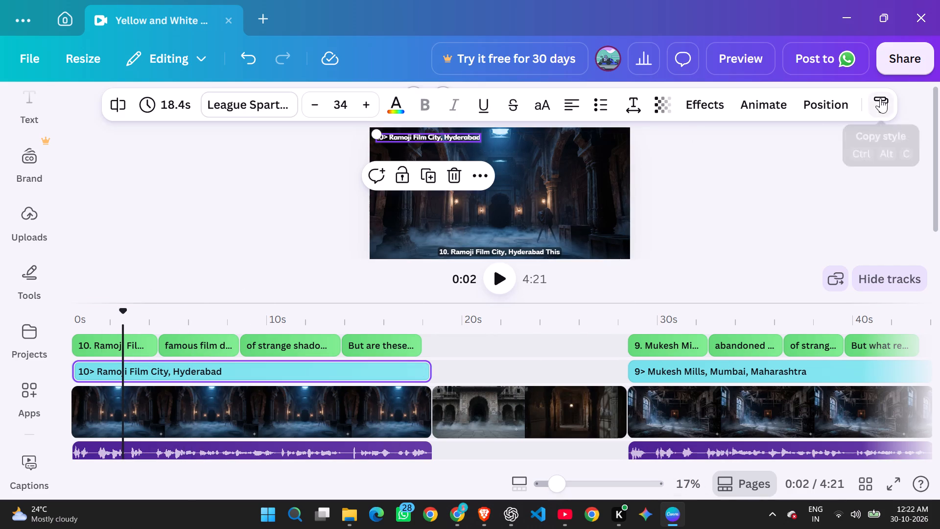
click(768, 119)
click(763, 101)
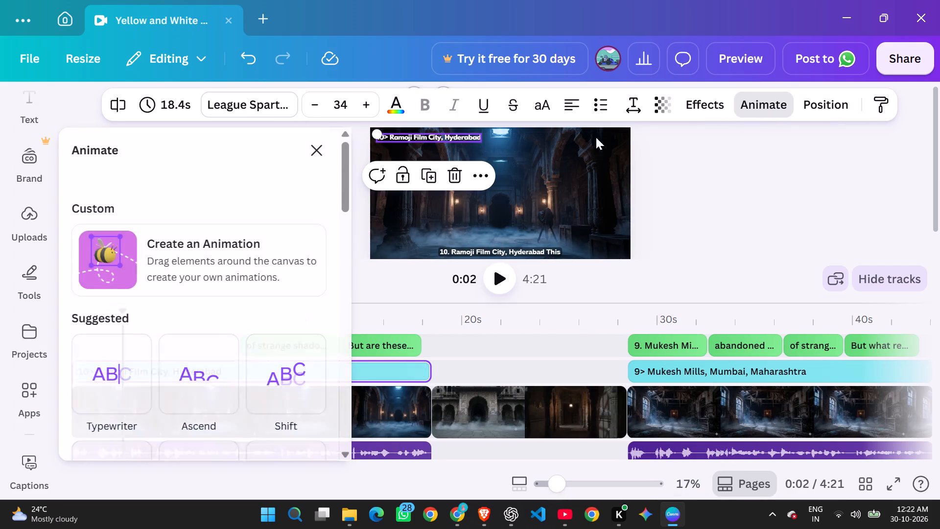
click(126, 369)
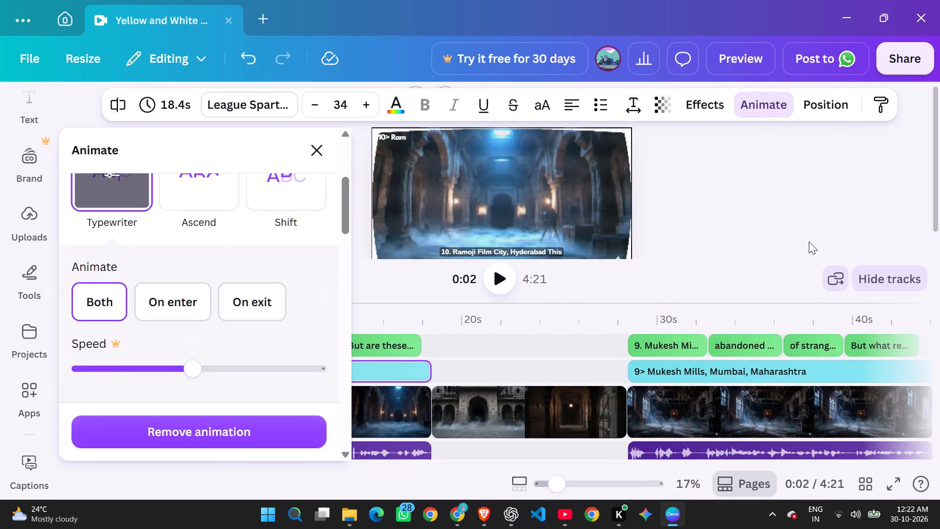
click(833, 190)
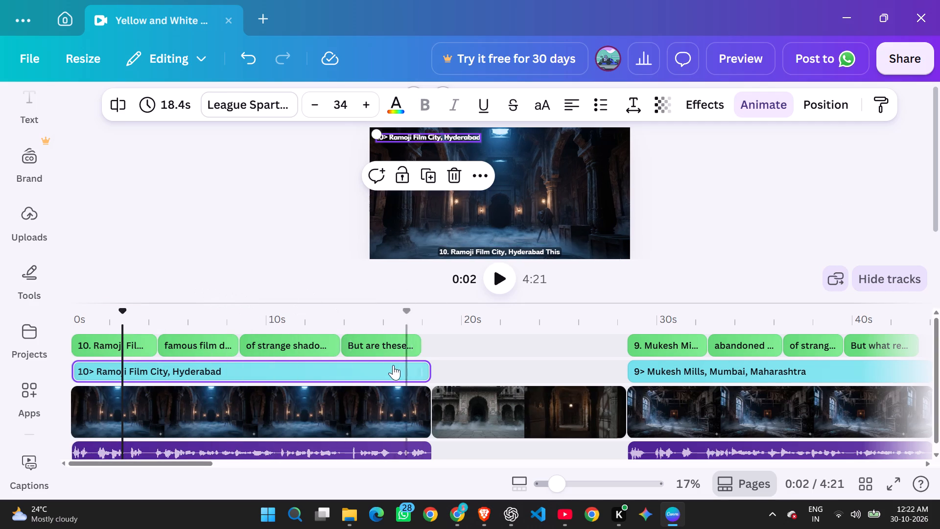
Apply the Typewriter animation to the title "9> Mukesh Mills, Mumbai, Maharashtra".
click(714, 374)
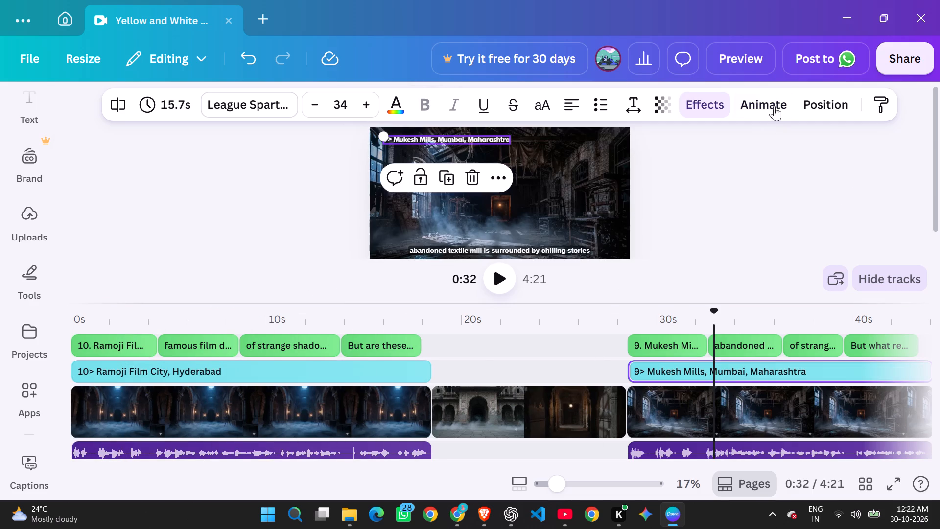
click(775, 100)
click(98, 358)
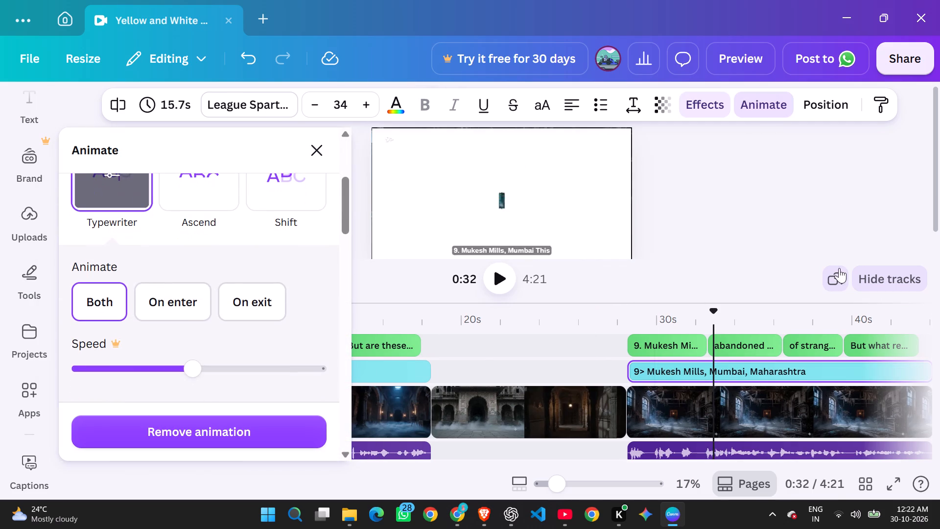
click(751, 215)
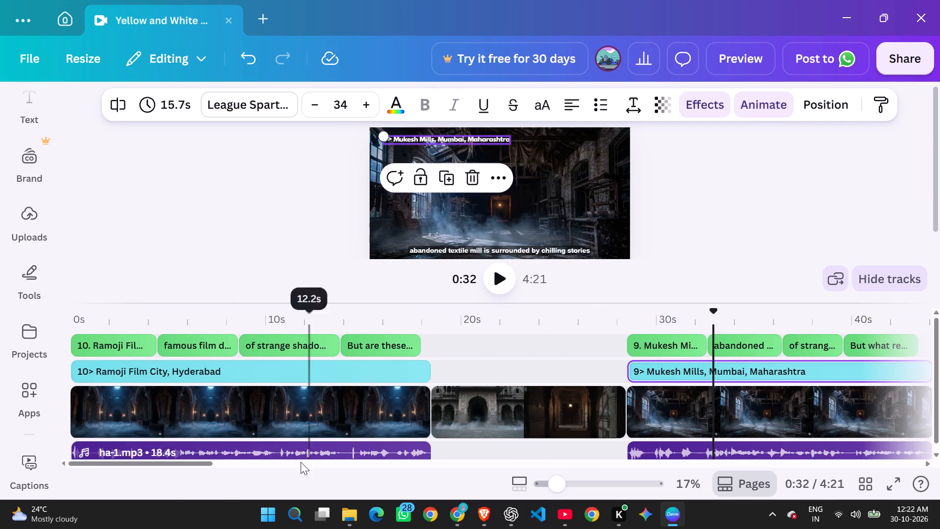
Apply the Typewriter animation to the title "8> Delhi Cantonment, Delhi".
click(177, 458)
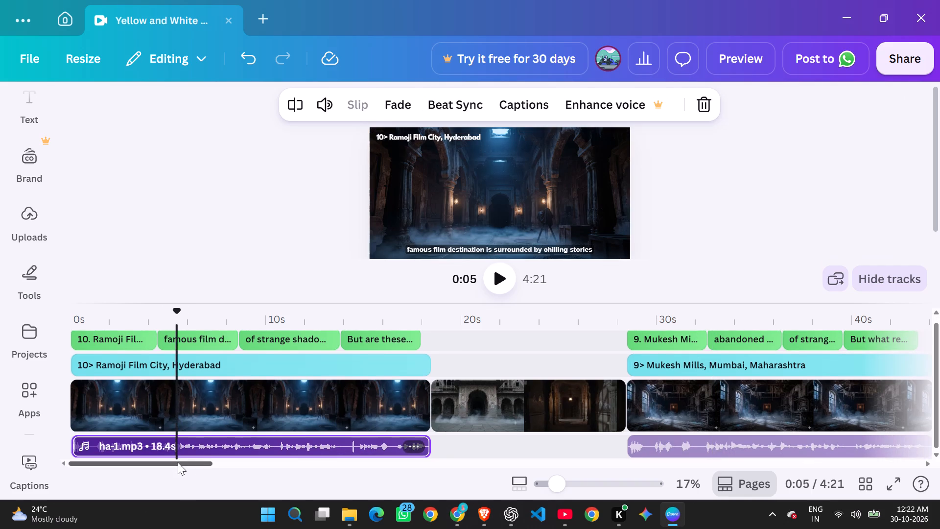
drag(182, 463, 302, 474)
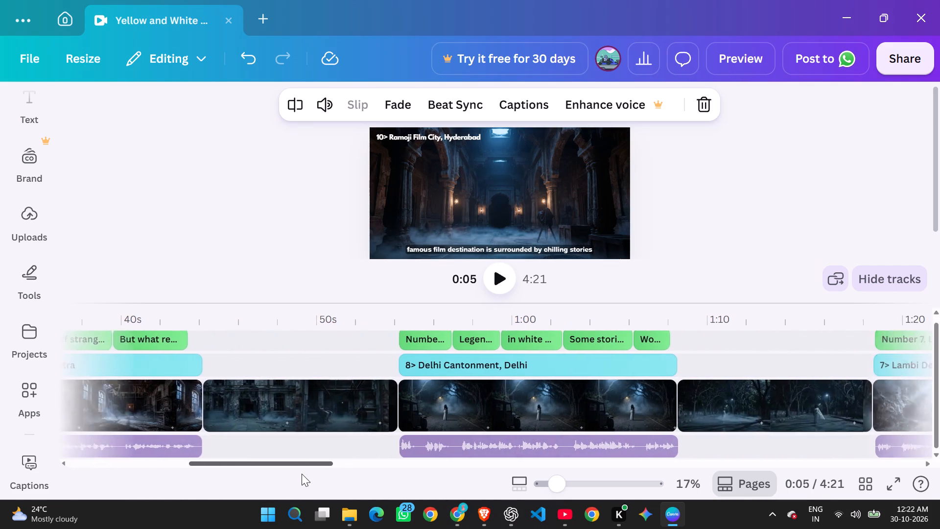
drag(302, 474, 346, 478)
click(162, 367)
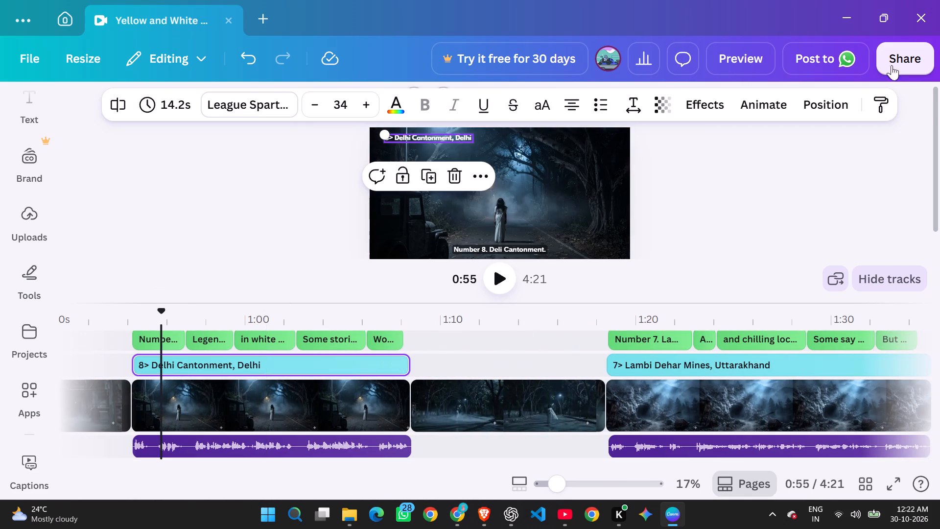
click(777, 107)
click(108, 348)
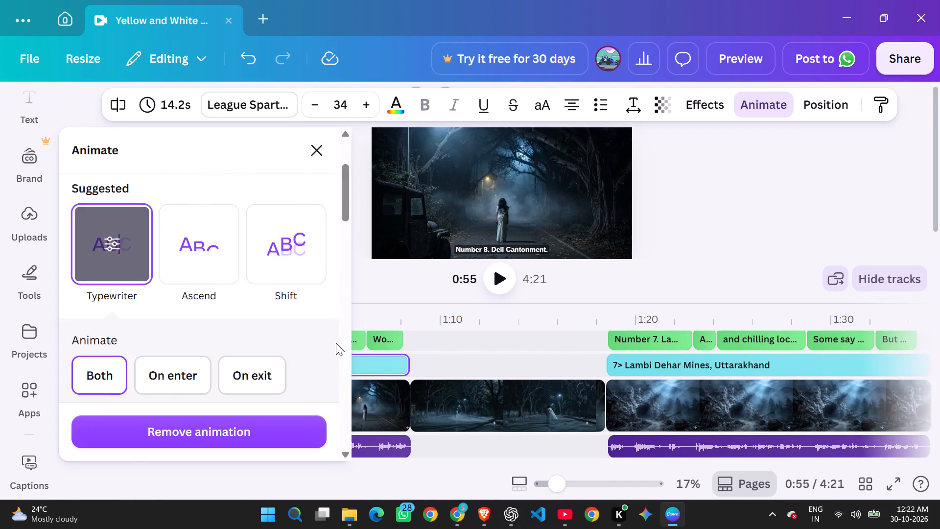
click(718, 211)
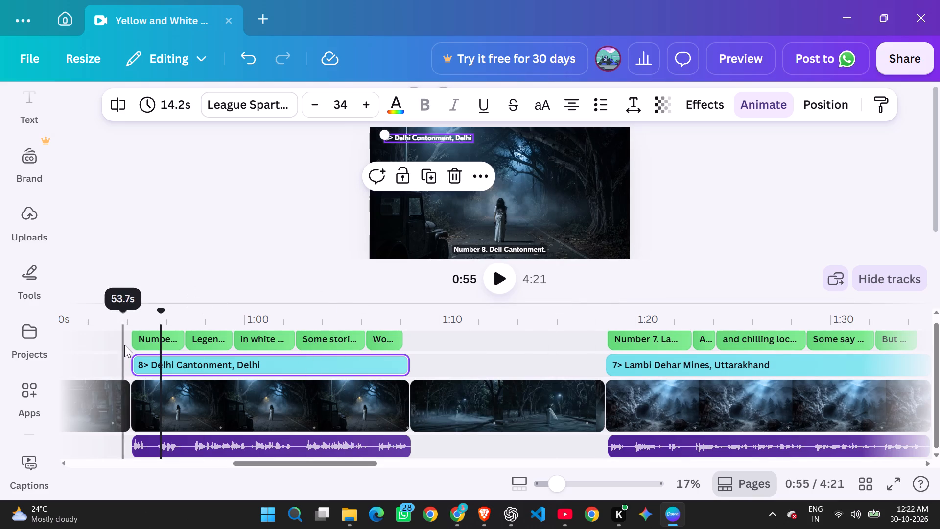
Play back the start of the Delhi Cantonment section to check its title animation.
click(130, 352)
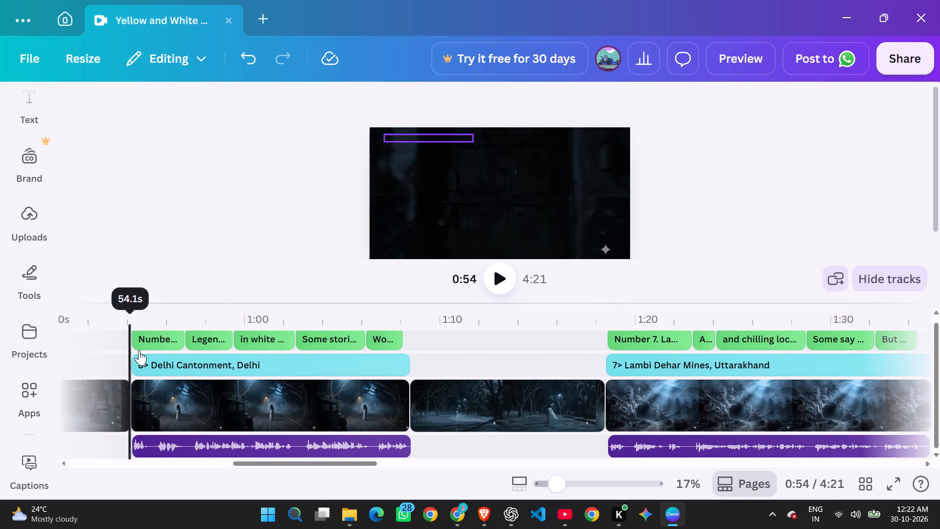
click(495, 287)
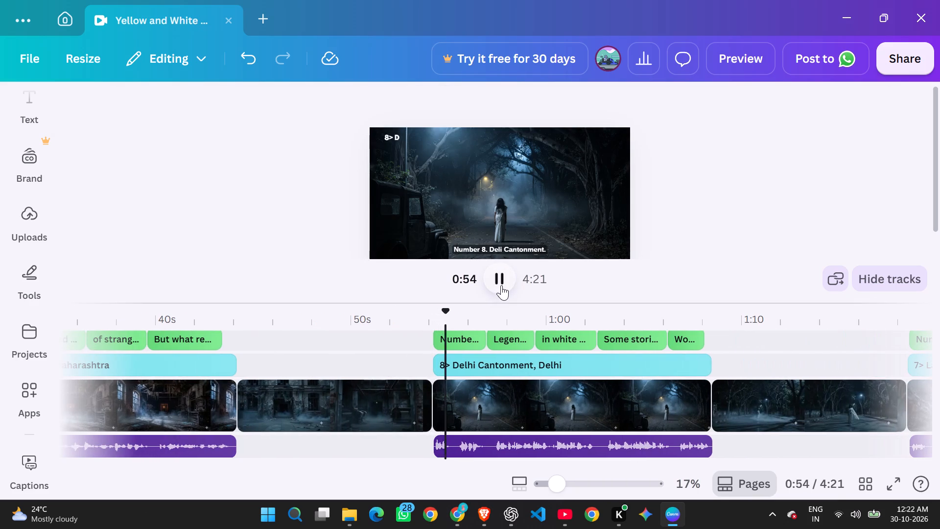
click(417, 330)
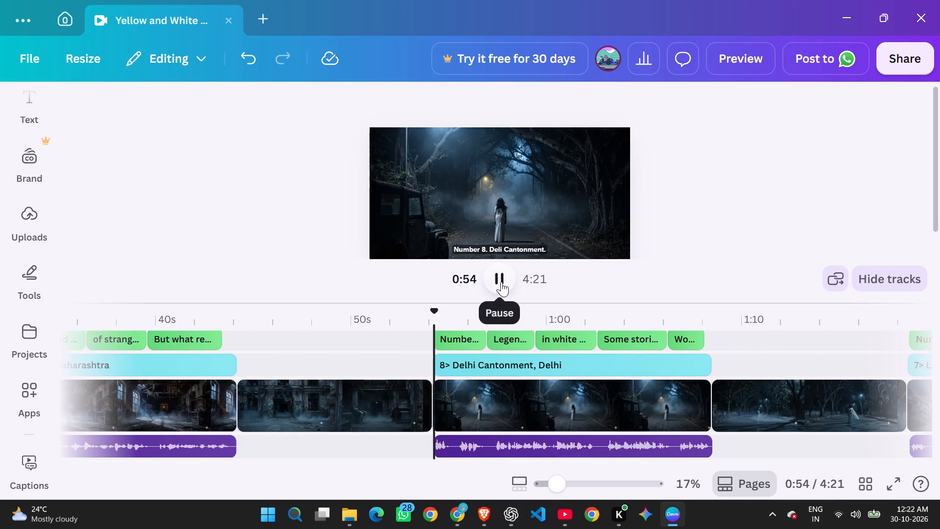
click(501, 282)
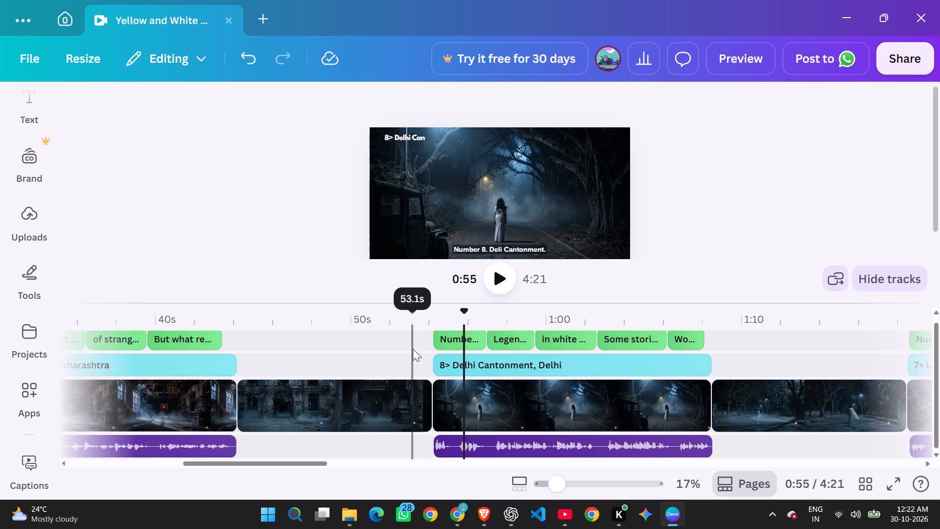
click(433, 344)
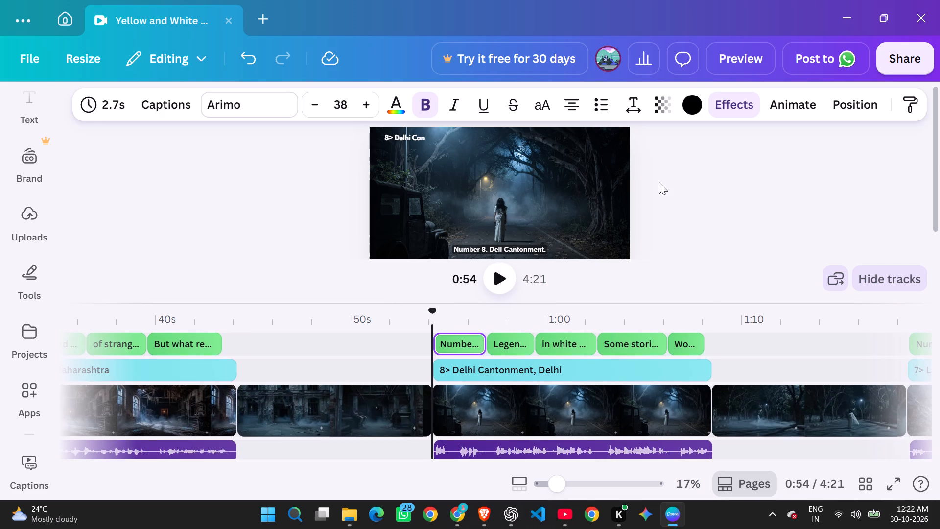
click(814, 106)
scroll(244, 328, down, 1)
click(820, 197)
Apply the Old TV animation to the Delhi Cantonment image.
click(456, 394)
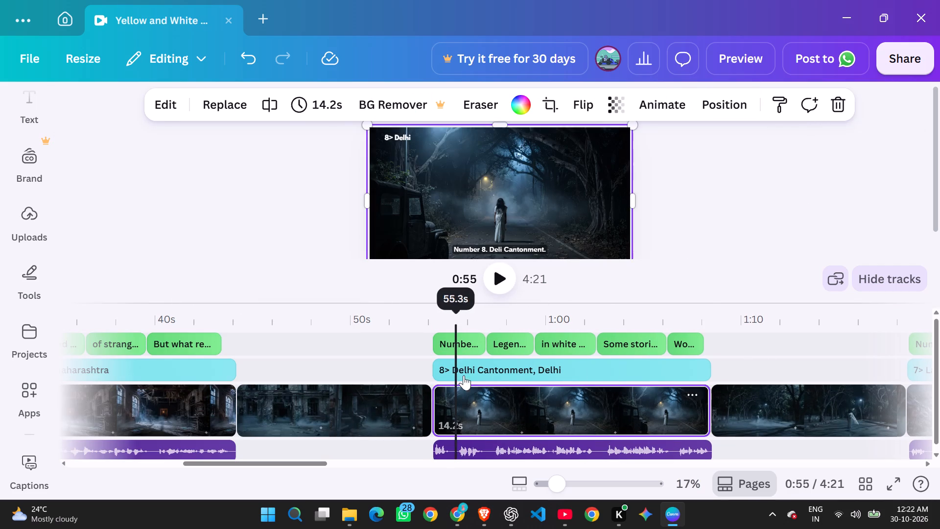
click(674, 111)
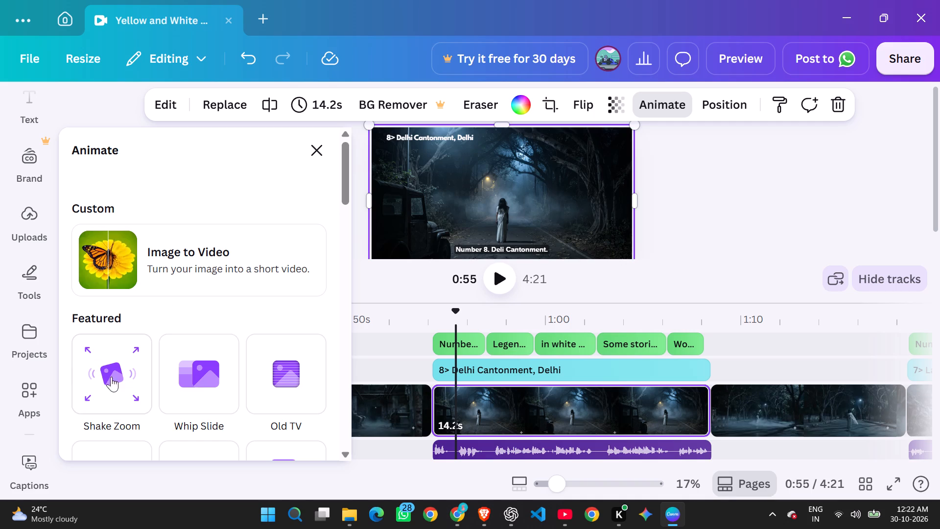
click(294, 375)
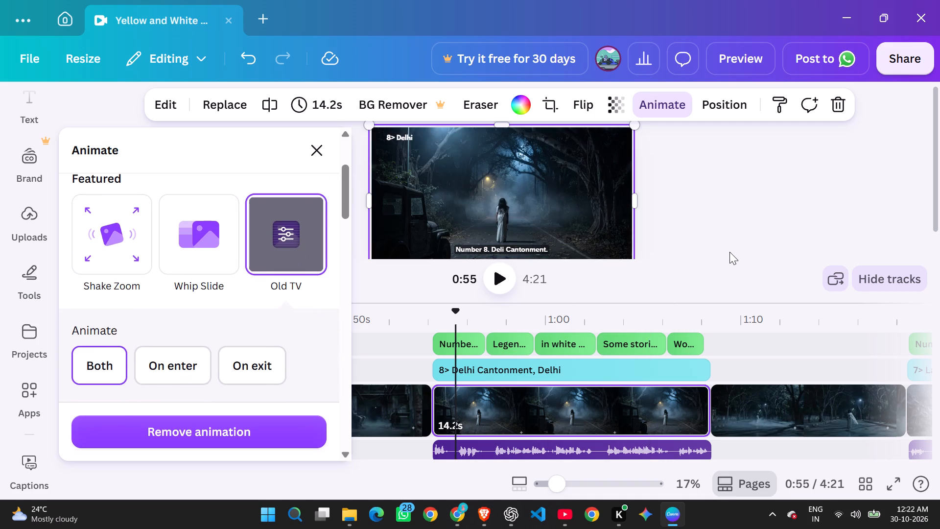
click(729, 252)
Play back the transition into the Lambi Dehar Mines section to check its title, caption and image animation.
click(740, 403)
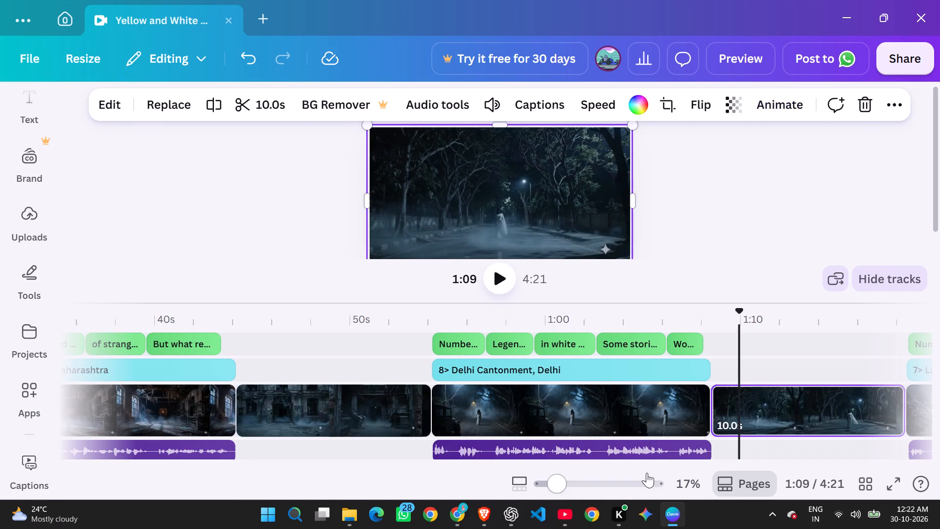
drag(225, 463, 291, 467)
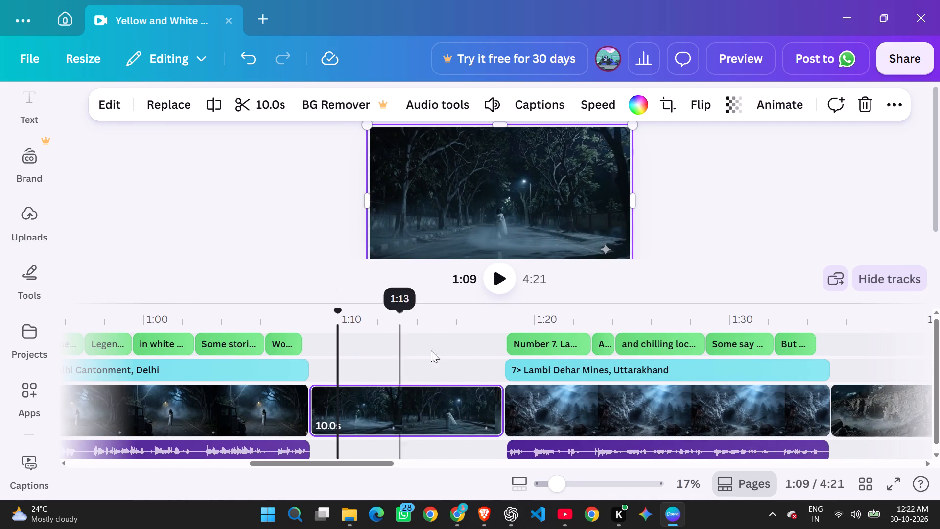
click(489, 353)
click(499, 279)
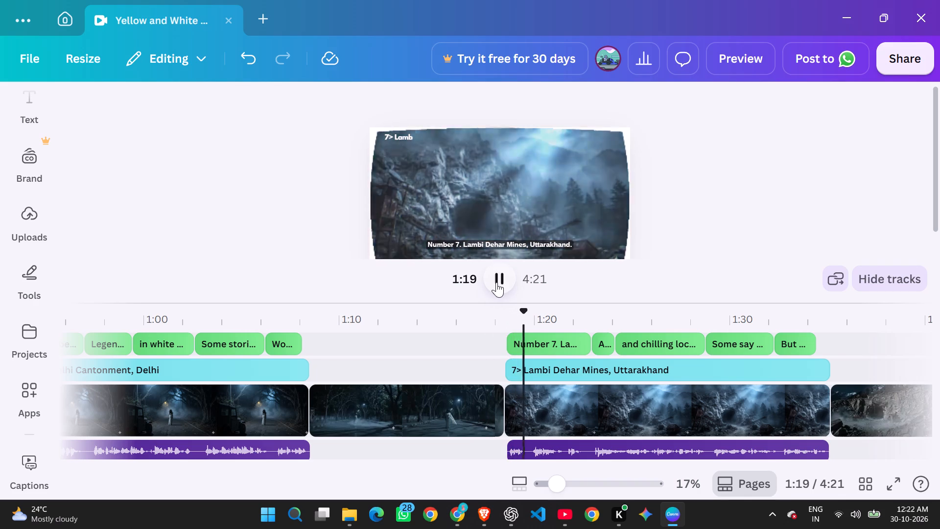
click(496, 282)
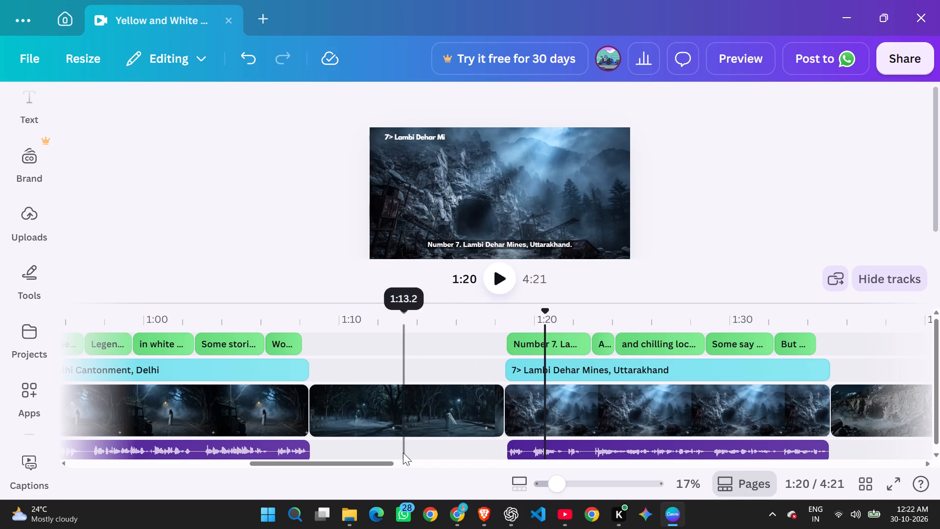
Play back the start of the Agrasen Ki Baoli section to check its title, captions and narration.
drag(386, 464, 478, 460)
click(414, 362)
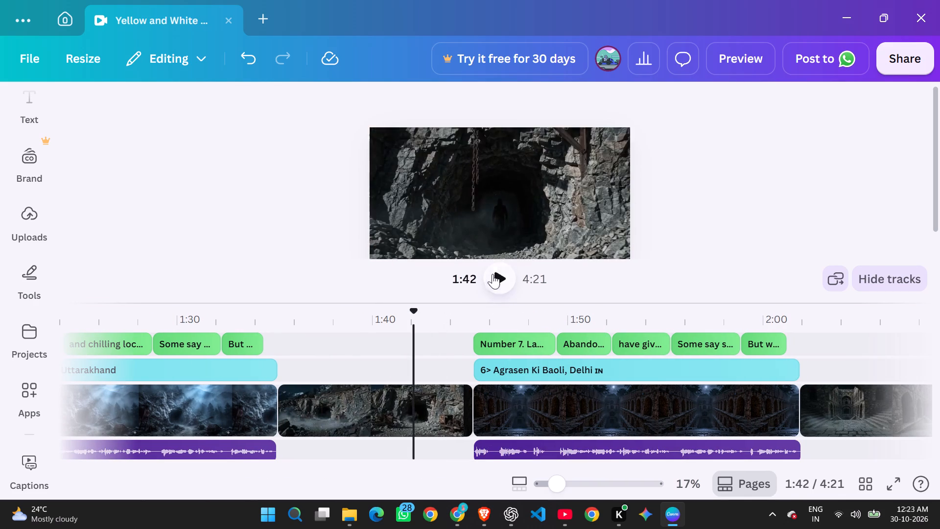
click(493, 272)
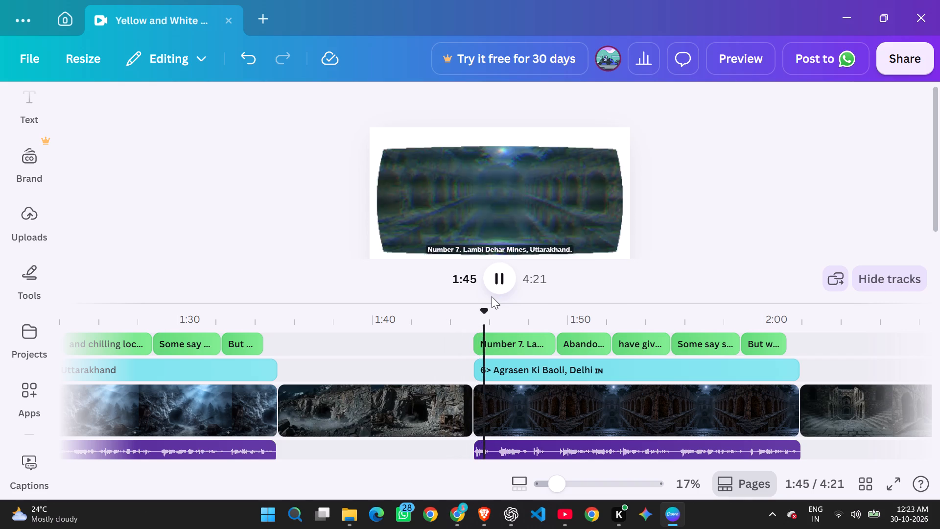
click(511, 281)
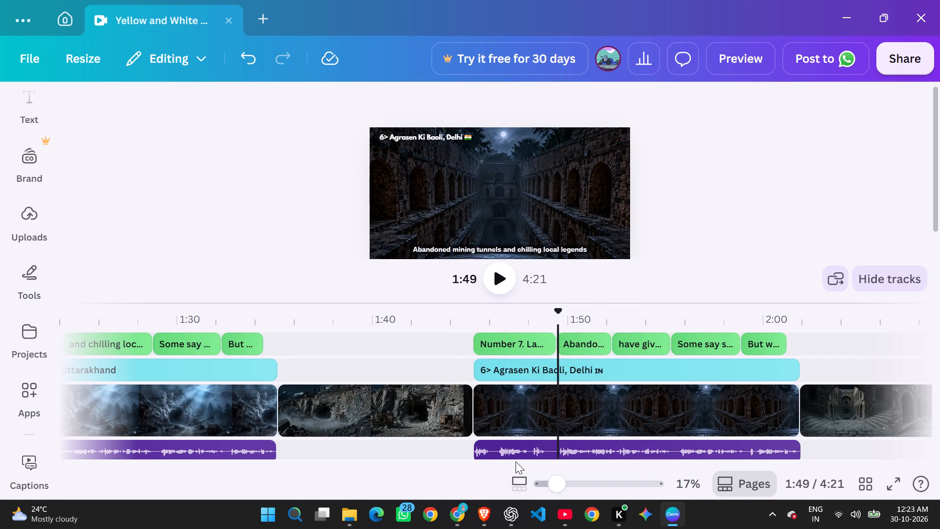
Compare the captions and narration tracks of the Lambi Dehar Mines and Agrasen Ki Baoli sections.
drag(465, 462, 419, 462)
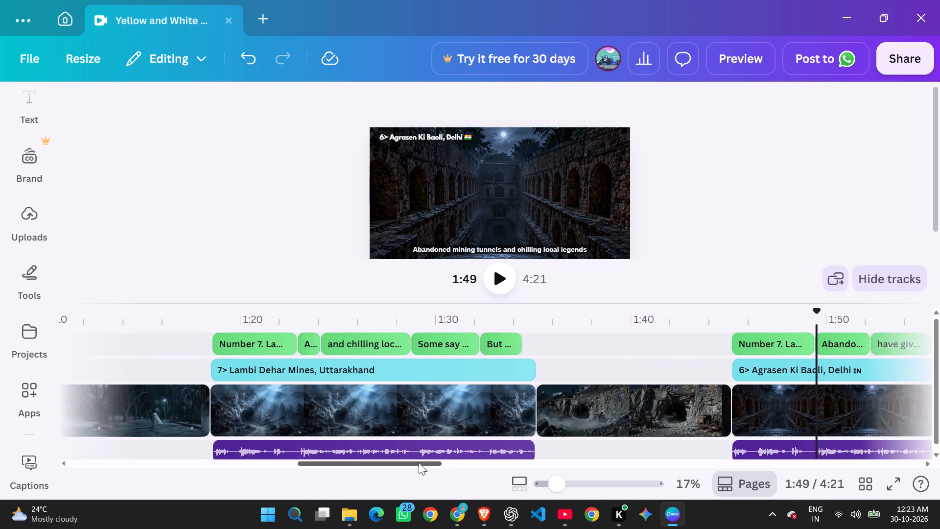
drag(419, 462, 453, 455)
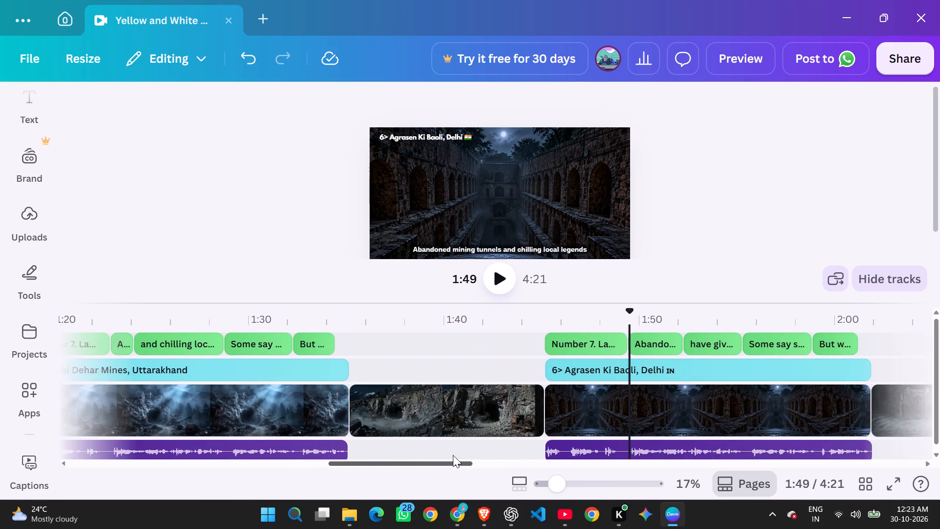
drag(453, 455, 473, 450)
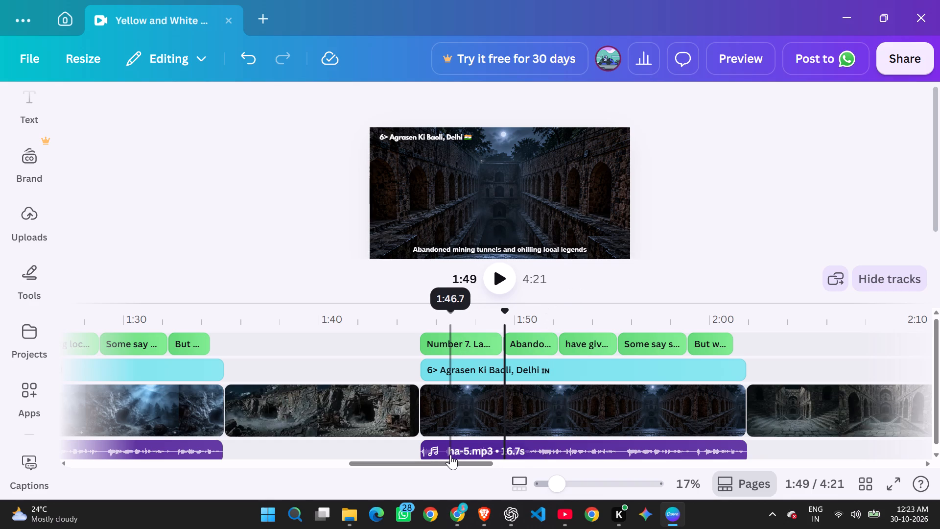
drag(446, 460, 413, 465)
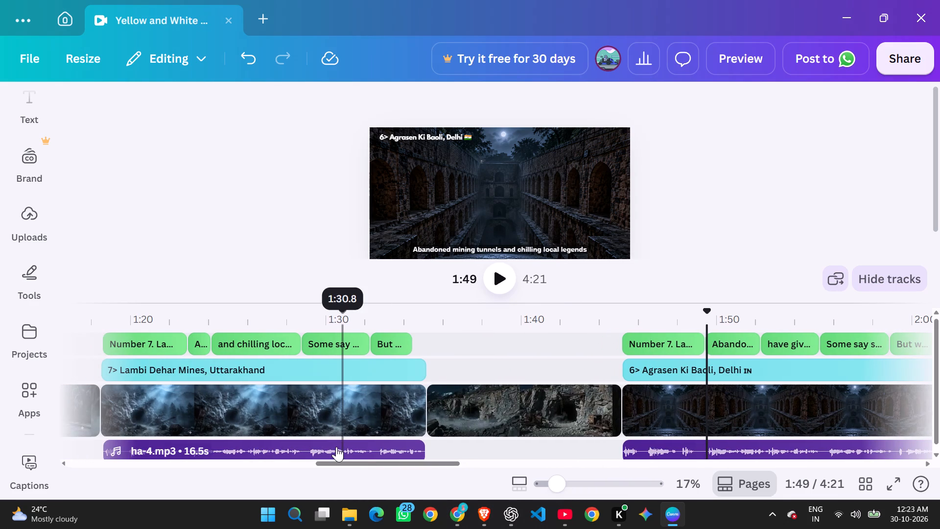
drag(382, 462, 431, 462)
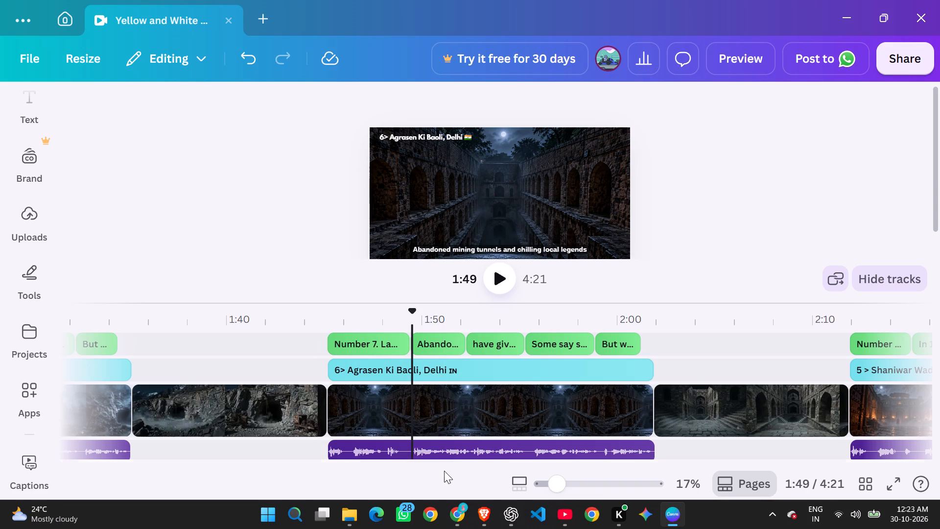
click(455, 458)
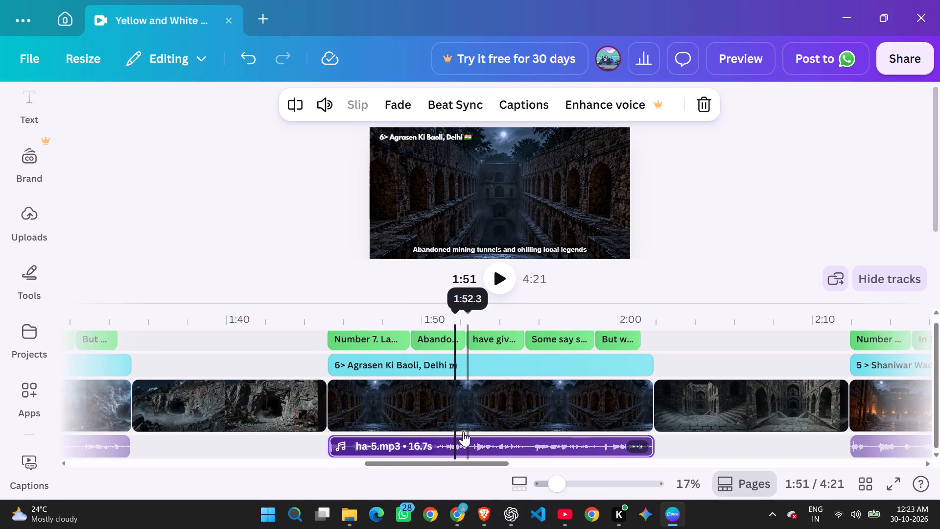
Play back the Shaniwar Wada section from just before its start to check its title animation and captions.
drag(473, 463, 534, 445)
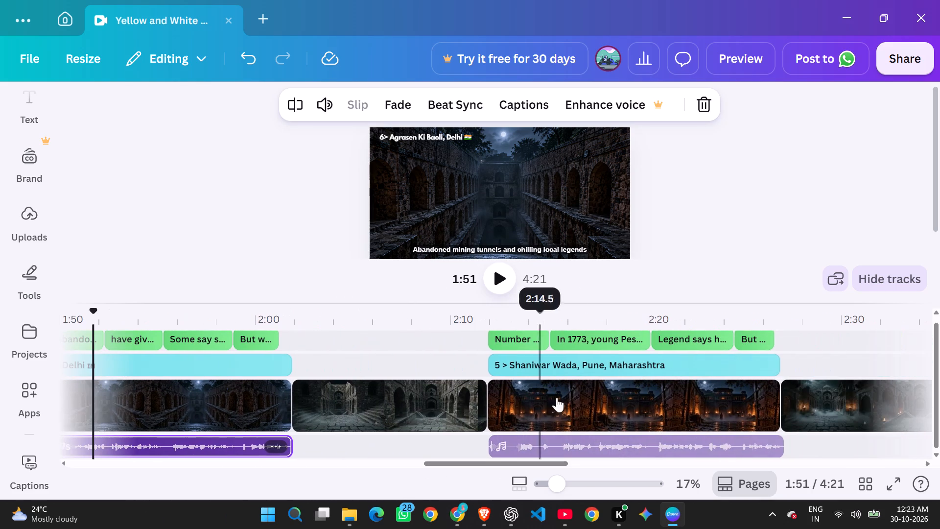
click(478, 347)
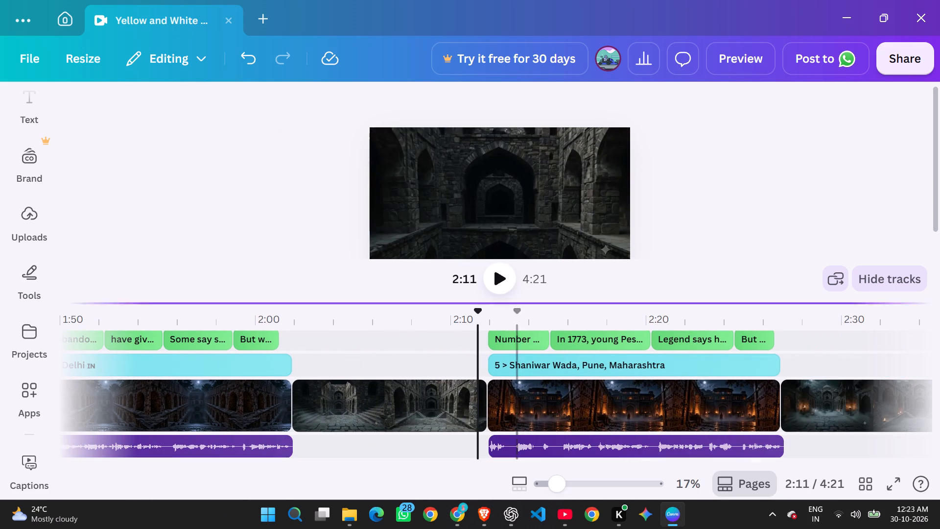
click(498, 281)
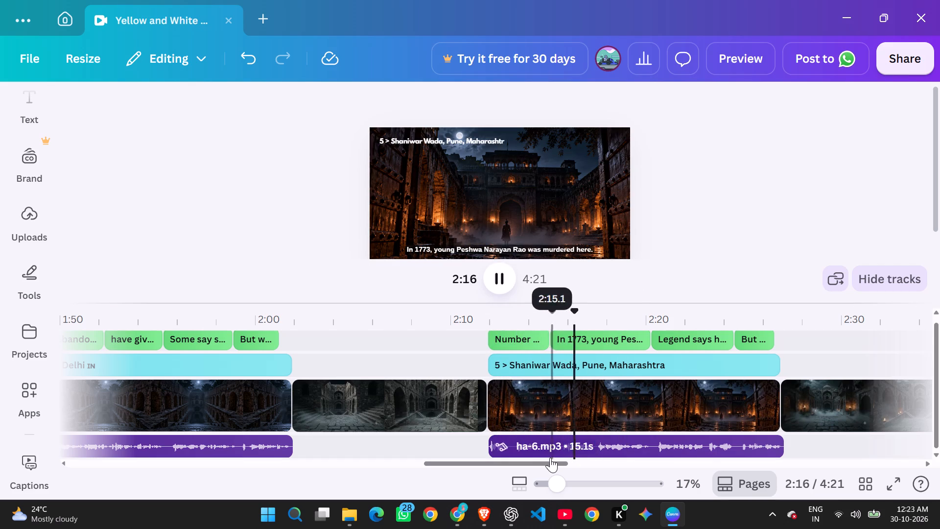
drag(544, 464, 473, 464)
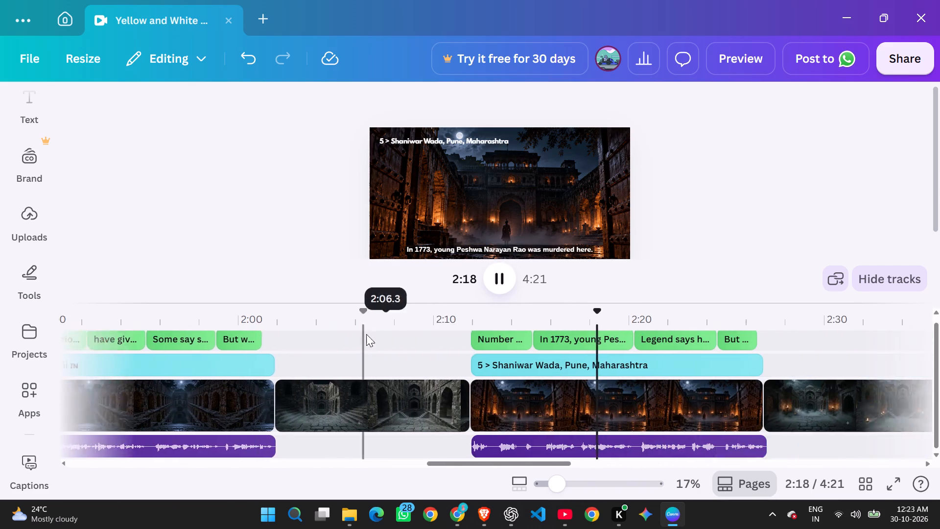
drag(538, 460, 385, 461)
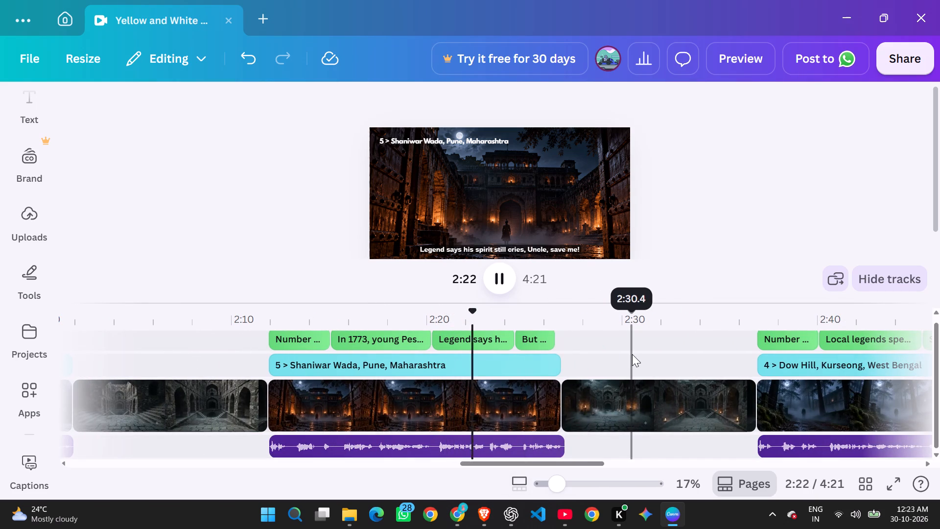
click(655, 359)
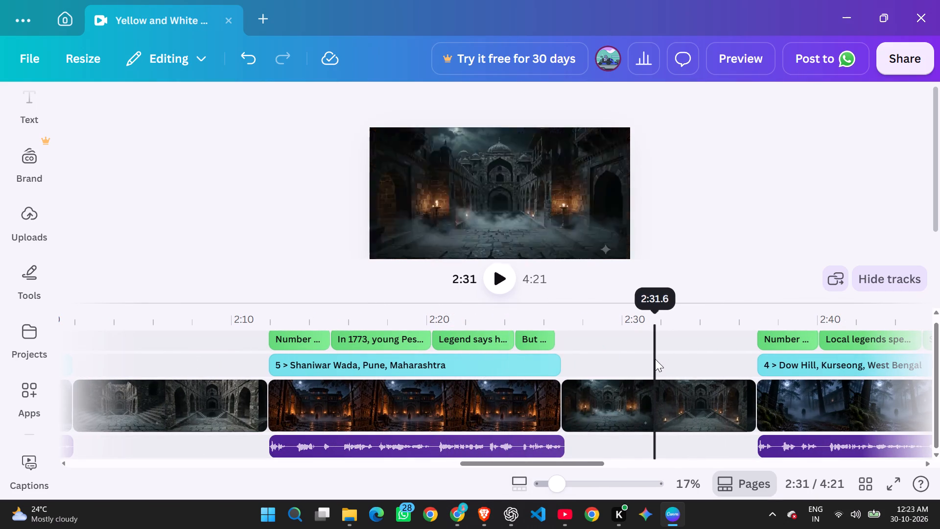
Replay the transition into the Delhi Cantonment section to check its image animation, title and captions.
drag(580, 461, 411, 460)
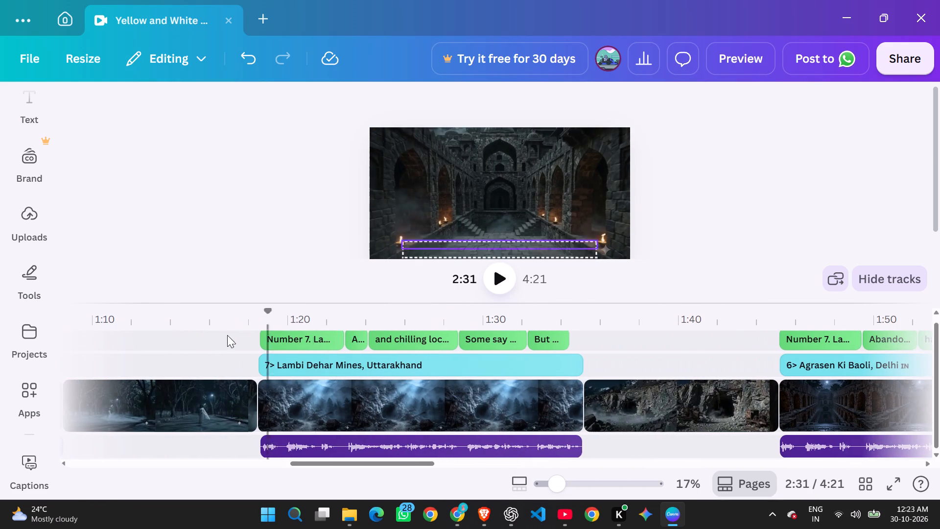
drag(354, 463, 284, 457)
click(192, 364)
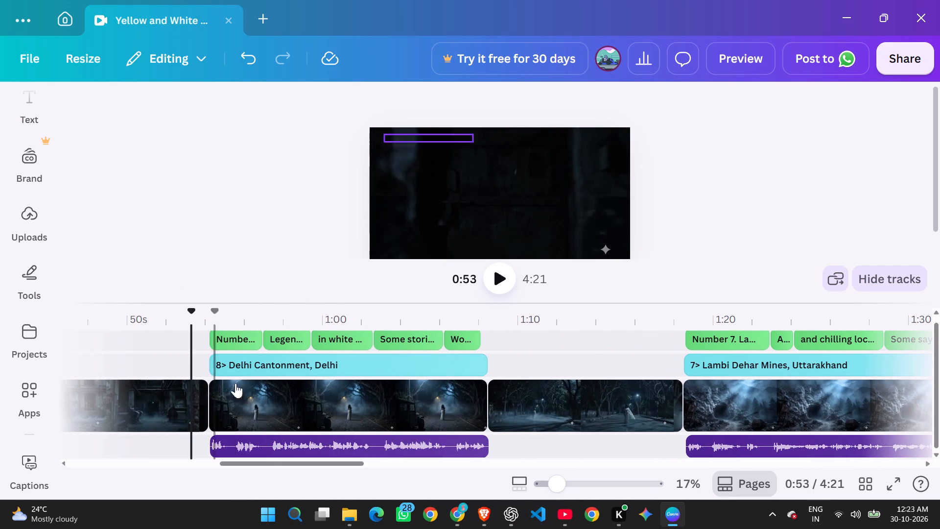
click(508, 279)
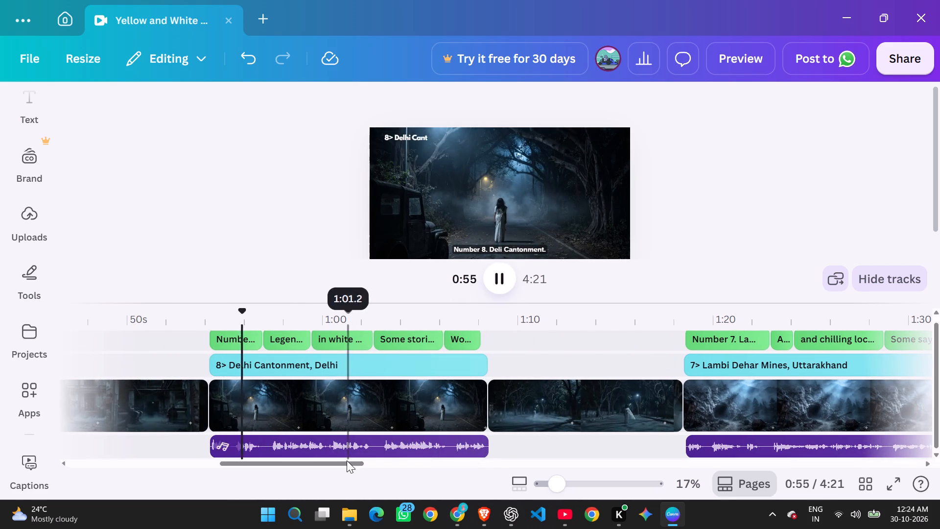
drag(346, 462, 231, 445)
click(507, 287)
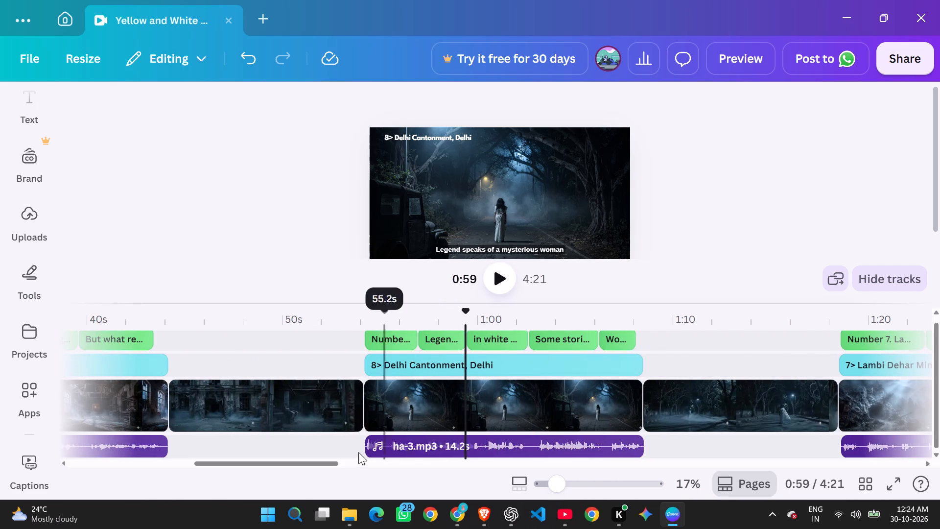
Review the timeline from the Mukesh Mills section through Agrasen Ki Baoli, examining each section's captions and narration.
drag(315, 468, 270, 466)
drag(270, 463, 216, 457)
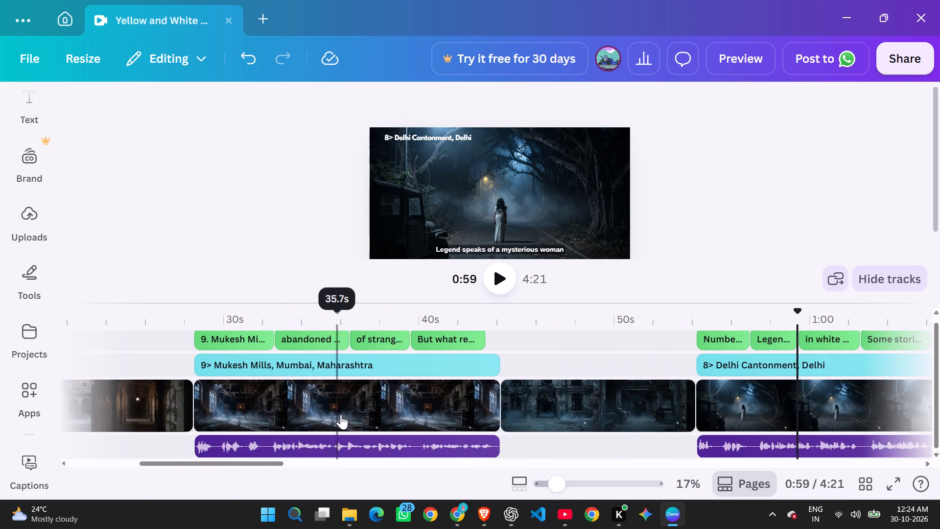
drag(263, 465, 327, 464)
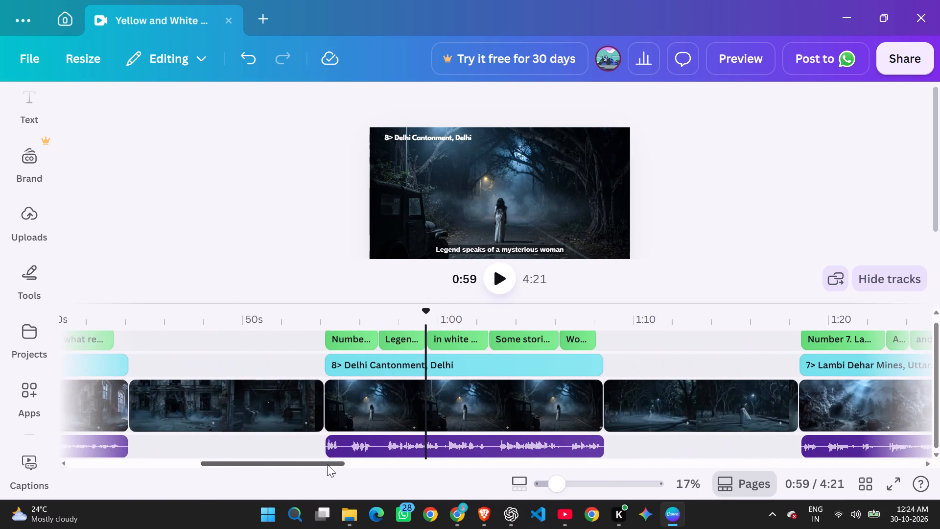
drag(327, 464, 470, 459)
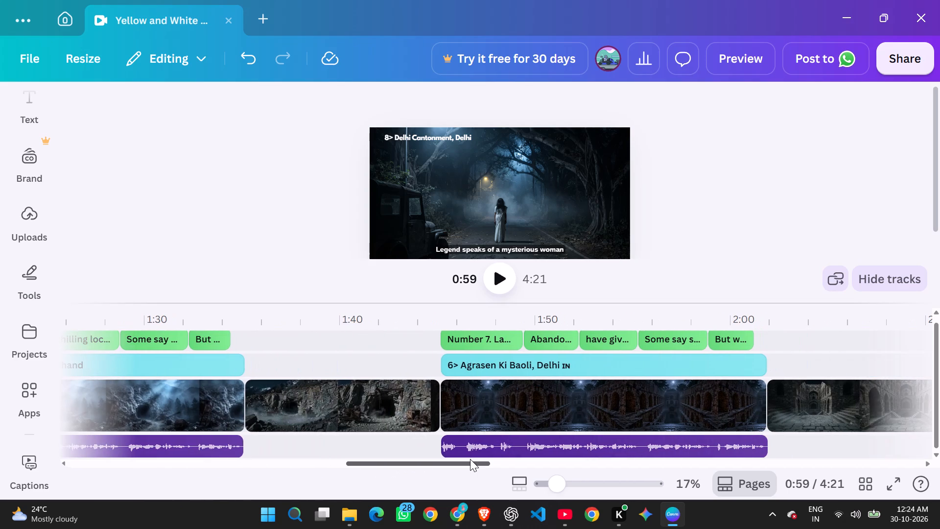
drag(470, 459, 502, 454)
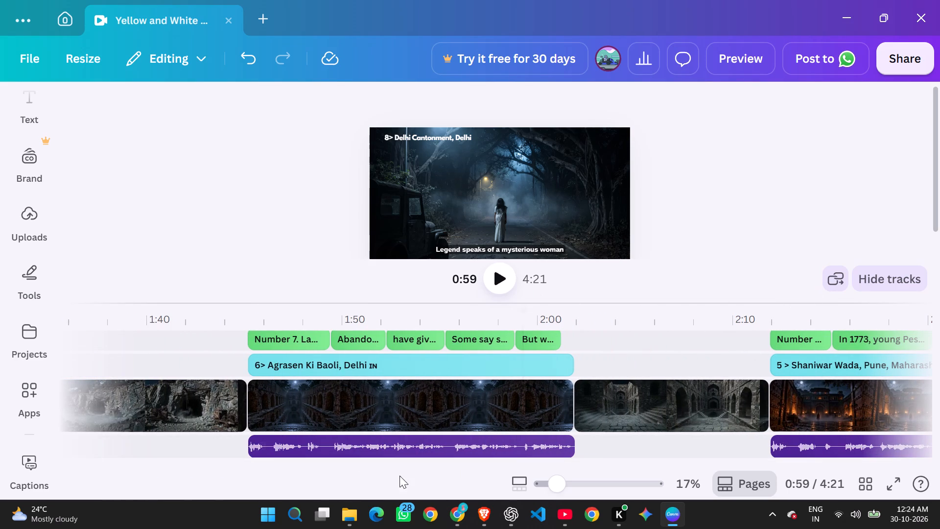
drag(463, 464, 399, 480)
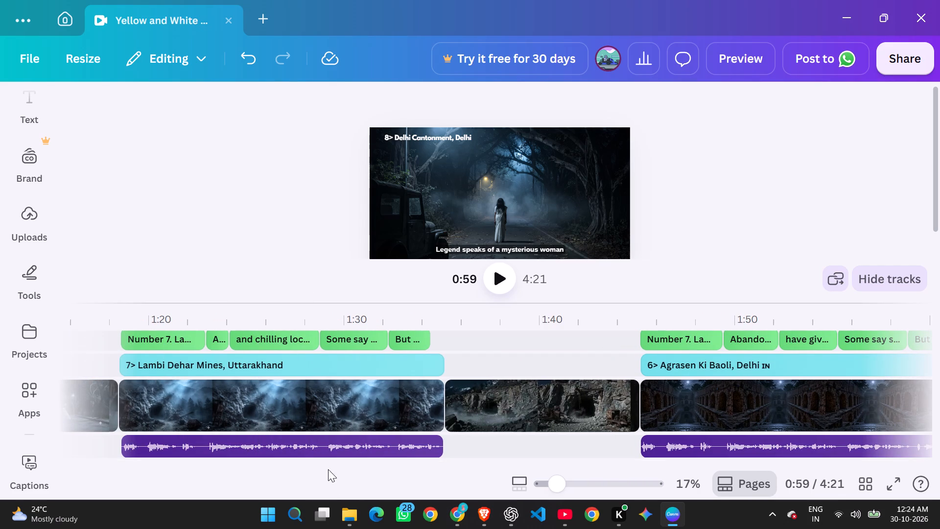
drag(364, 462, 411, 464)
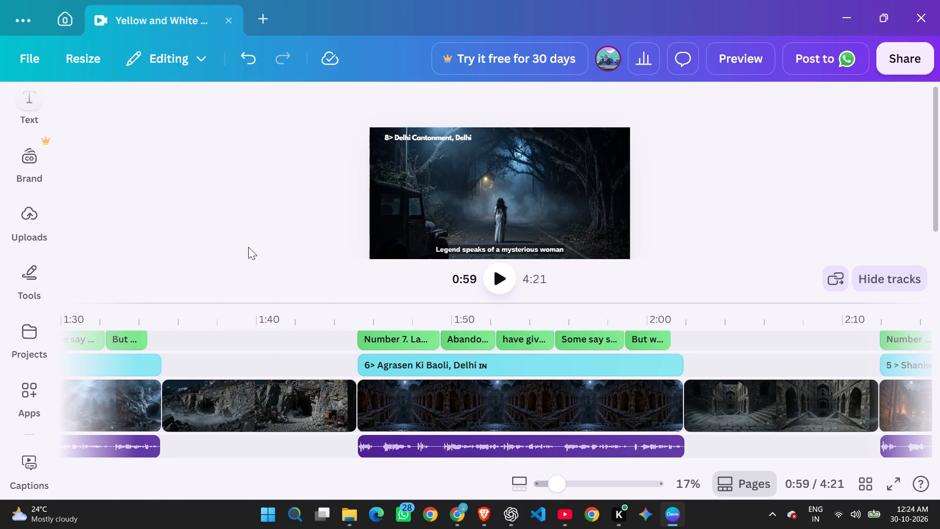
Open the Downloads folder in File Explorer and play the ha-6 narration file.
key(super+e)
scroll(301, 269, down, 1)
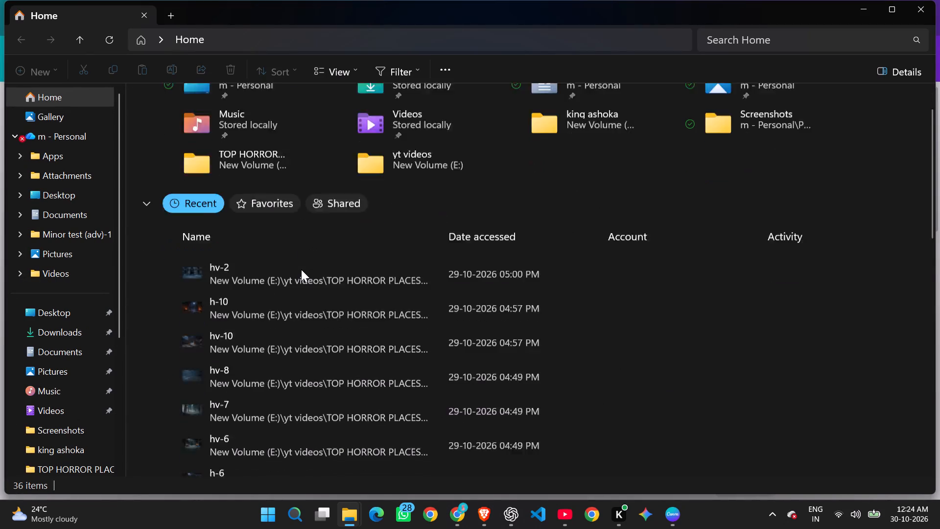
scroll(280, 295, down, 1)
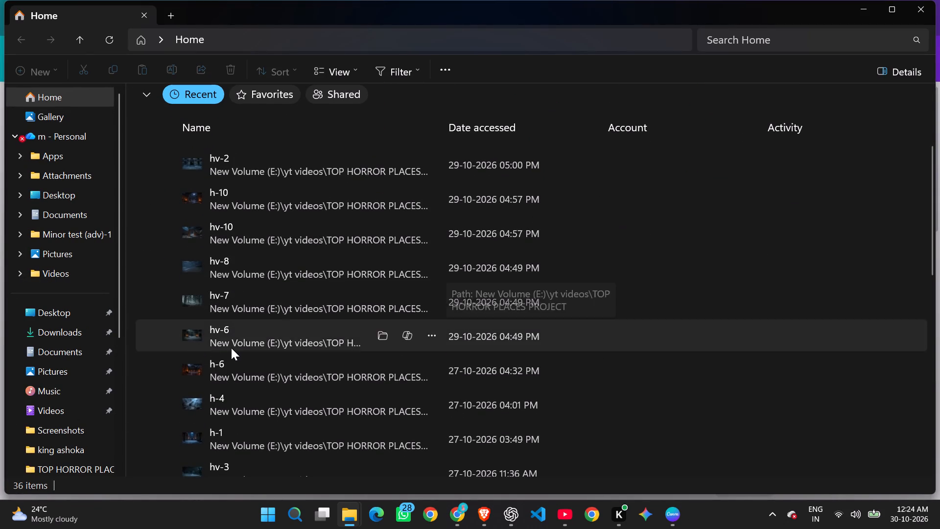
scroll(231, 348, down, 1)
click(72, 341)
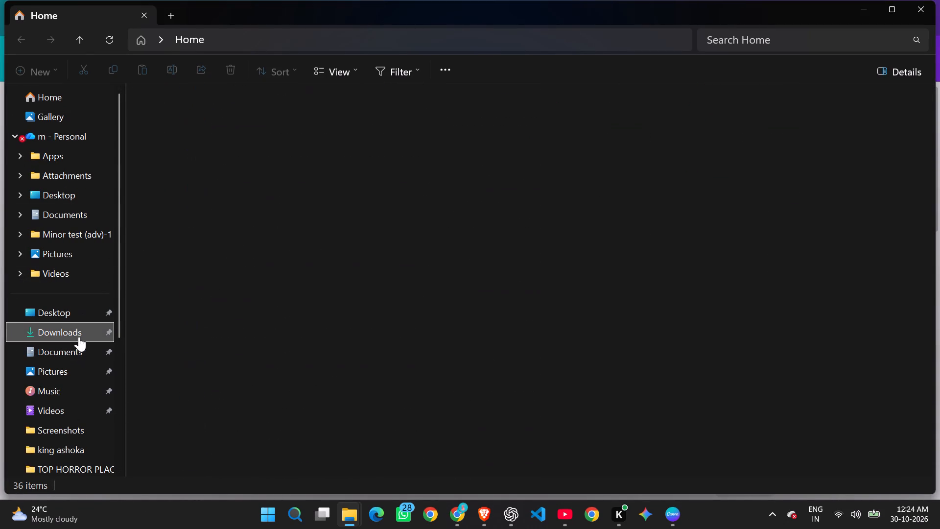
double_click(745, 179)
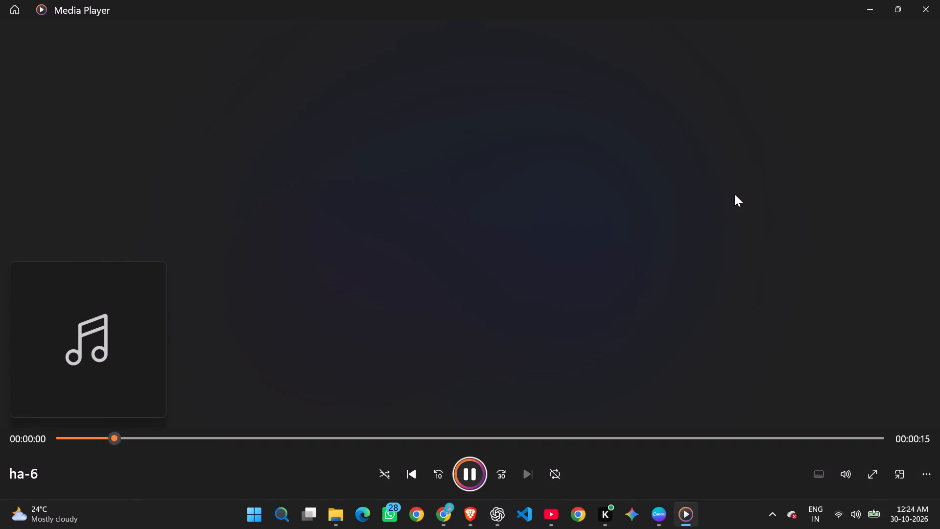
click(935, 7)
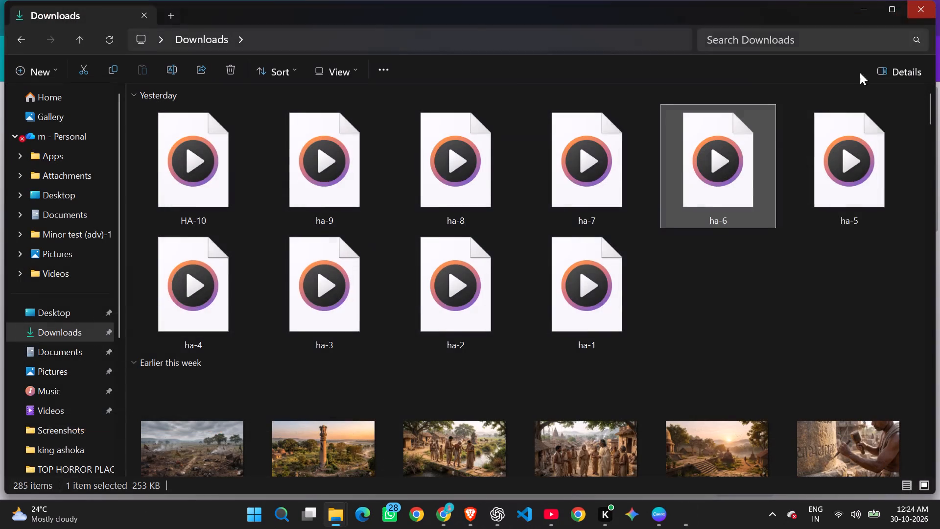
Play the ha-5 and ha-4 files from Downloads, comparing them with the narration clip on the Agrasen Ki Baoli section in Canva.
key(alt+Tab)
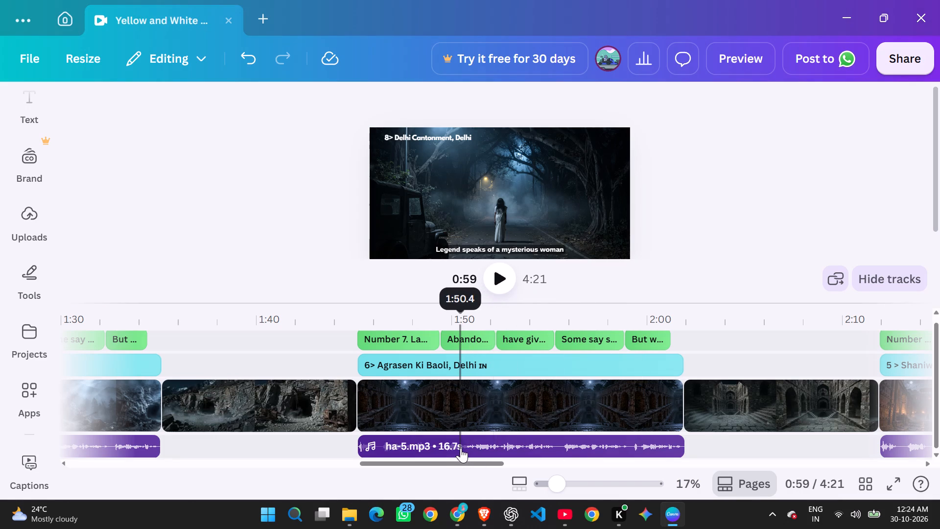
key(alt+Tab)
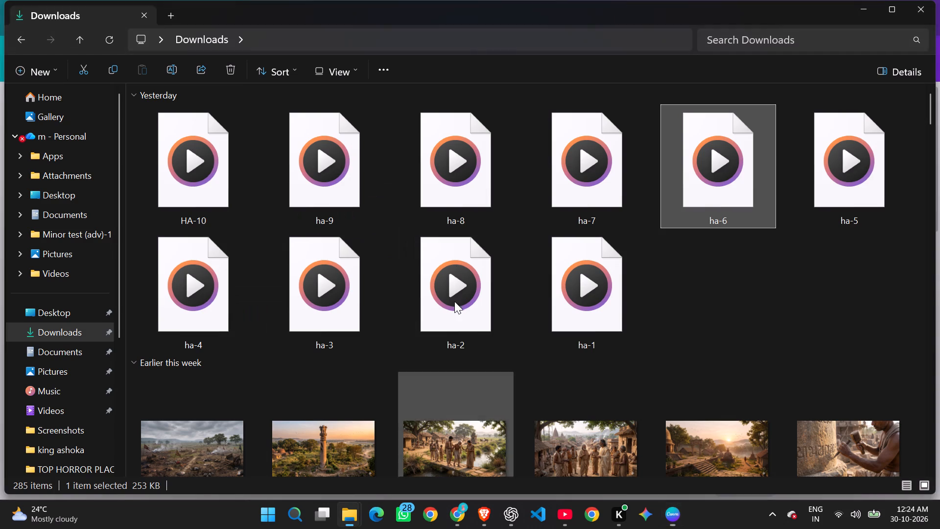
double_click(822, 158)
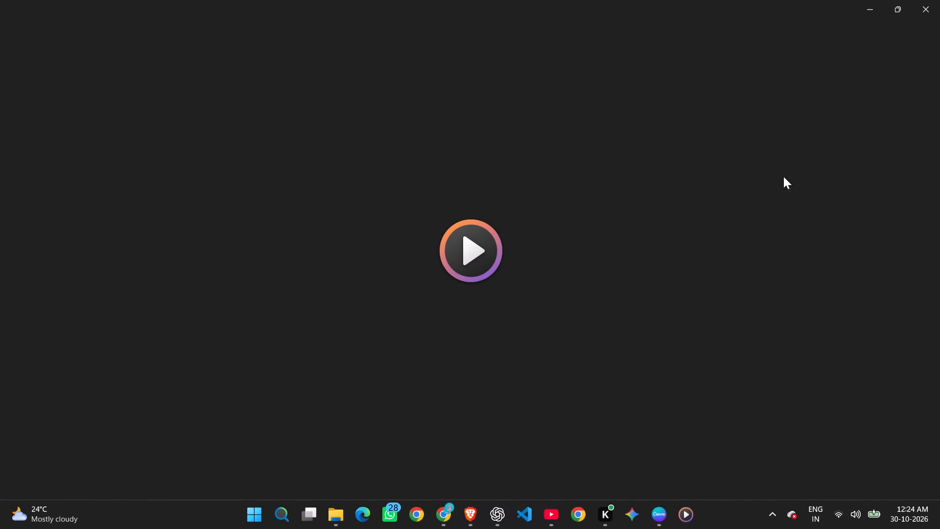
click(939, 0)
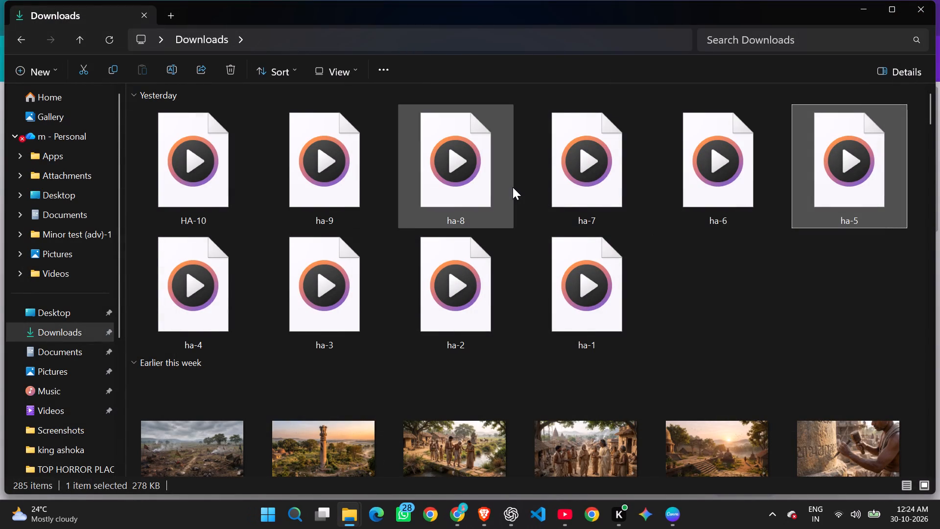
key(alt+Tab)
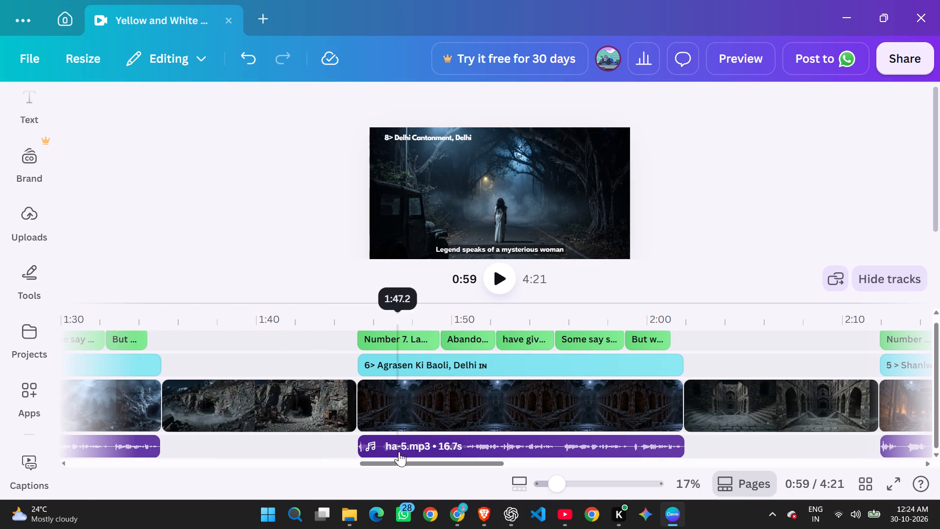
key(alt+Tab)
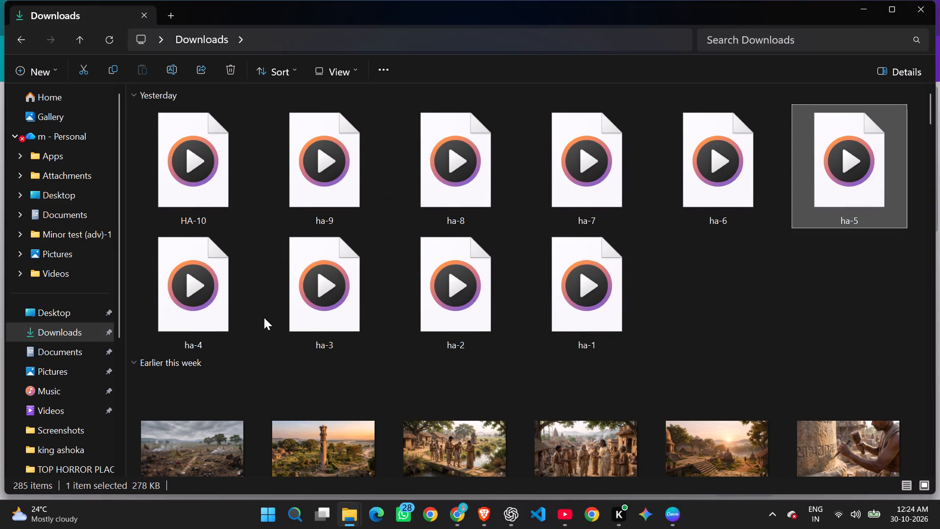
double_click(217, 302)
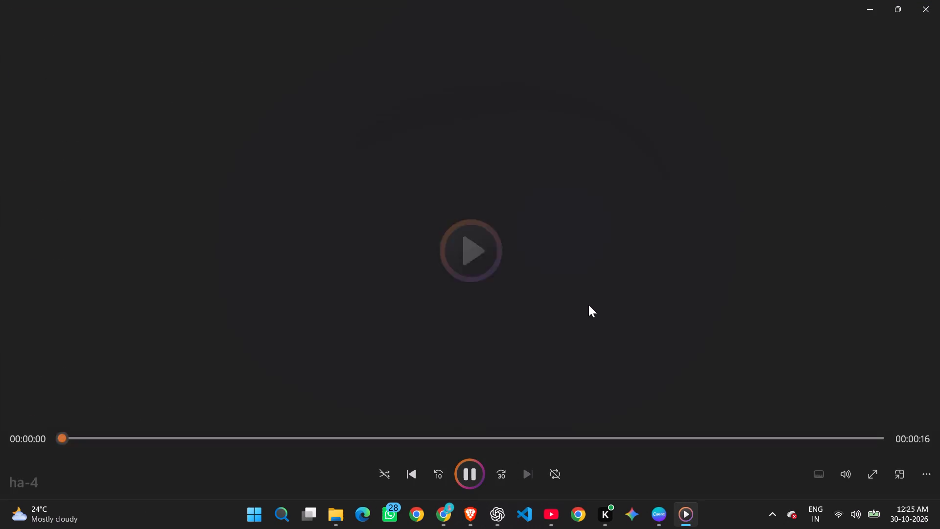
click(939, 0)
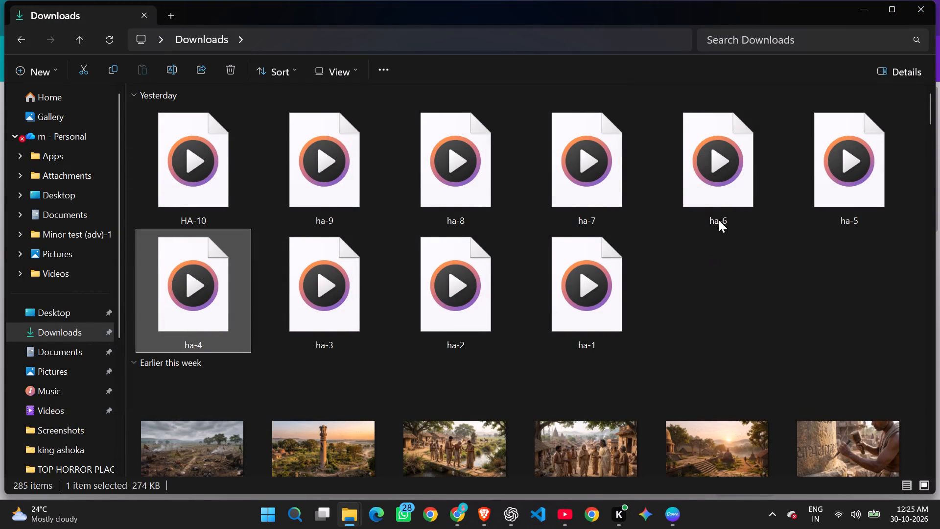
key(alt+Tab)
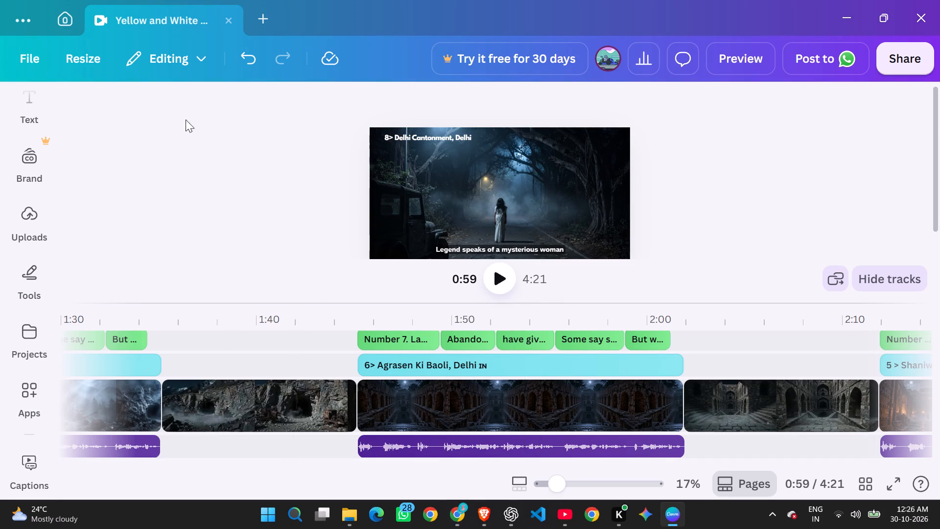
scroll(29, 308, down, 3)
scroll(29, 308, up, 7)
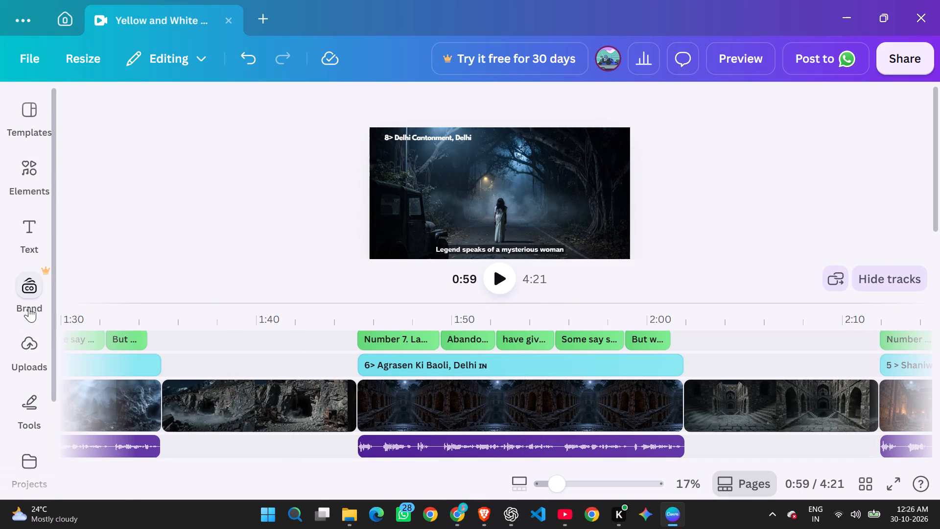
scroll(35, 203, down, 1)
scroll(34, 165, up, 1)
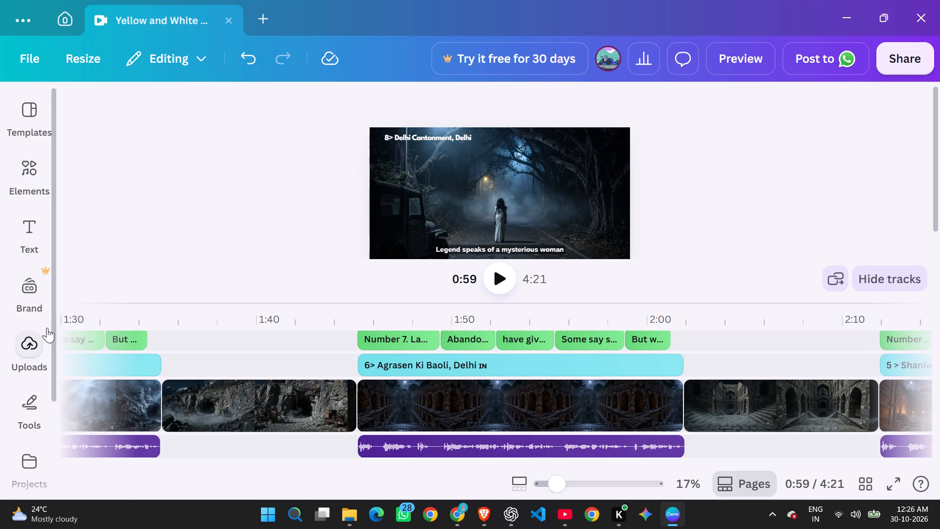
scroll(21, 371, down, 2)
scroll(9, 372, up, 7)
scroll(2, 175, down, 3)
scroll(24, 307, down, 1)
click(20, 228)
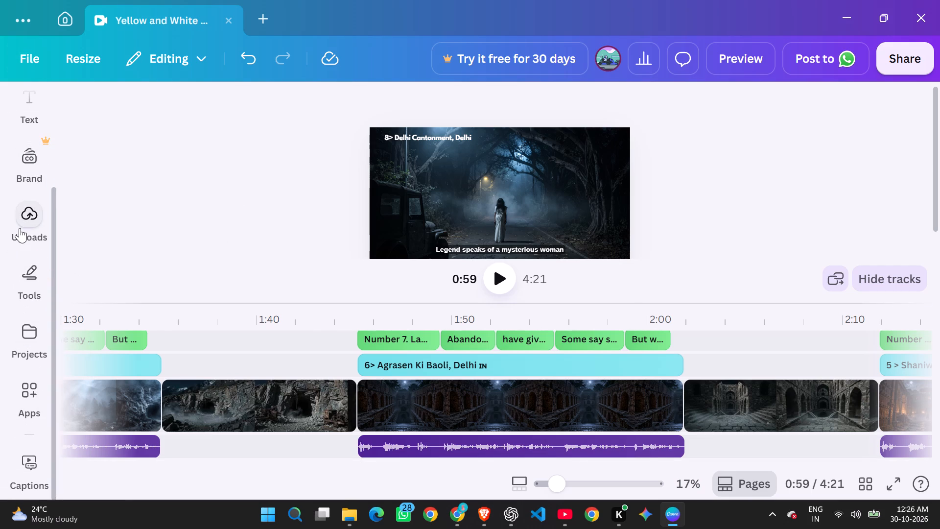
click(226, 167)
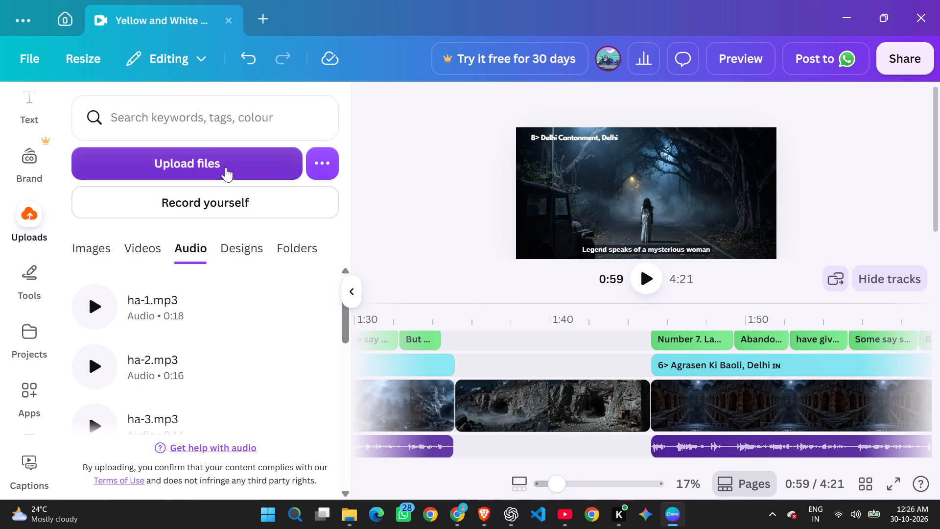
double_click(165, 137)
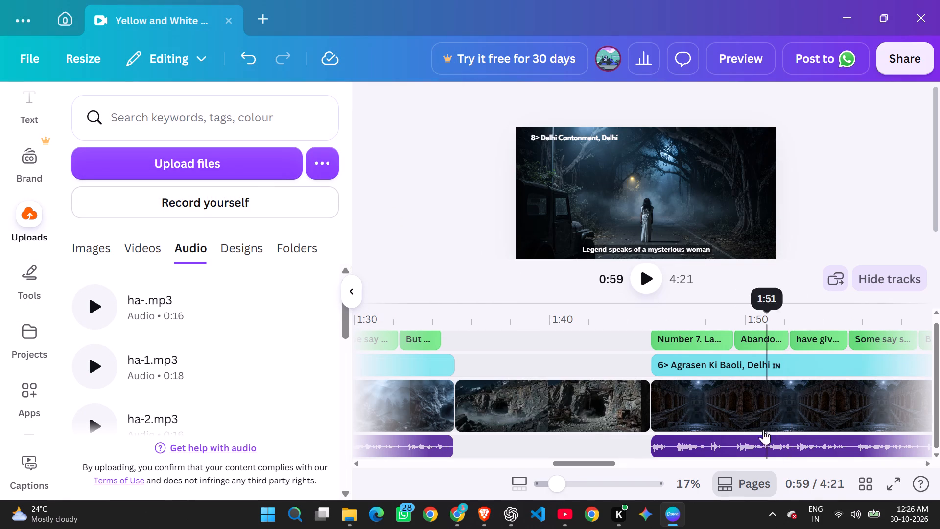
Replace the narration clip under the Agrasen Ki Baoli section with ha-.mp3, aligned to the section's start.
click(750, 445)
key(Delete)
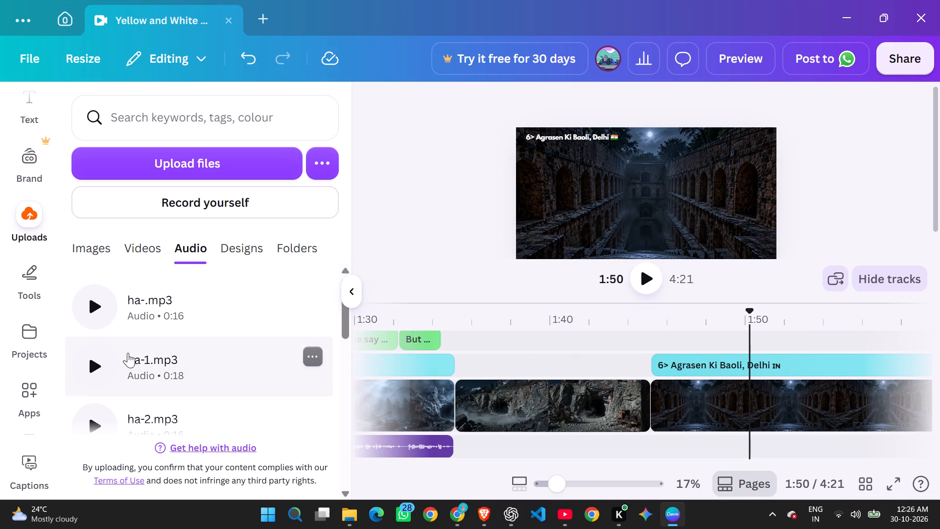
click(203, 305)
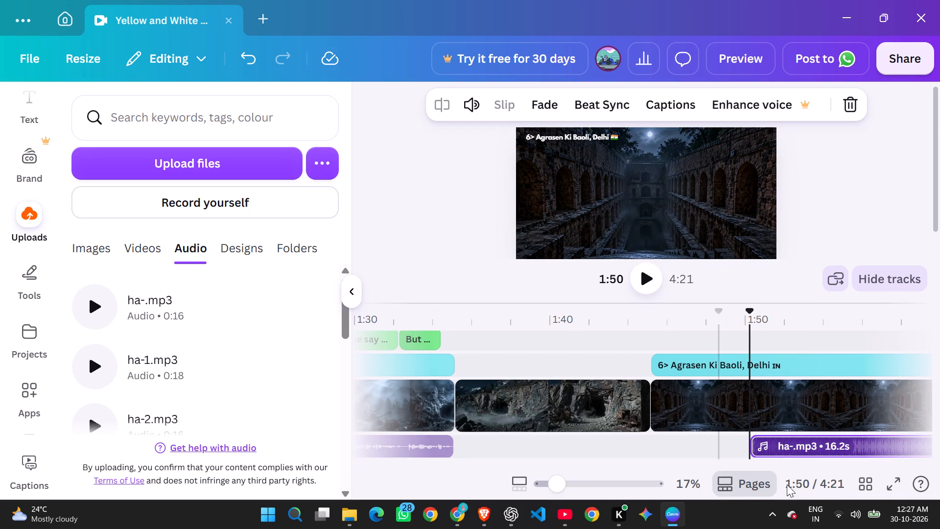
drag(803, 449, 697, 440)
drag(592, 461, 622, 462)
Match the Agrasen Ki Baoli clip to the end of its new narration, shortening the clip to 16.3 s.
drag(680, 445, 687, 446)
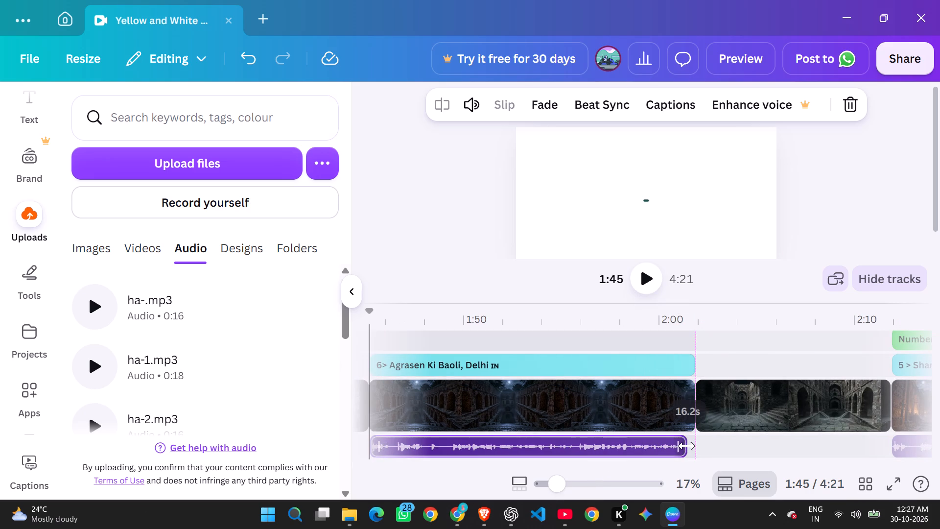
drag(687, 446, 692, 445)
drag(680, 445, 696, 445)
drag(685, 418, 678, 418)
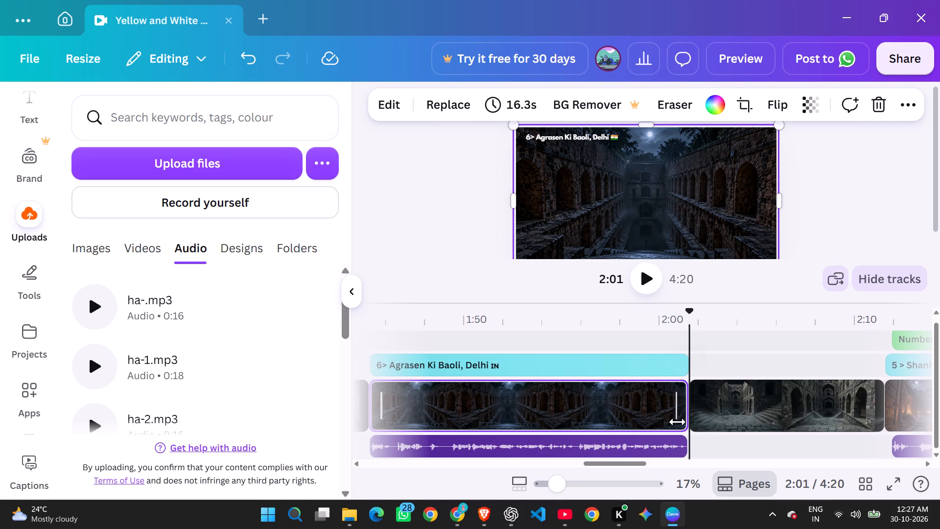
Play the video from 1:44 to check the new narration at the start of the Agrasen Ki Baoli section.
drag(642, 465, 634, 465)
click(431, 363)
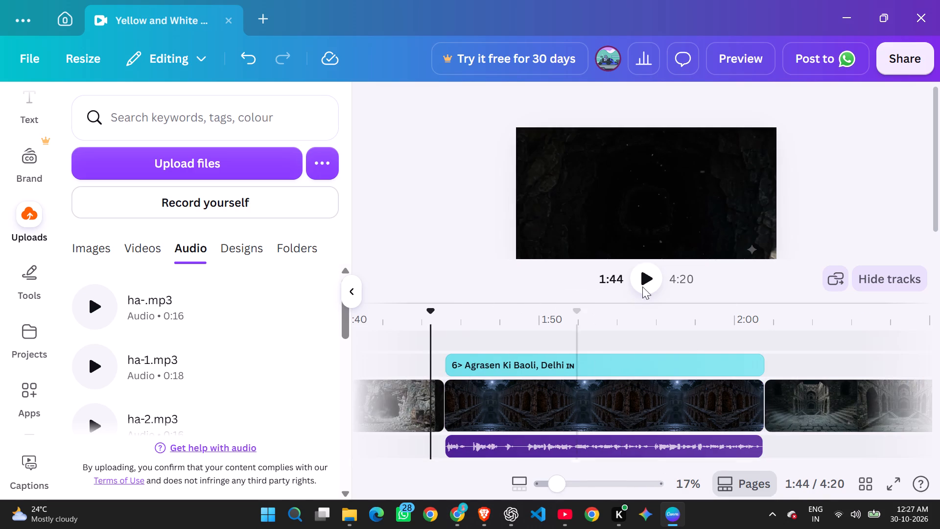
click(655, 283)
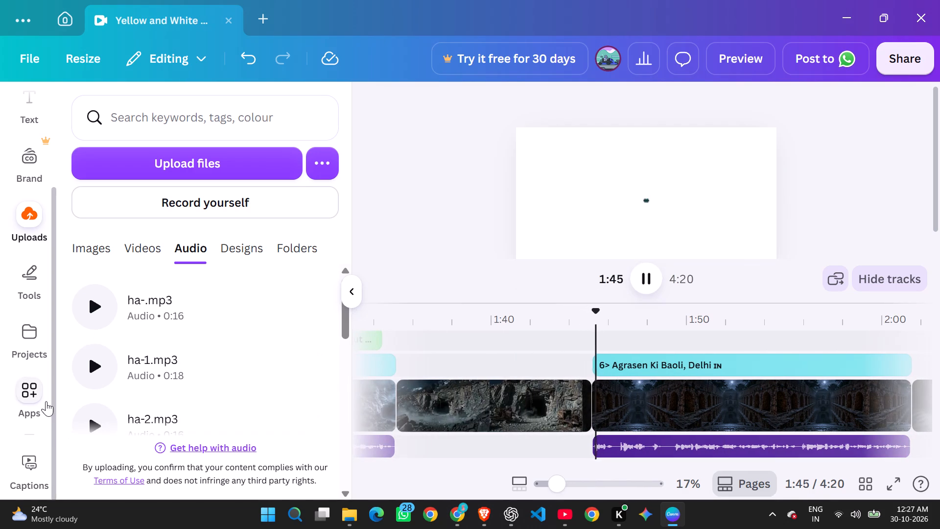
Generate captions for the design again so the new Agrasen Ki Baoli narration is included.
scroll(23, 379, down, 3)
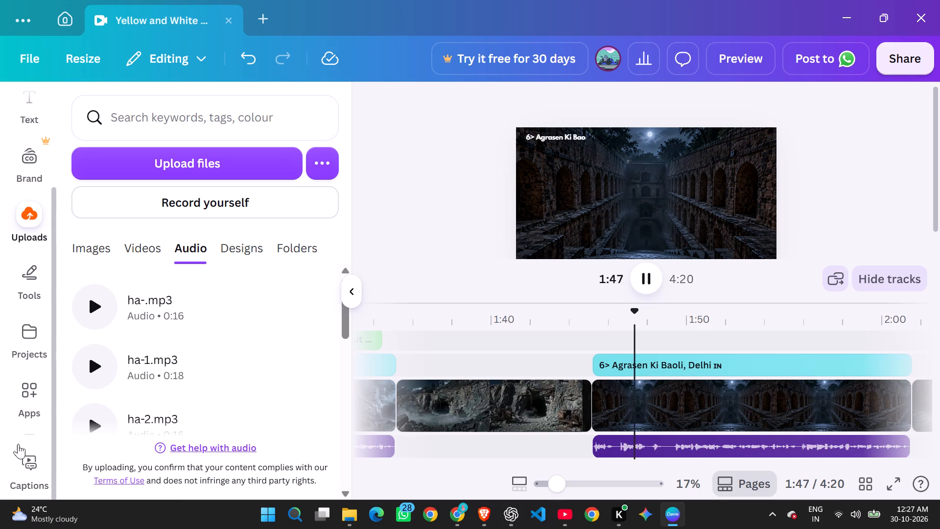
click(20, 454)
click(171, 479)
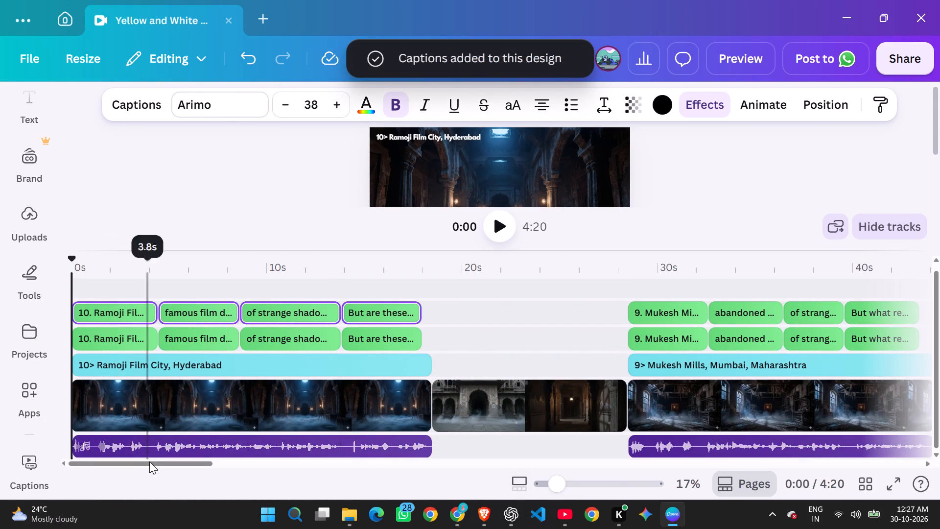
Play the opening Ramoji Film City section in full screen to check the captions, and return to the editor.
drag(152, 468, 109, 449)
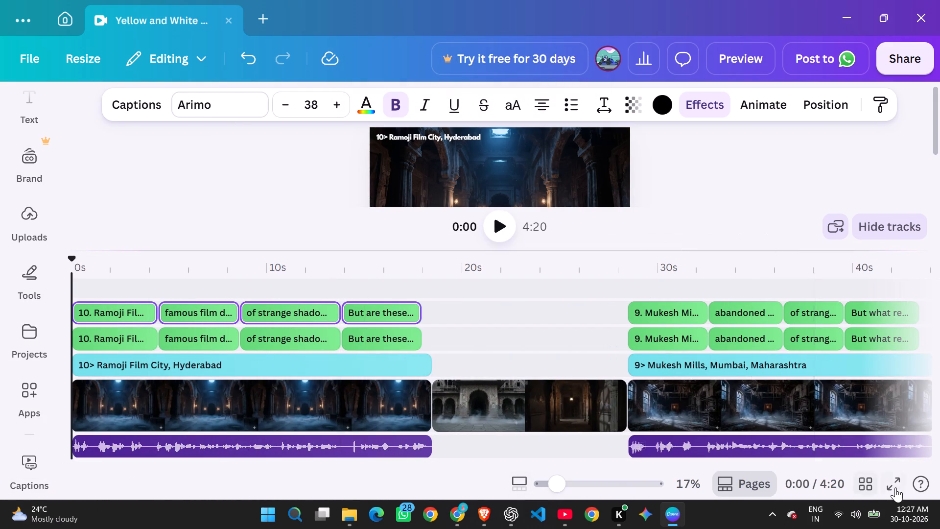
click(883, 486)
key(space)
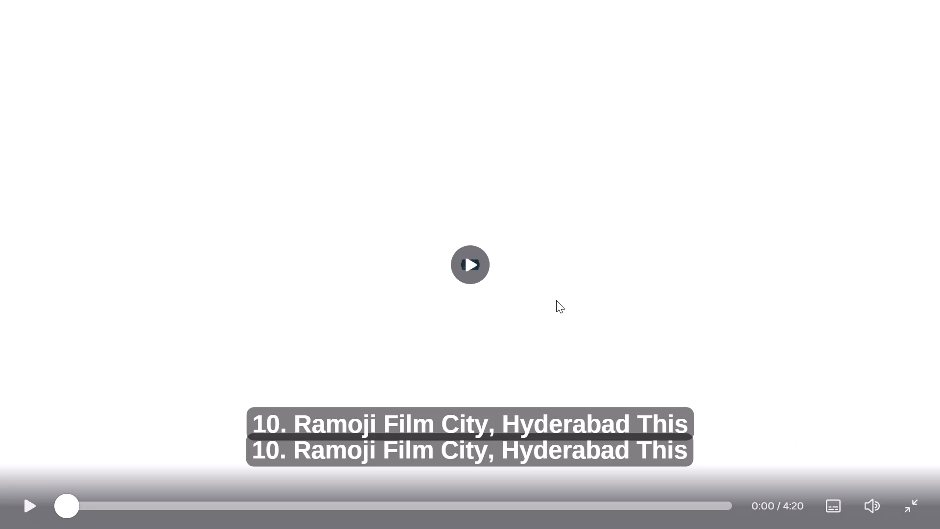
key(space)
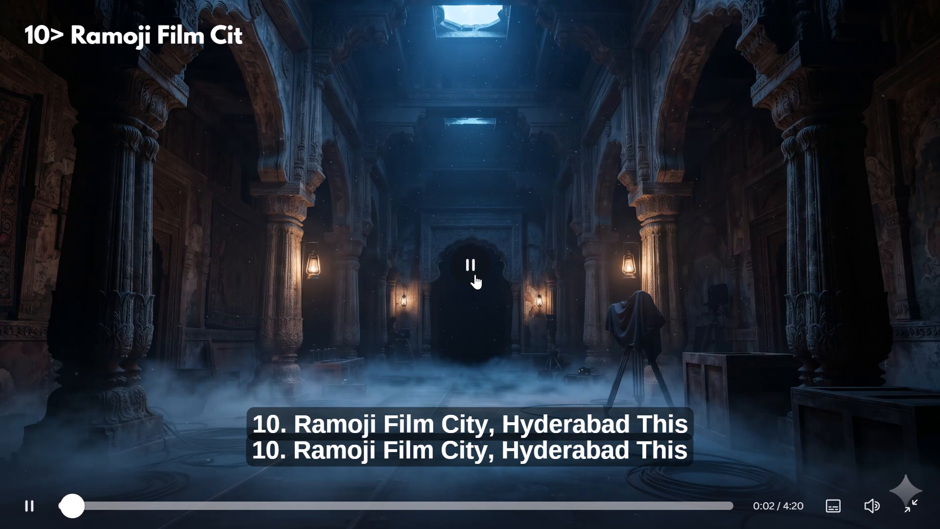
key(Escape)
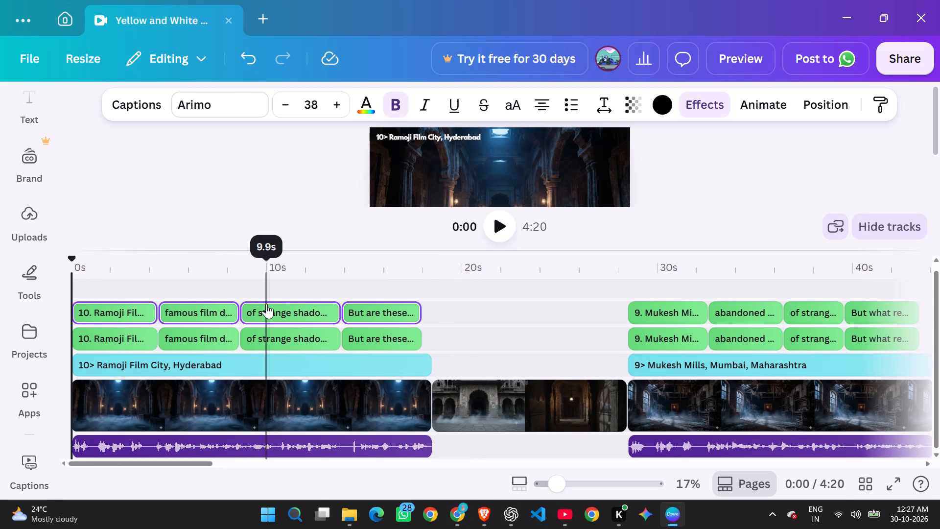
Delete the duplicate caption sets on the upper caption track from the Ramoji Film City and Mukesh Mills sections.
click(266, 304)
key(Delete)
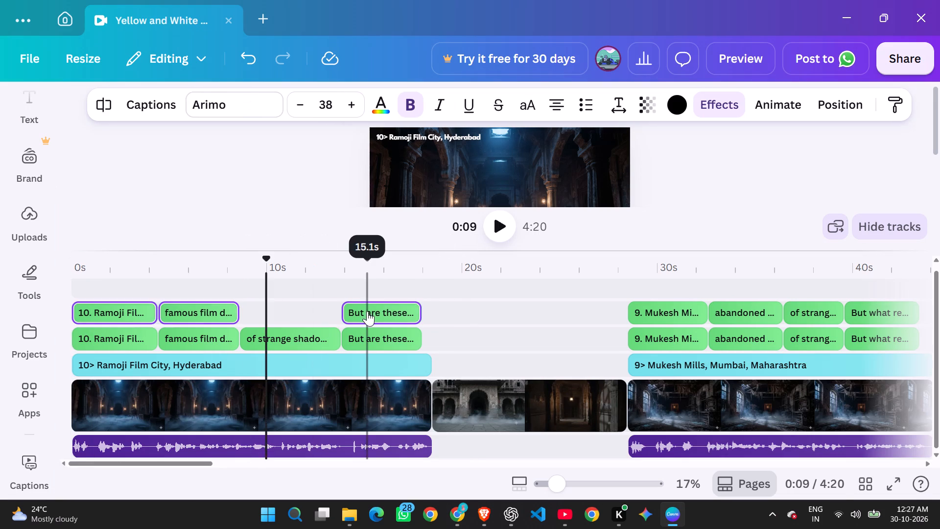
key(Delete)
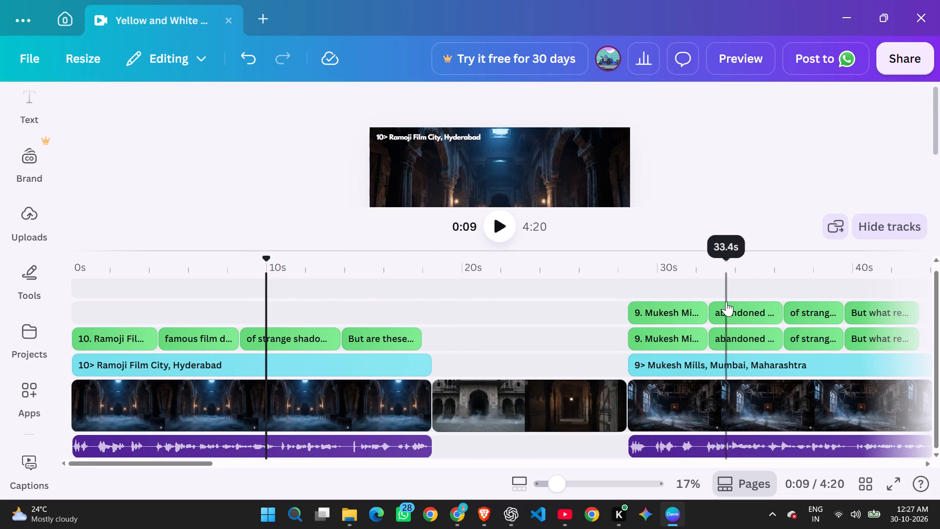
click(681, 302)
key(Delete)
key(Delete)
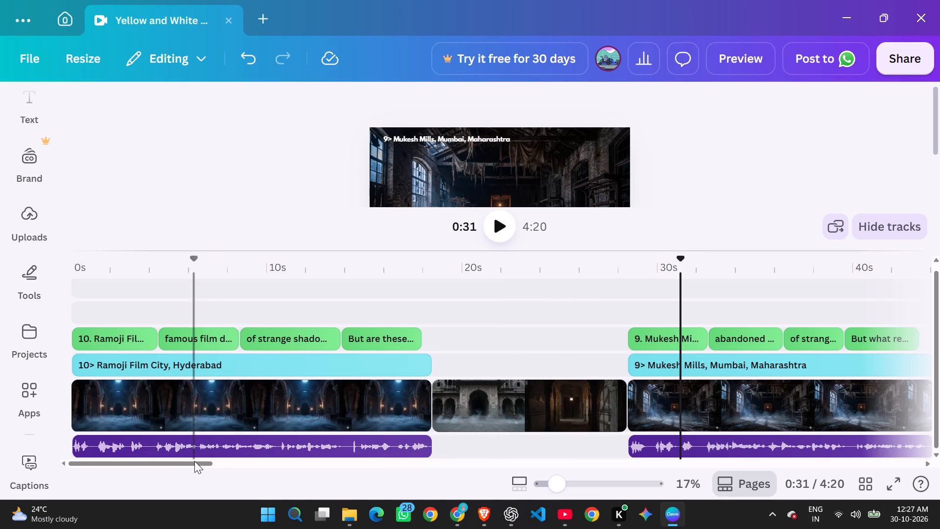
Delete the duplicate captions on the upper track from the Delhi Cantonment and Bhangarh Fort sections.
drag(196, 463, 323, 467)
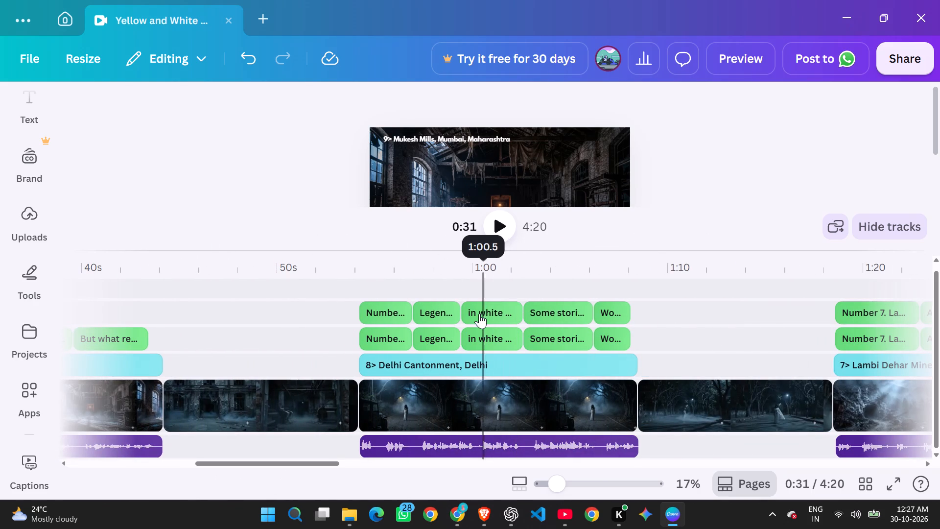
click(479, 315)
key(Delete)
key(Delete)
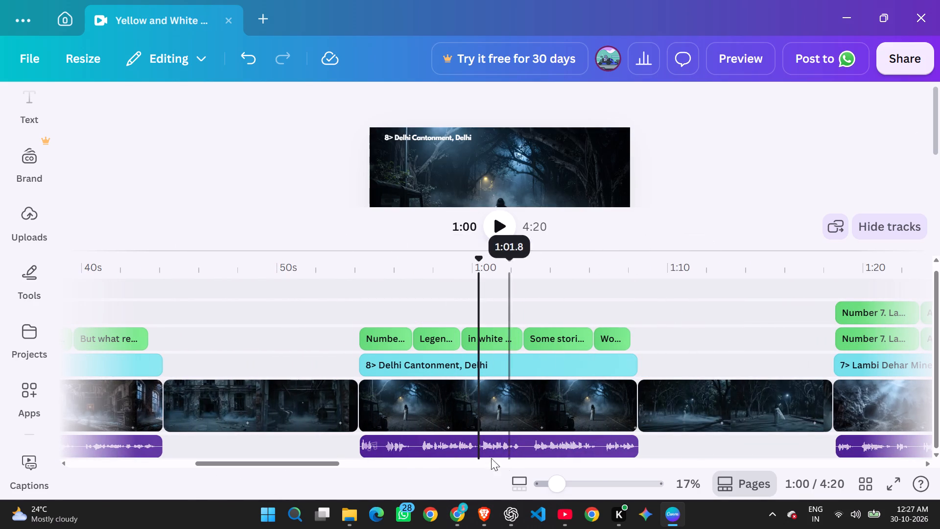
drag(308, 463, 899, 438)
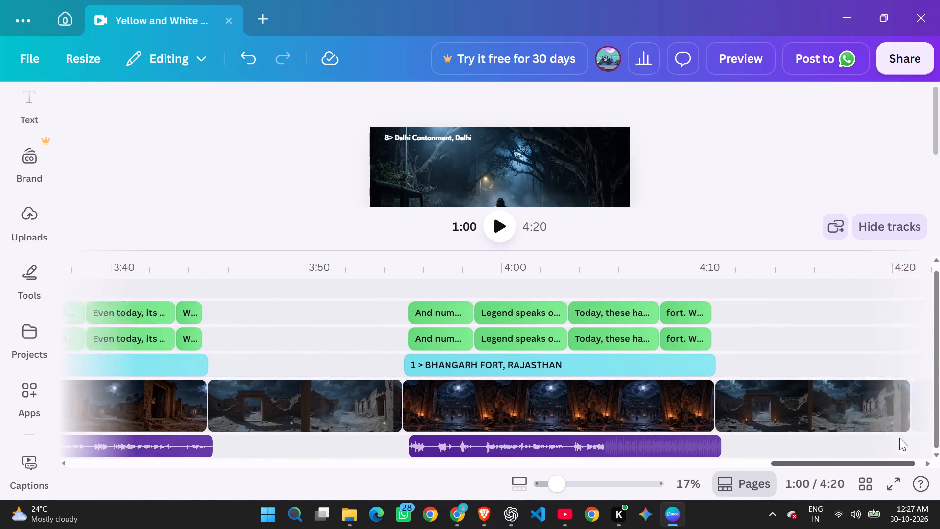
drag(899, 438, 939, 430)
click(492, 309)
key(Delete)
key(Delete)
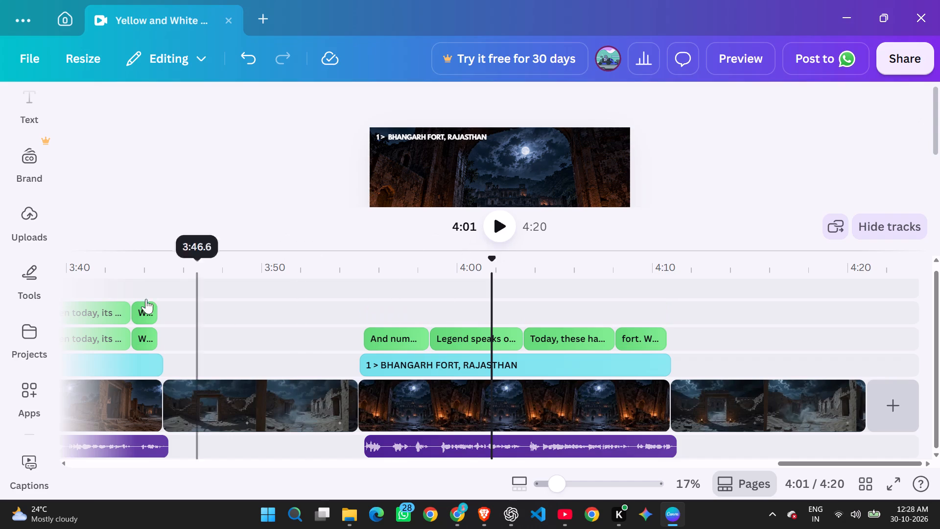
Delete the duplicate captions on the upper track from the Kuldhara Village and Dumas Beach sections.
click(140, 306)
key(Delete)
key(Delete)
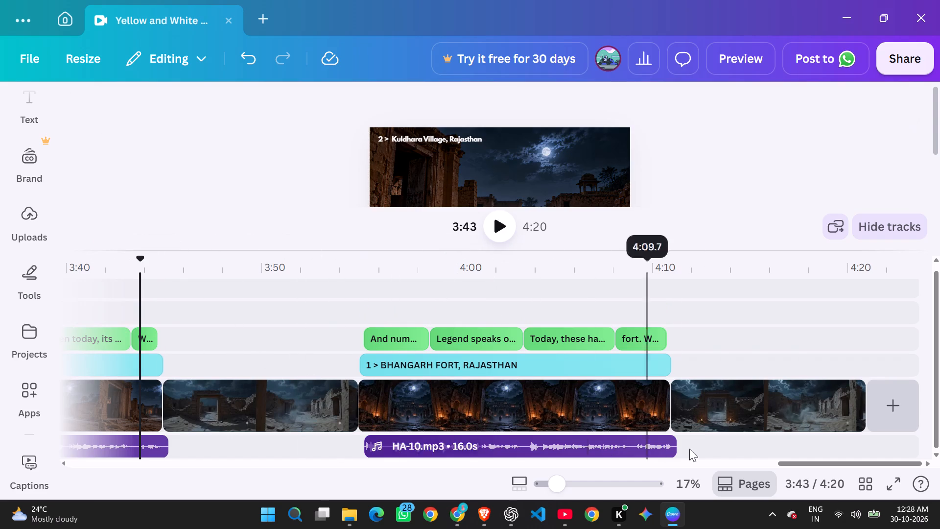
drag(792, 462, 665, 466)
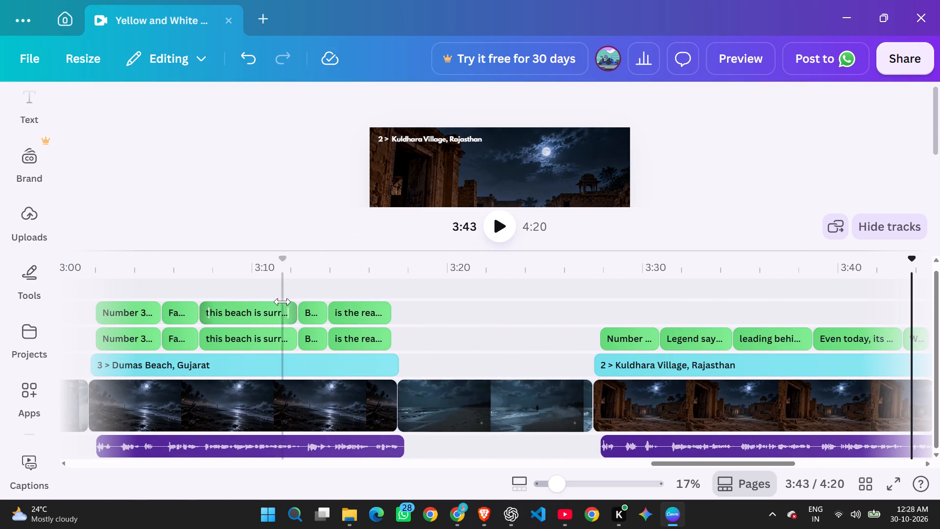
click(288, 304)
key(Delete)
key(Delete)
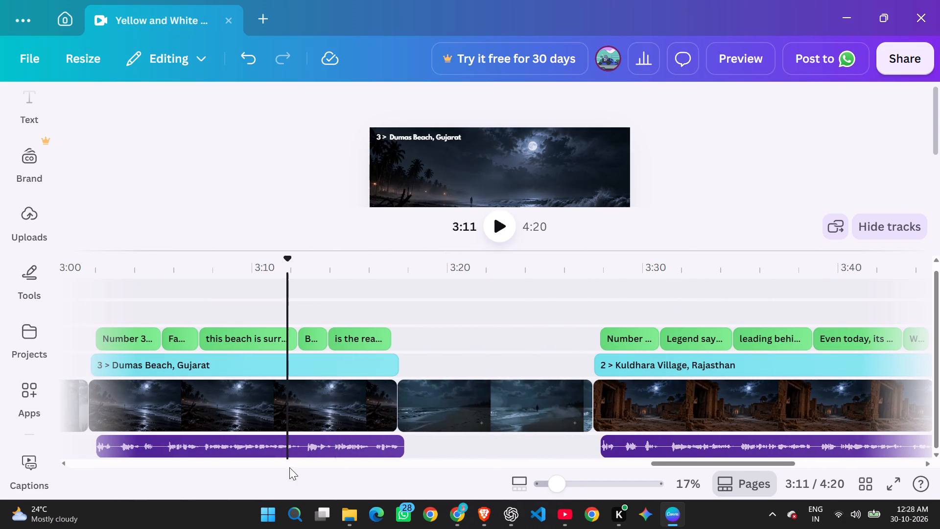
Delete the duplicate captions on the upper track from the Dow Hill and Shaniwar Wada sections.
drag(714, 461, 613, 463)
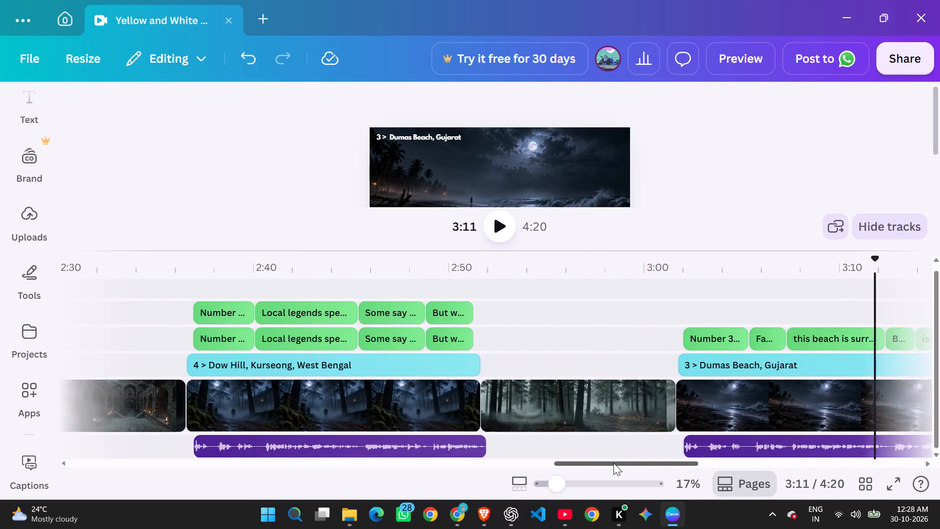
drag(613, 463, 600, 463)
click(480, 312)
key(Delete)
key(Delete)
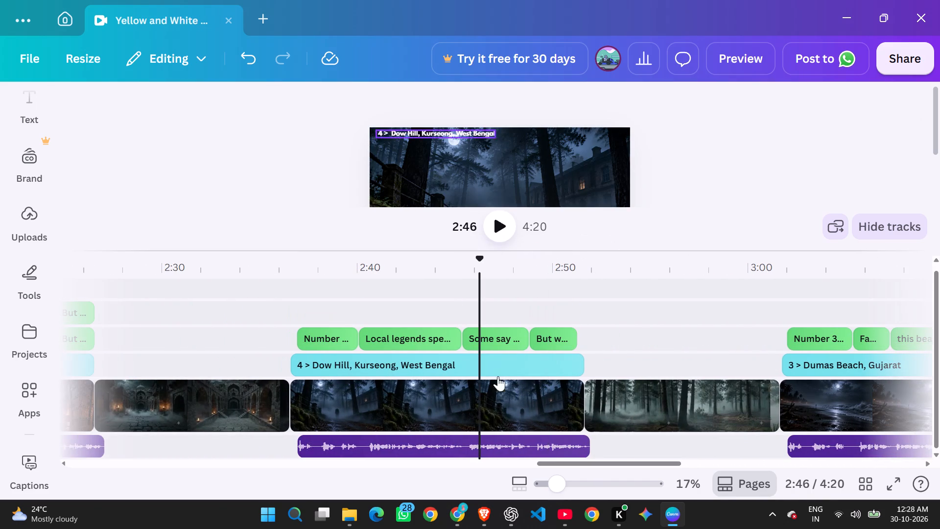
drag(631, 464, 539, 458)
click(515, 312)
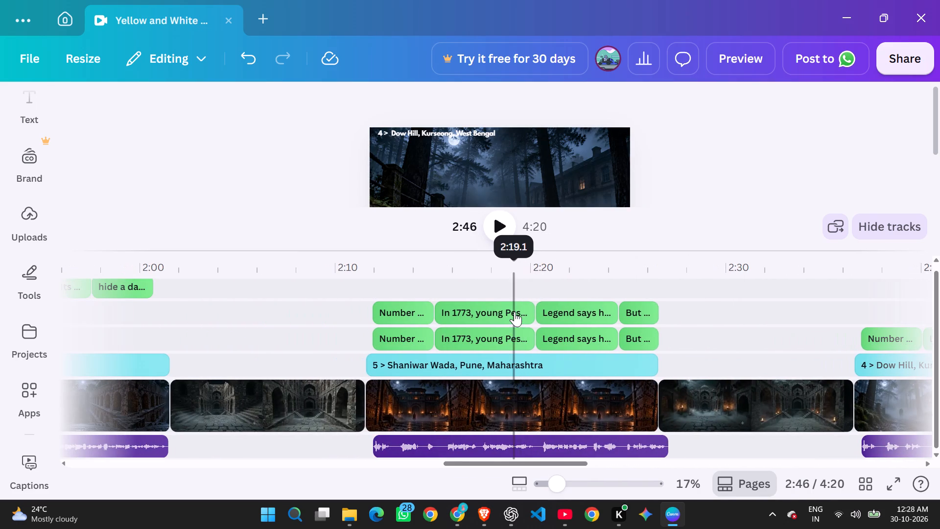
key(Delete)
key(Delete)
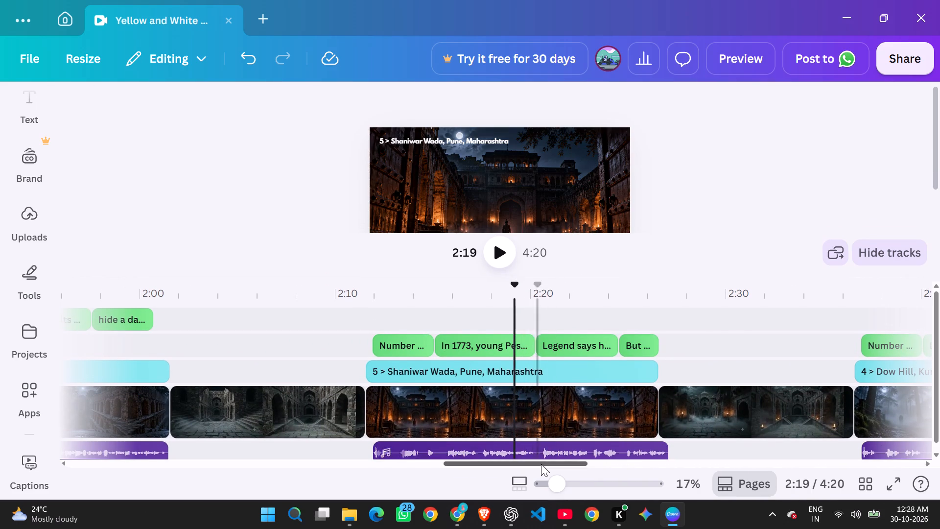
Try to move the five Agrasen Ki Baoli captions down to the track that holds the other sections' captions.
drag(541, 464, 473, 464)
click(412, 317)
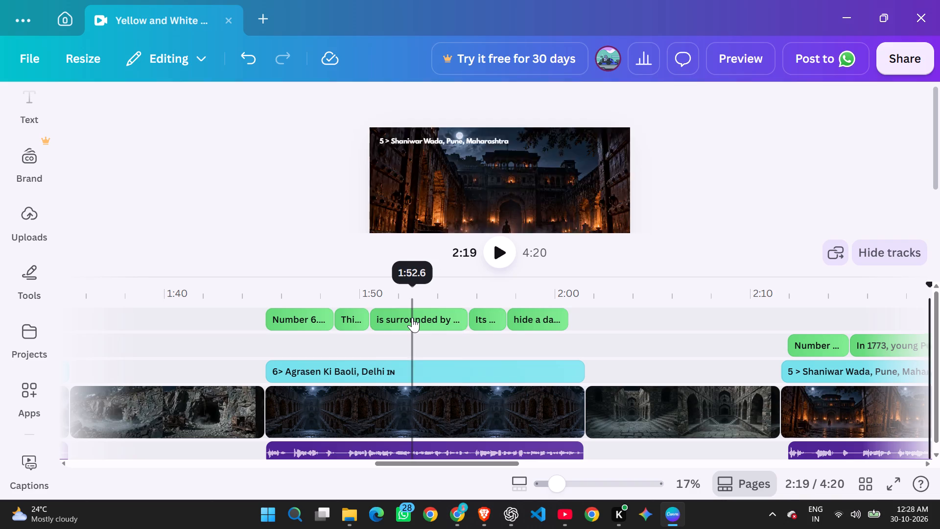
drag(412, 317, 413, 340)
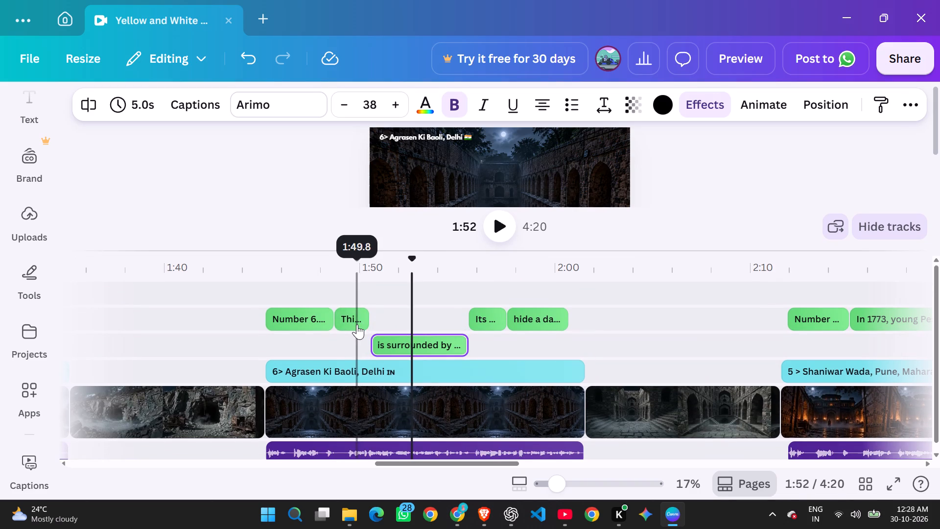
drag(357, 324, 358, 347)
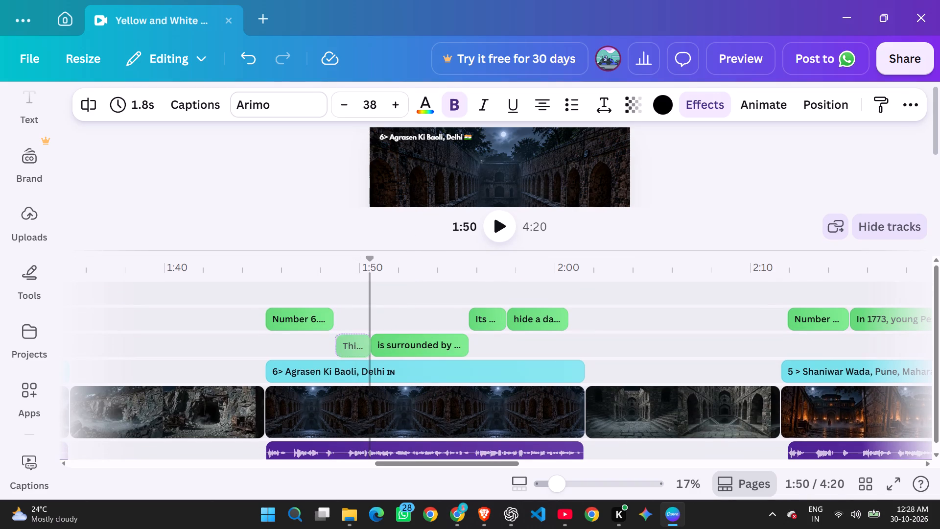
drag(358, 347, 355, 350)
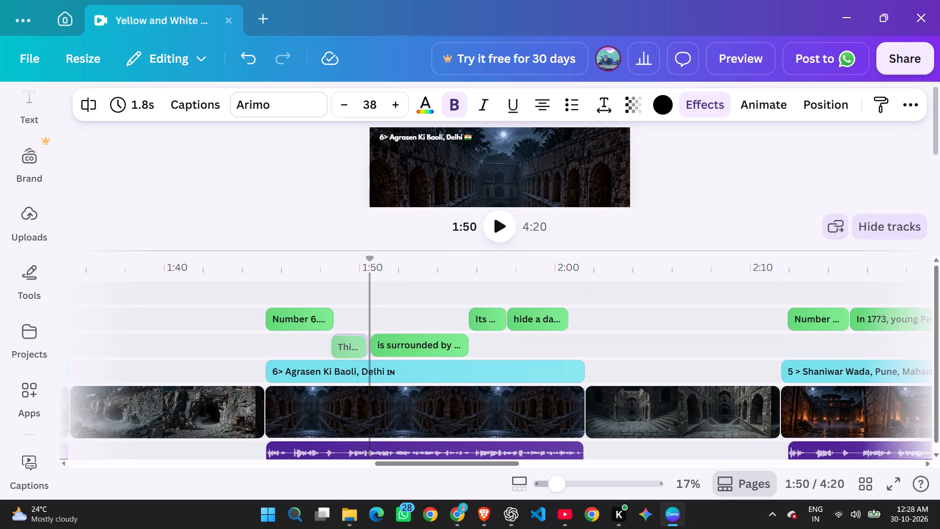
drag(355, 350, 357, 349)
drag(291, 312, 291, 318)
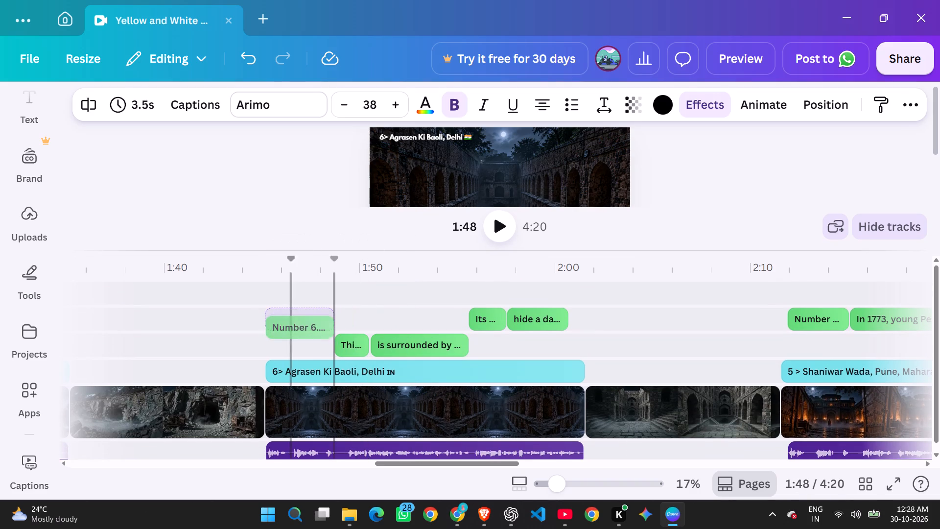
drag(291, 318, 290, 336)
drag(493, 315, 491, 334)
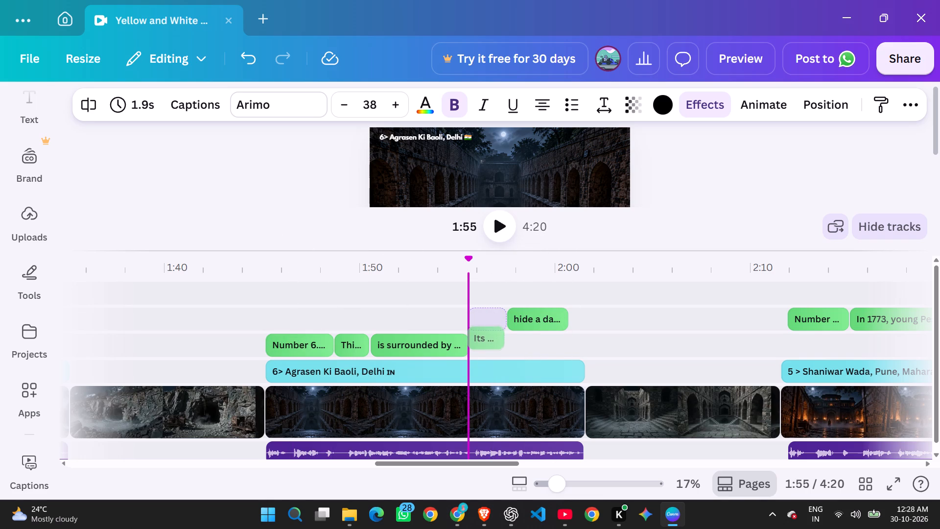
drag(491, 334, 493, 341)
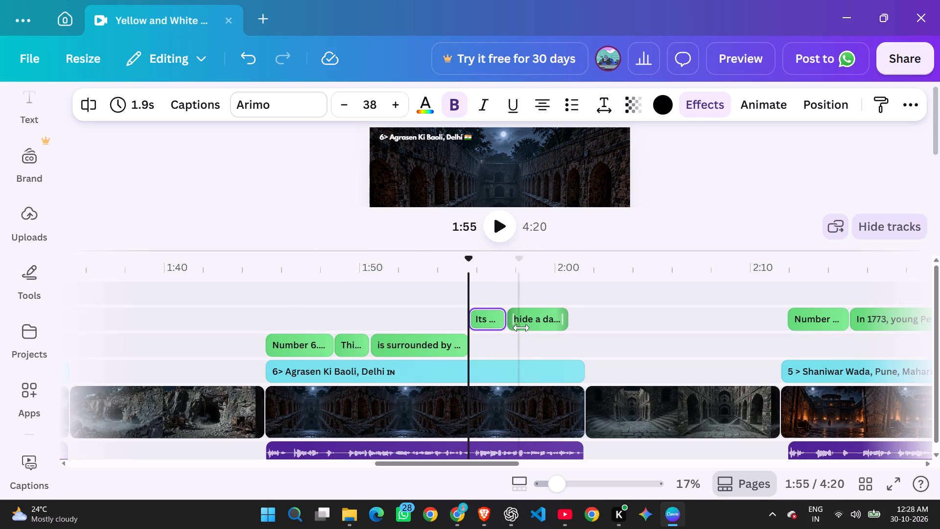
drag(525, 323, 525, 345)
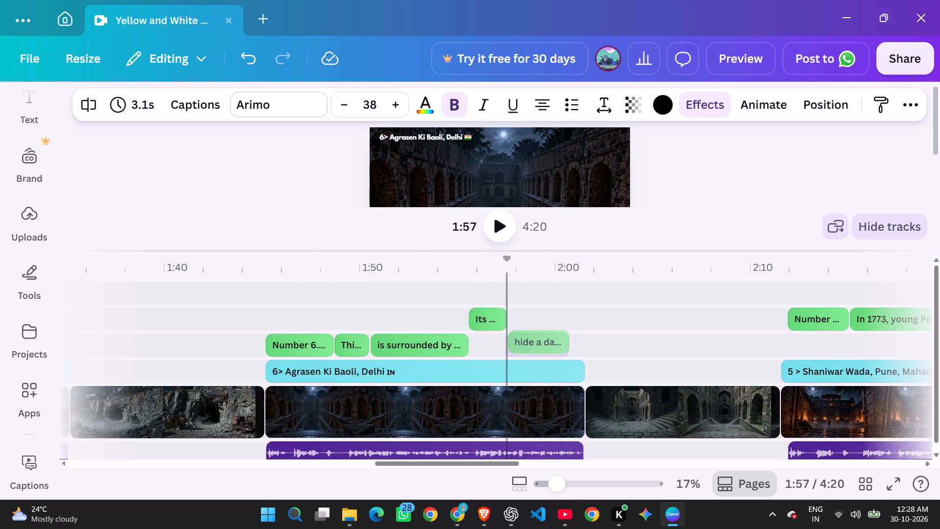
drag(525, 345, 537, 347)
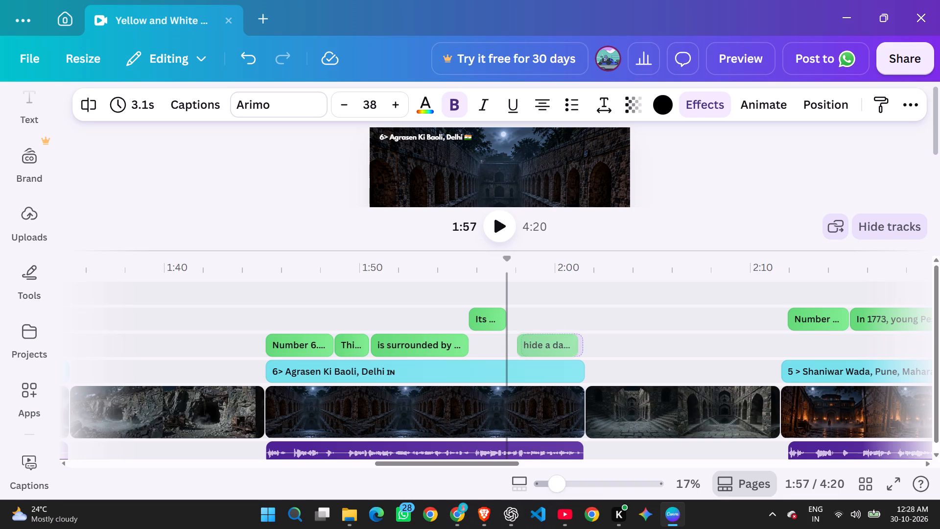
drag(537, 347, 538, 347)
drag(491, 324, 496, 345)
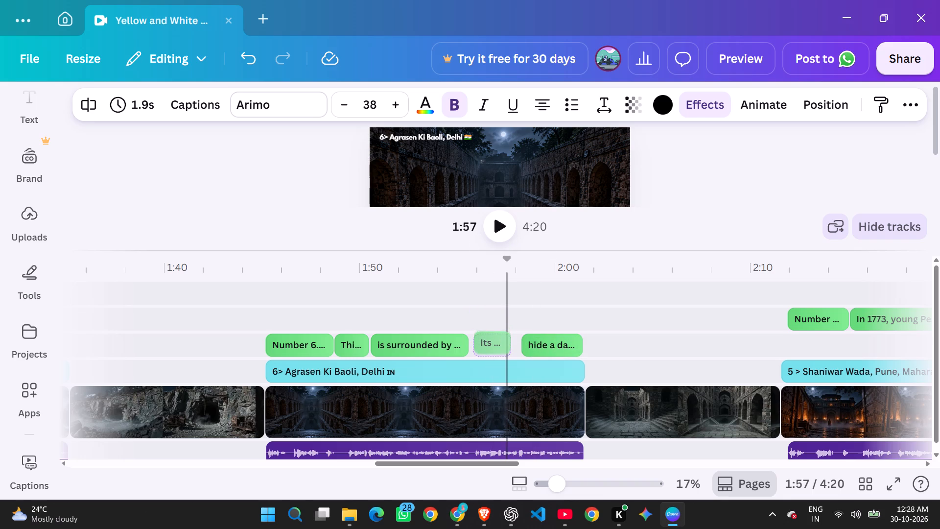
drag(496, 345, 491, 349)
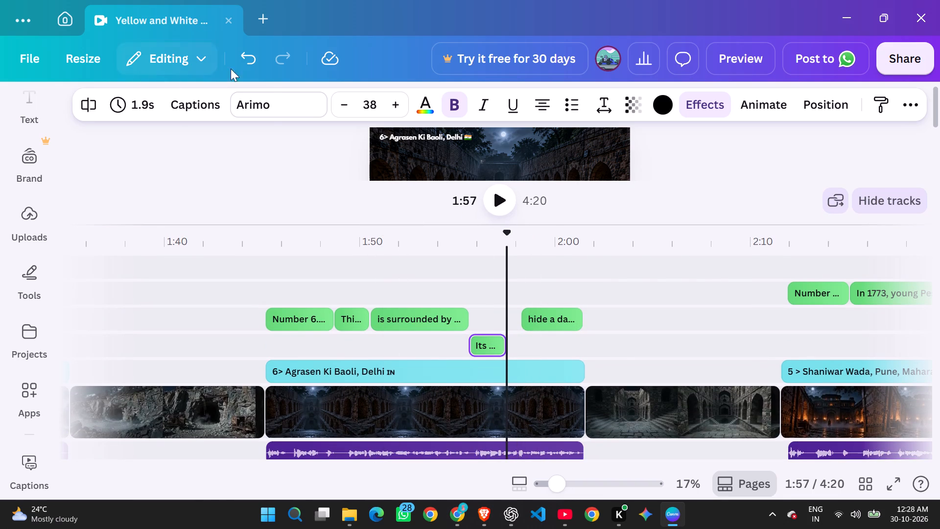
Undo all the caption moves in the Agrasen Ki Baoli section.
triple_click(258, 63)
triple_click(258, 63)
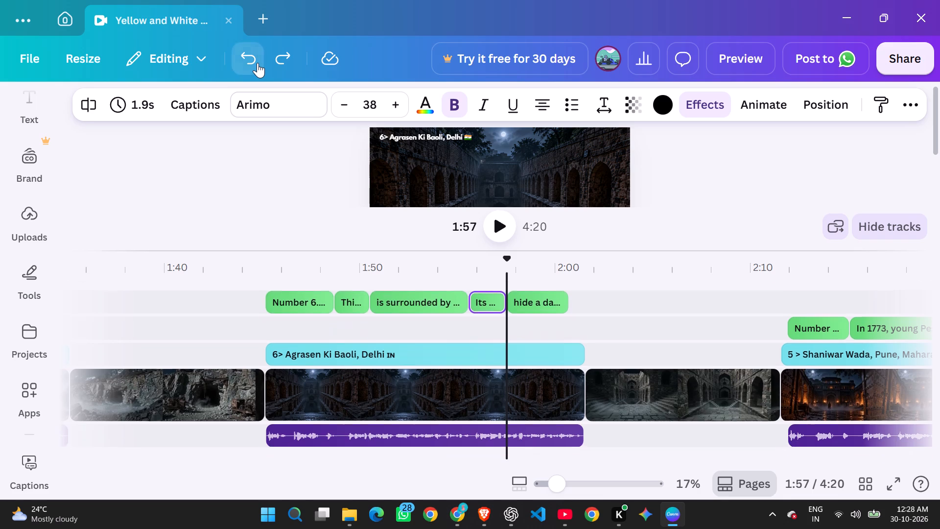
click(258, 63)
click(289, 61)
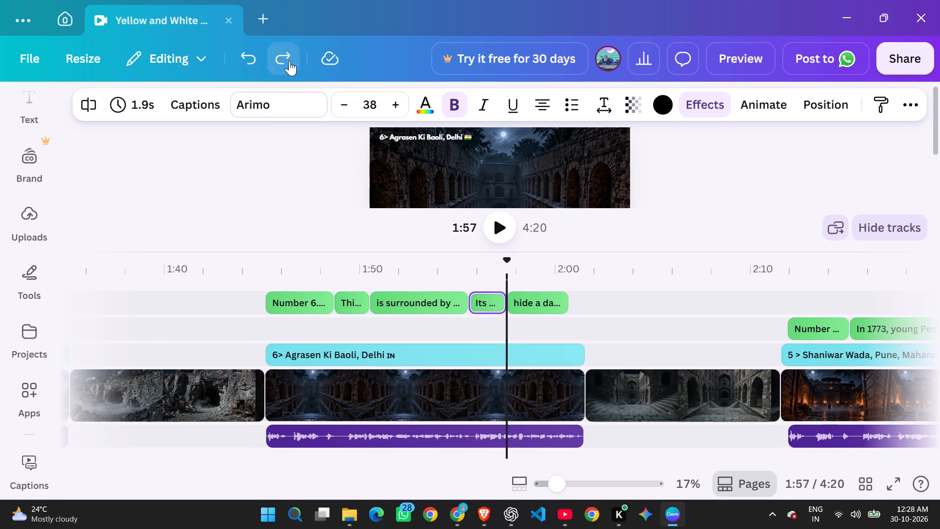
Delete the duplicate captions on the upper track from the Lambi Dehar Mines section.
drag(483, 464, 399, 458)
click(416, 321)
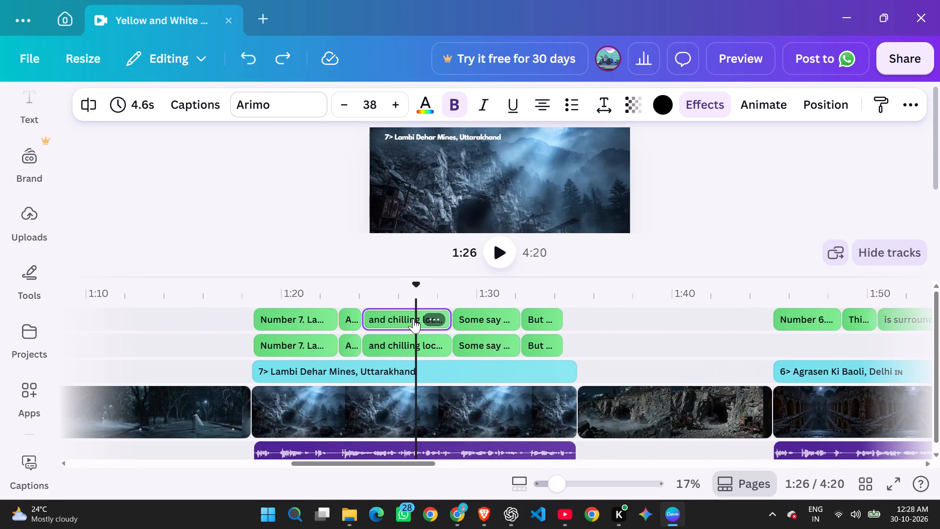
key(Delete)
key(Delete)
Preview the video full screen from the beginning, skipping through every section from Ramoji Film City to Bhangarh Fort to check the captions.
drag(395, 460, 261, 446)
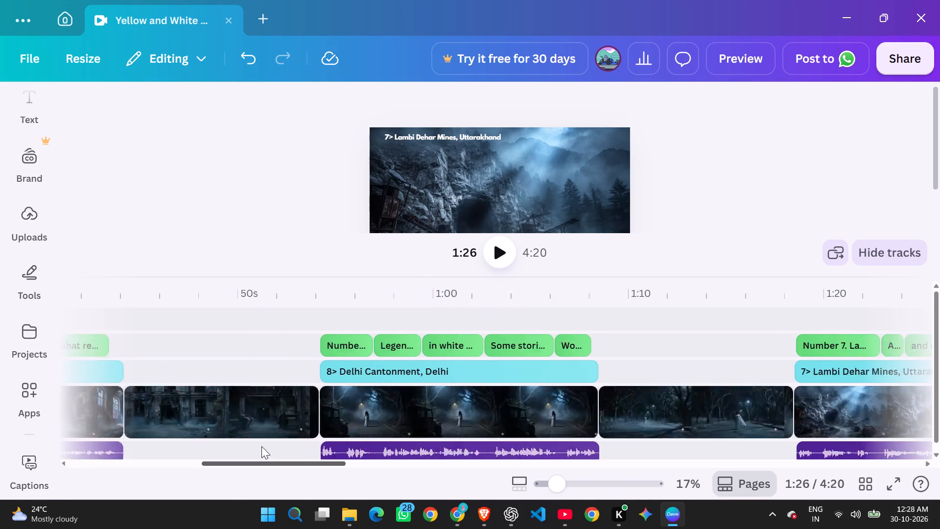
drag(261, 446, 241, 445)
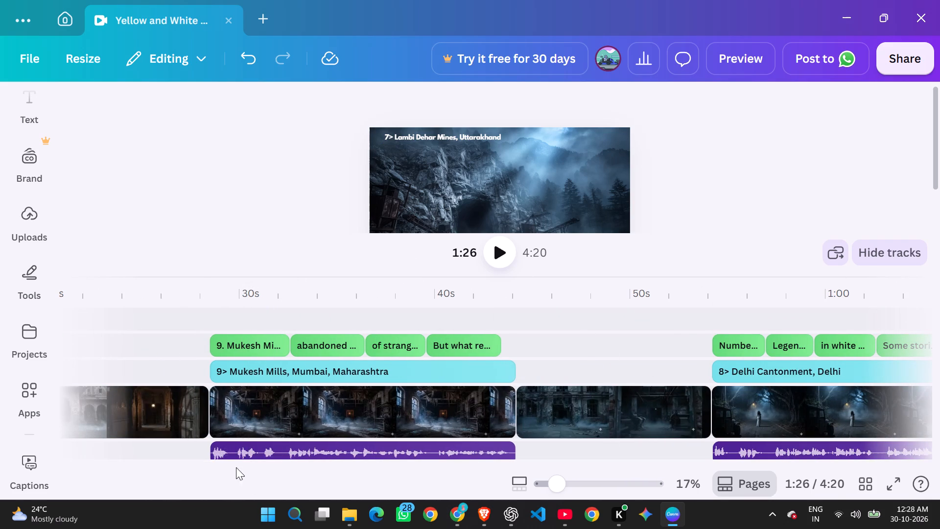
drag(225, 465, 83, 450)
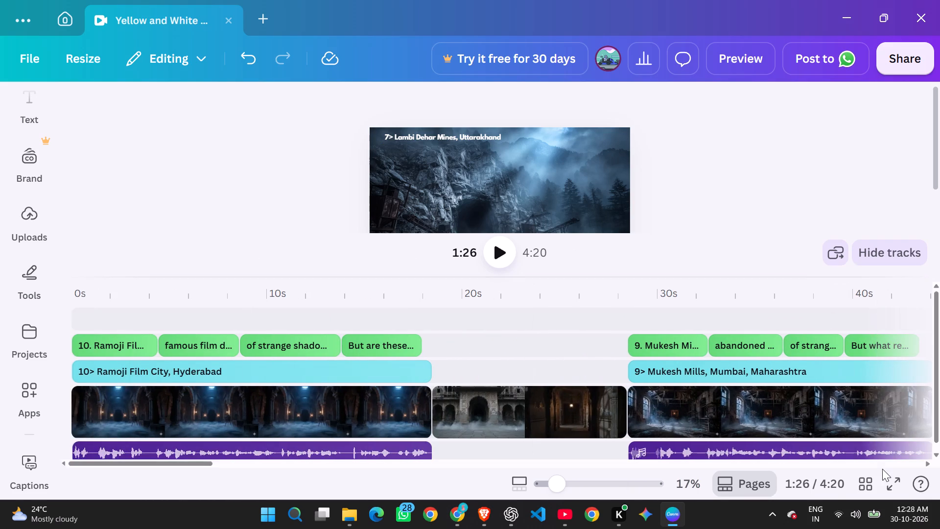
click(884, 481)
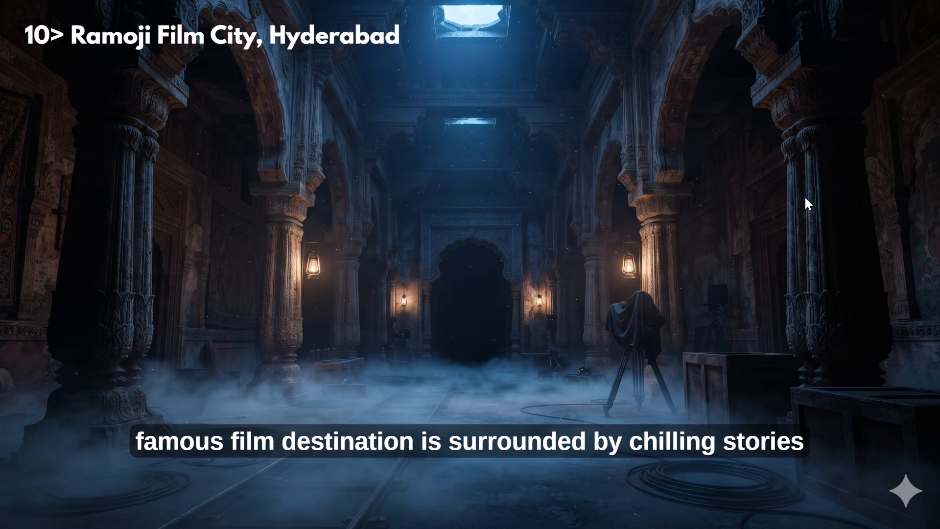
key(Right)
key(Right)
key(Right)
key(Right)
key(Right)
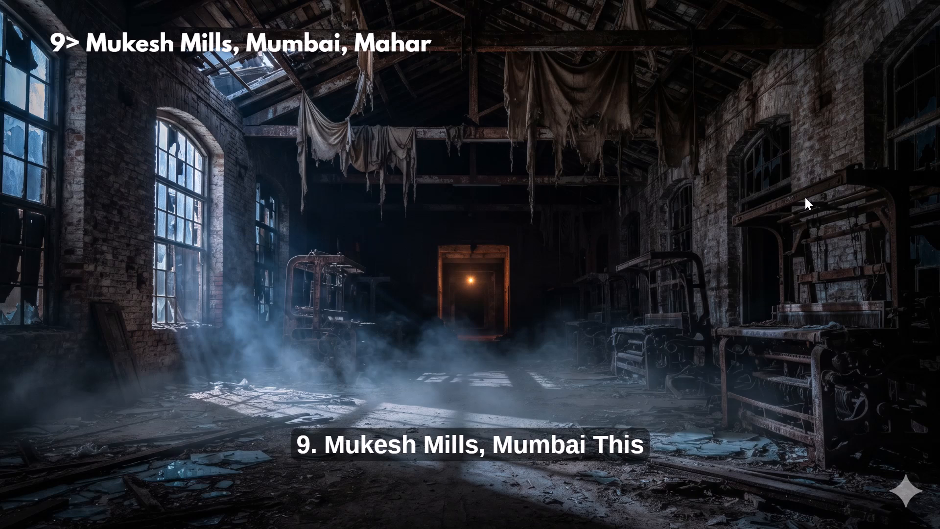
key(Right)
key(Right)
key(Right)
key(Right)
key(Right)
key(Right)
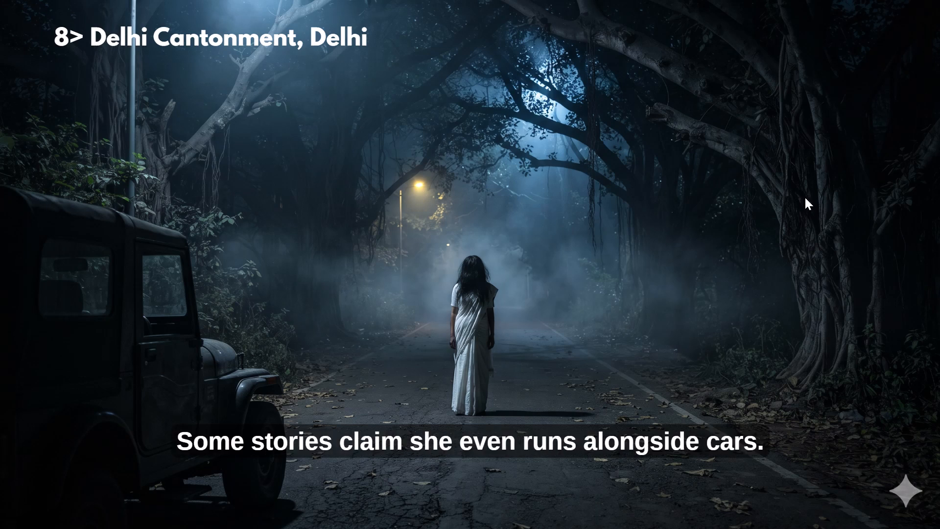
key(Right)
key(Right)
key(Right)
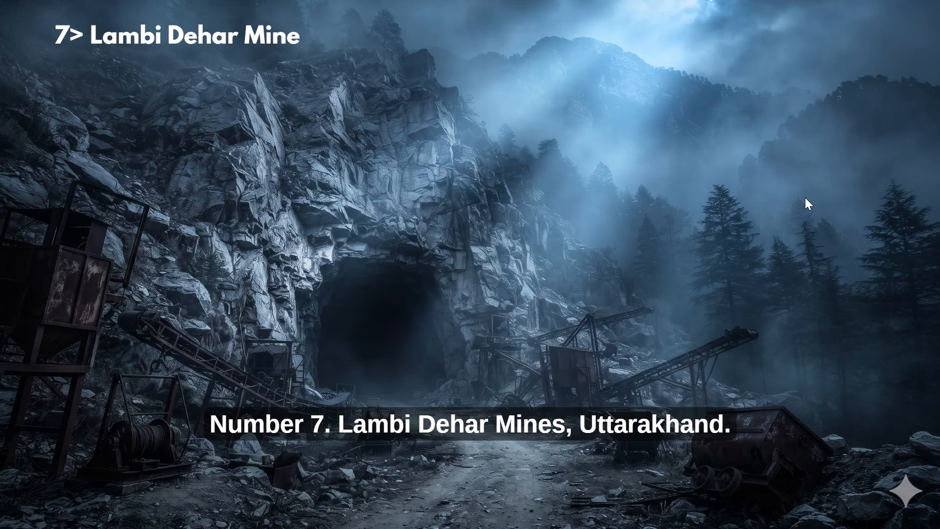
key(Right)
key(Right)
key(Right)
key(Right)
key(Right)
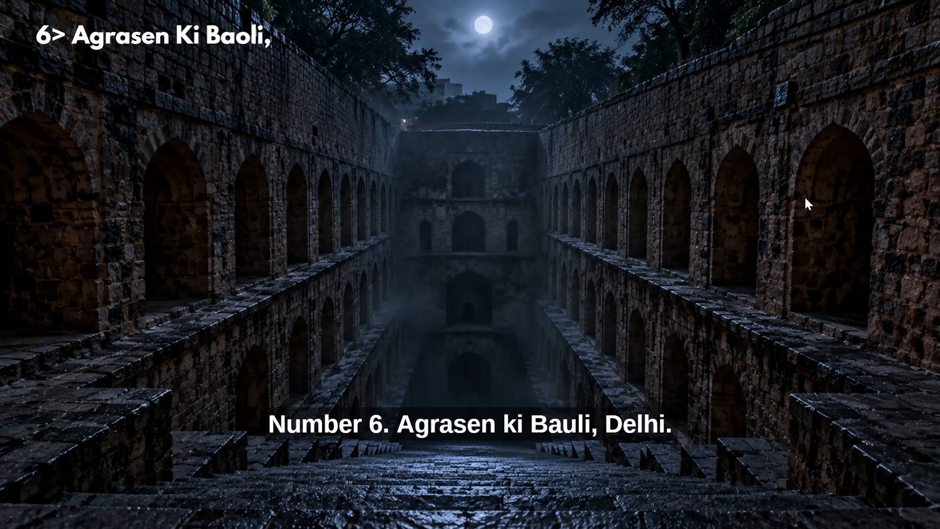
key(Right)
key(Right)
key(Right)
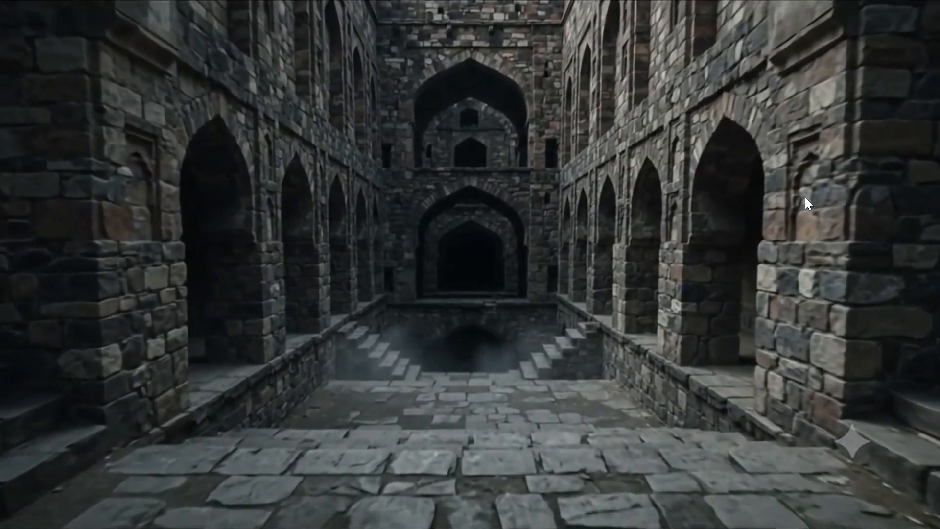
key(Right)
key(Right)
key(Right)
key(Right)
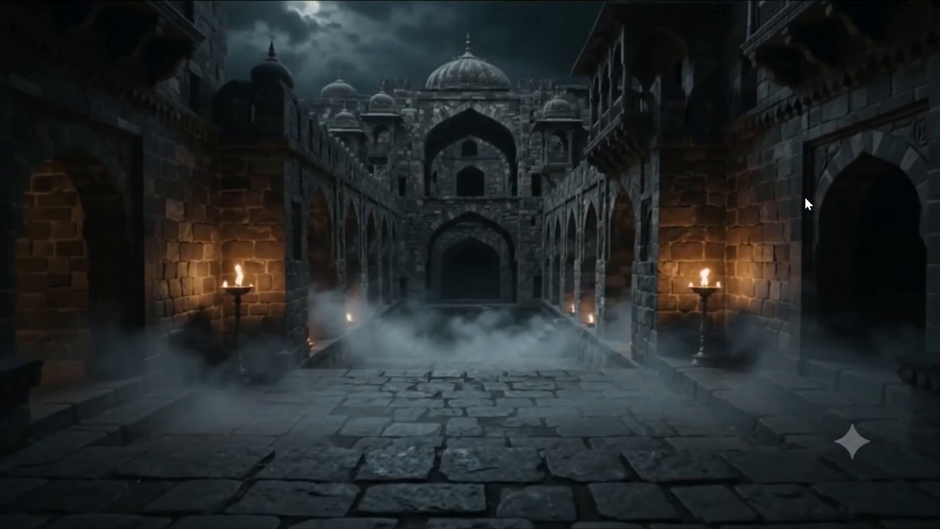
key(Right)
key(Right)
key(Right)
key(Right)
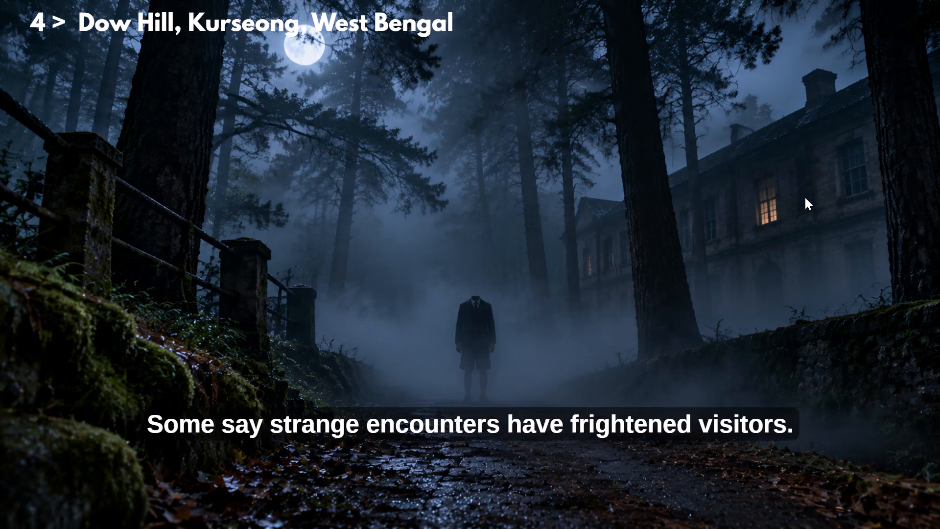
key(Right)
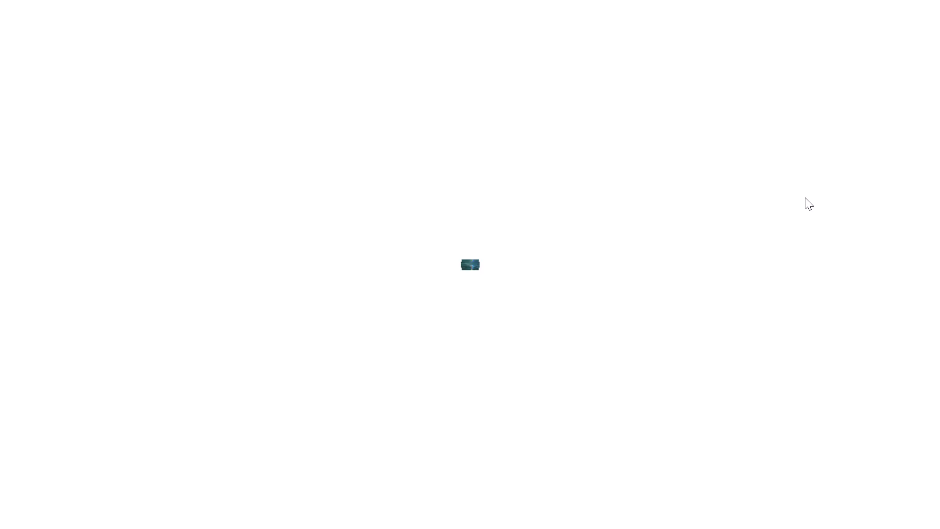
key(Right)
key(Right)
key(Right)
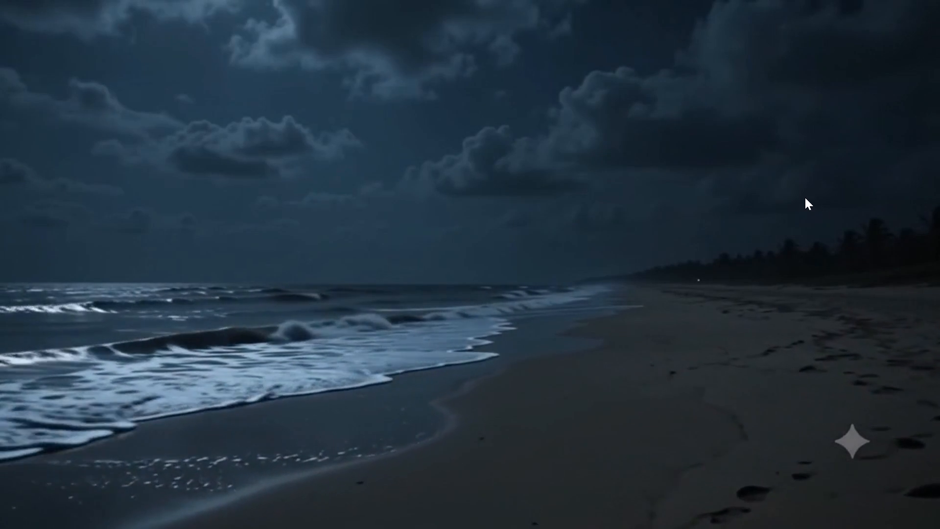
key(Right)
key(Right)
key(Right)
key(Right)
key(Right)
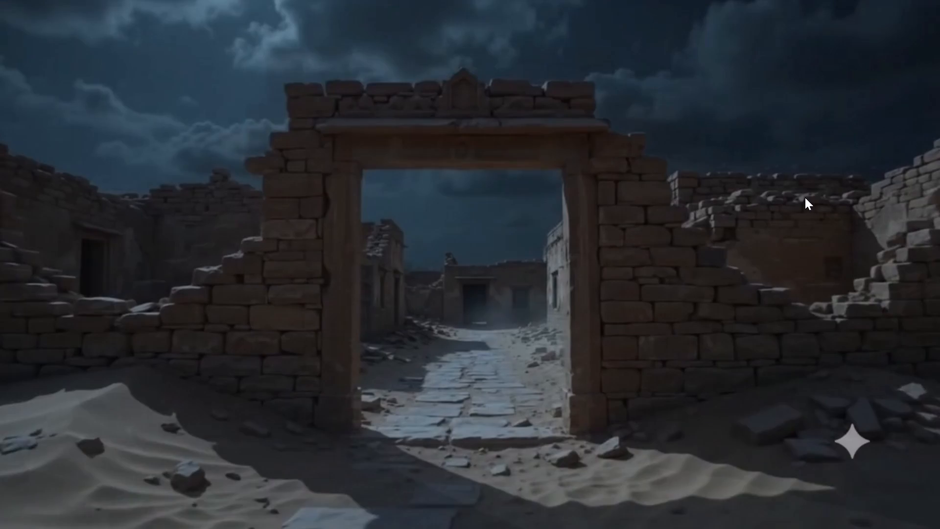
key(Right)
key(Right)
key(Right)
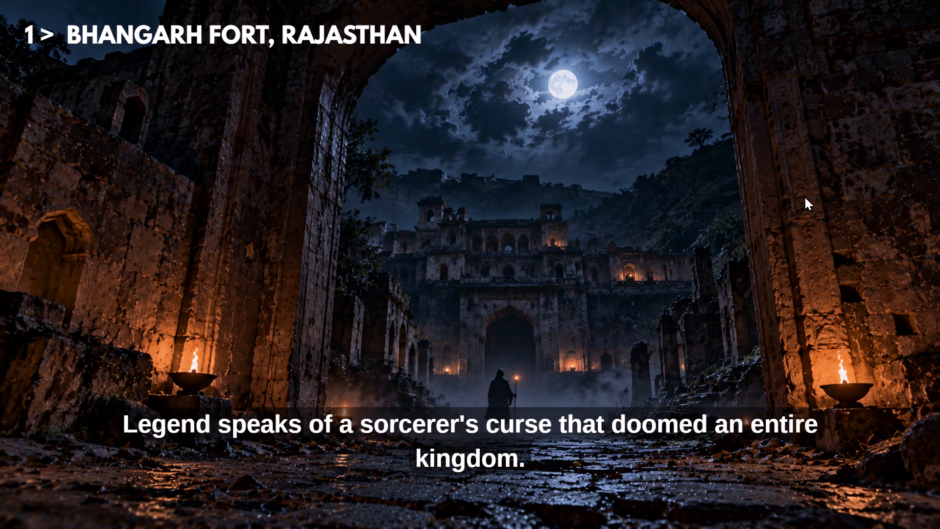
key(Right)
key(Right)
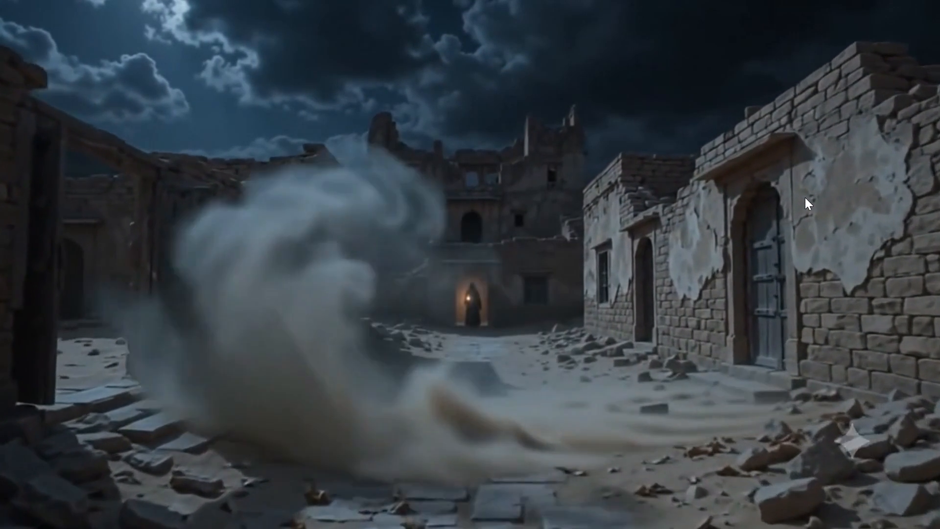
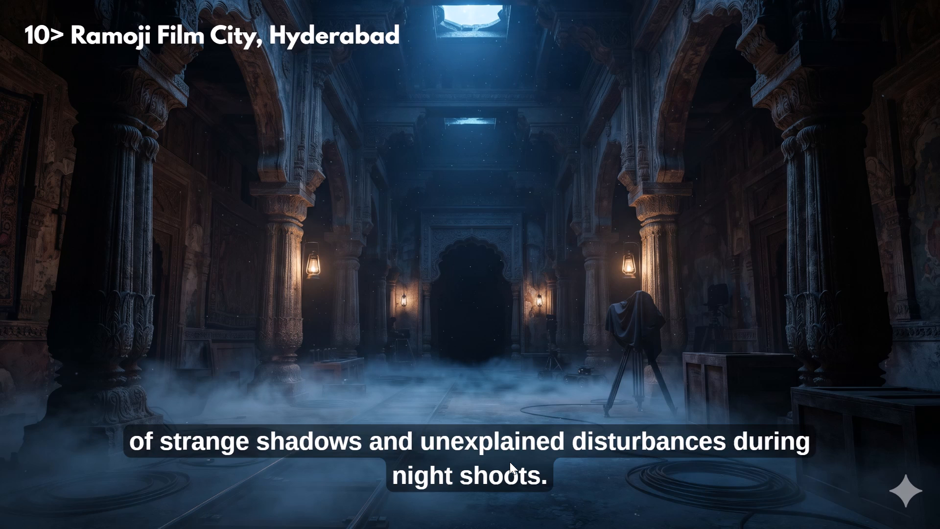
Skim the full-screen preview of the Ramoji Film City section and the palace clips following it, ending back in the editor.
key(space)
key(Right)
key(Right)
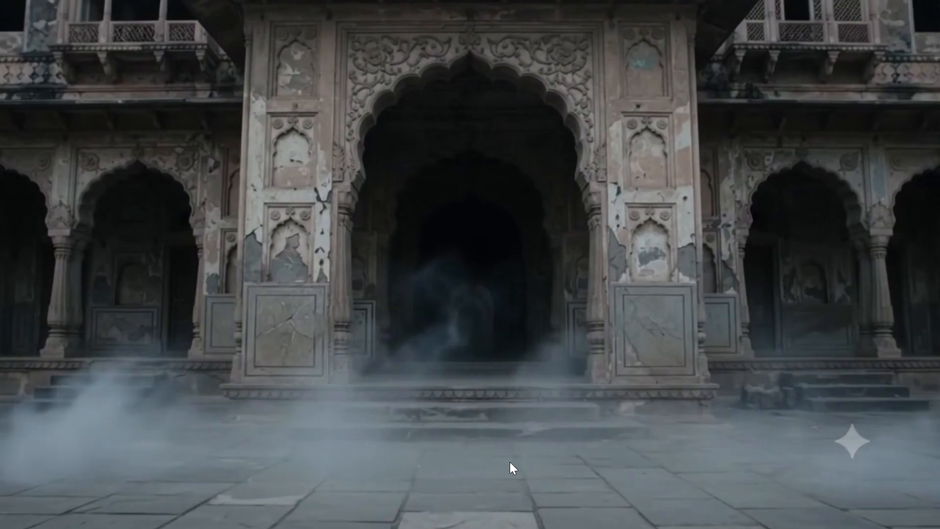
key(space)
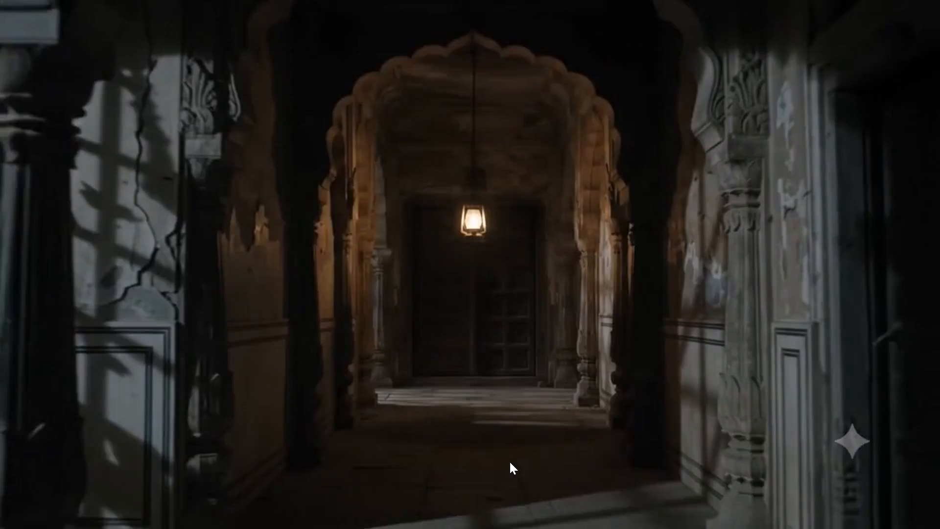
key(Escape)
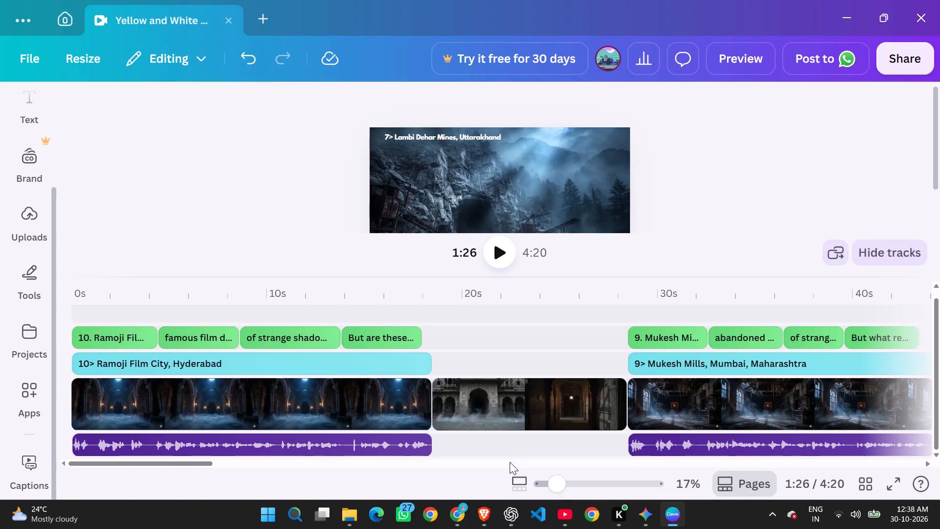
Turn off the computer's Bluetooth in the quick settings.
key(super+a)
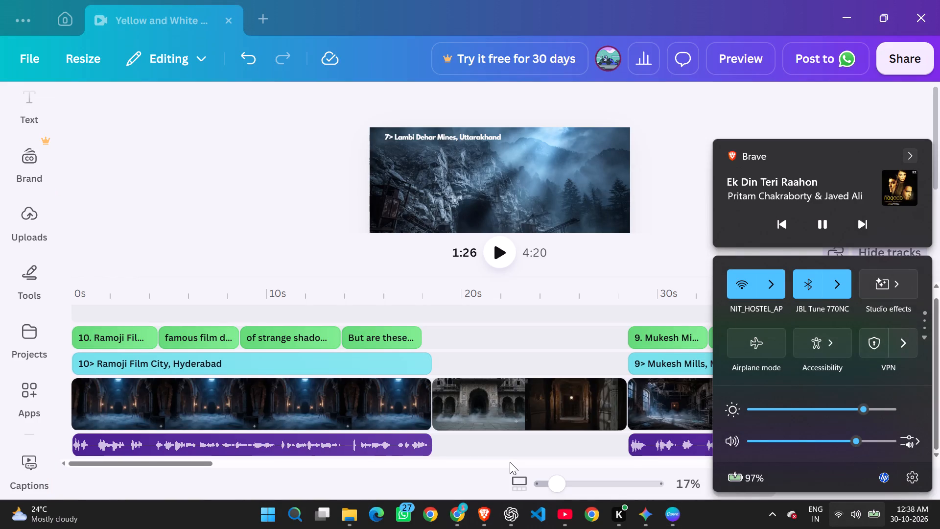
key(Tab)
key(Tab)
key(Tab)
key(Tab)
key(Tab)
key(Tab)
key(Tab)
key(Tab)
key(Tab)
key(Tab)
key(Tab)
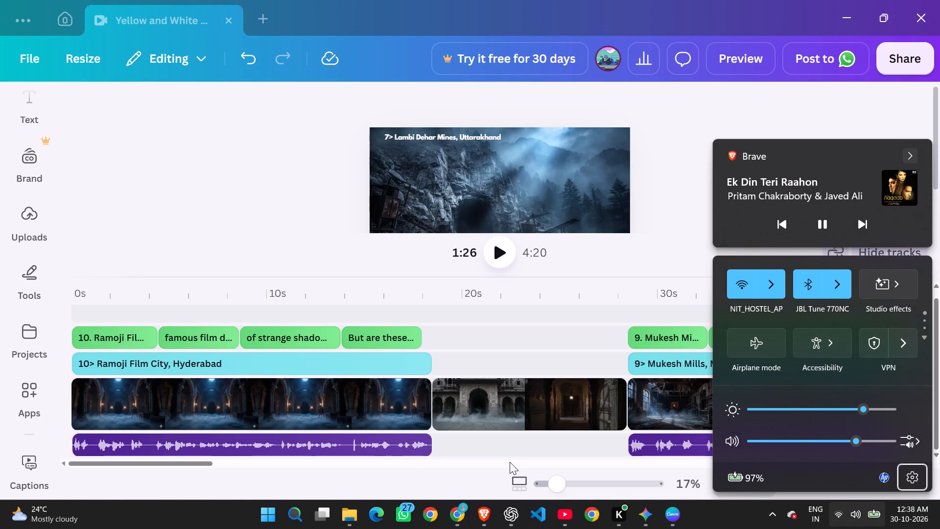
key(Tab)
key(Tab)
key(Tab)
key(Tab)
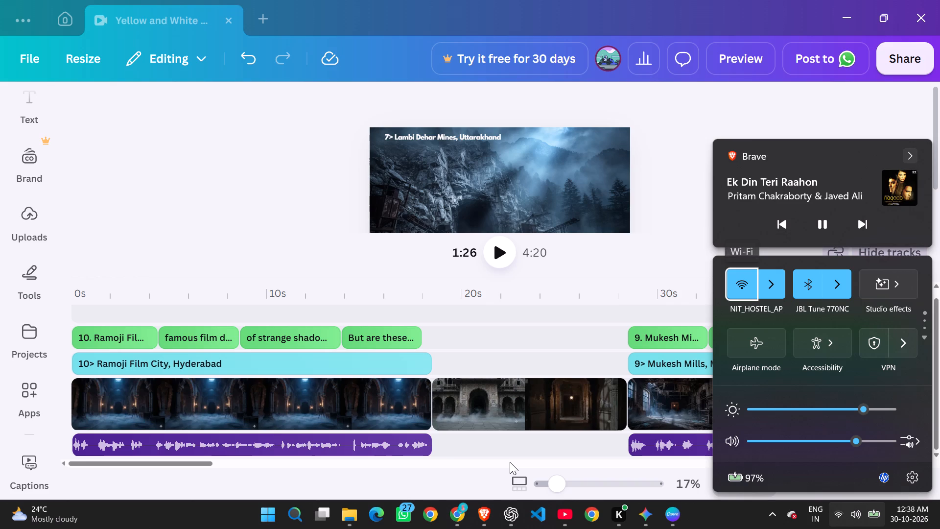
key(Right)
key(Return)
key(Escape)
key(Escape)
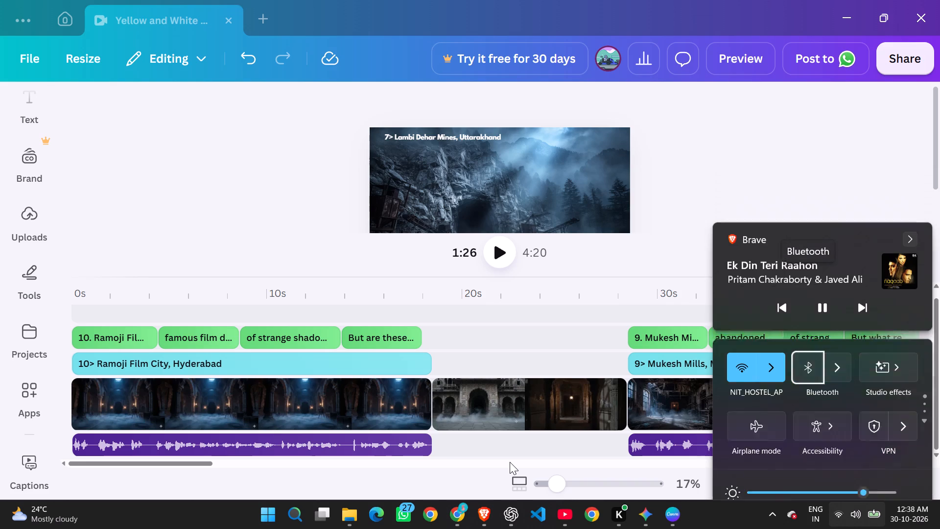
Start full-screen playback of the video and switch to Brave to pause the YouTube Music song.
key(space)
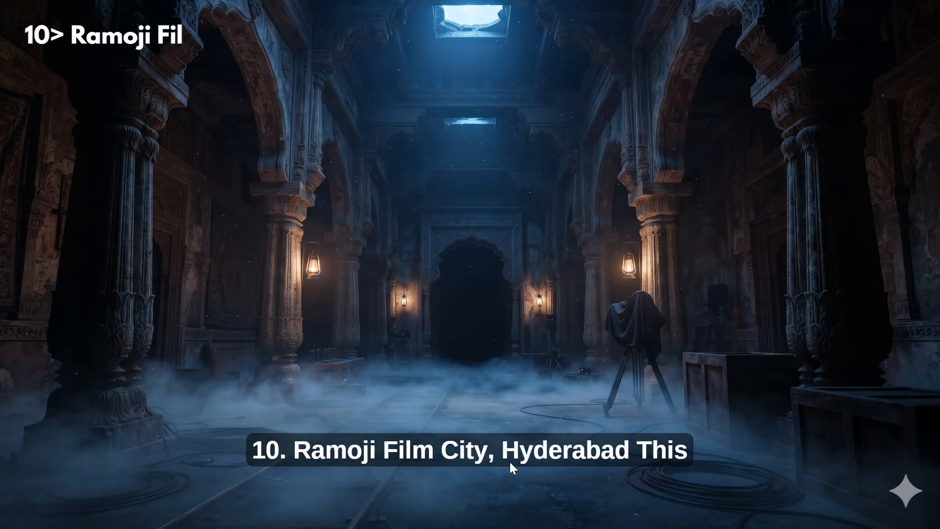
key(alt+Tab)
key(alt+Tab)
alt+click(458, 307)
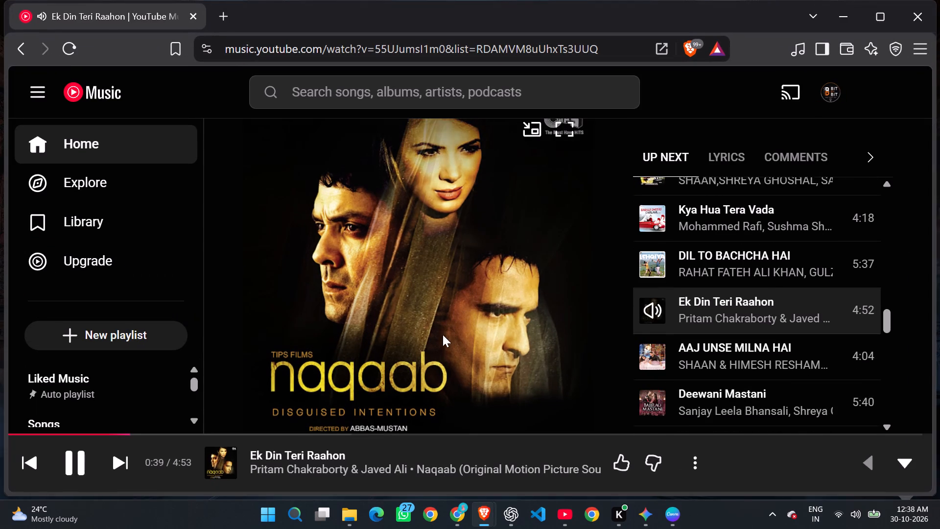
key(space)
click(842, 12)
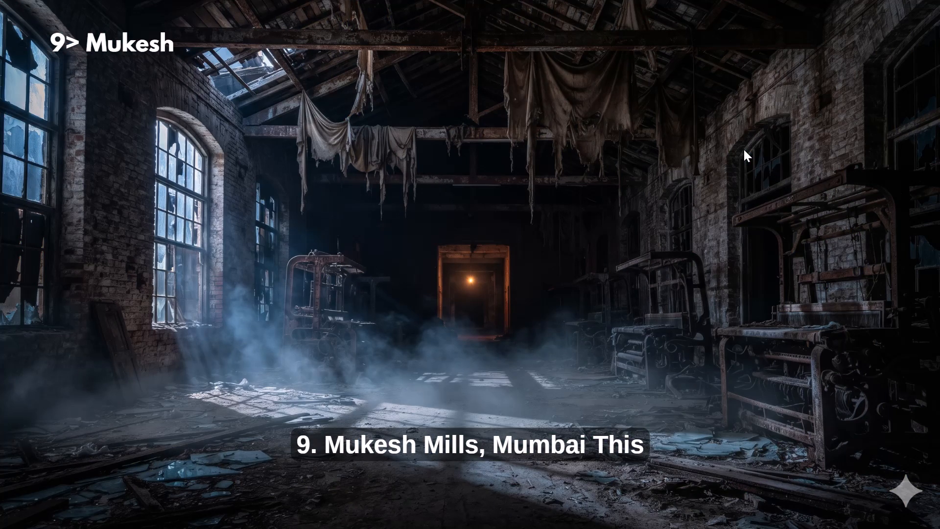
Review the Mukesh Mills and Delhi Cantonment sections of the countdown video, skipping forward and back between scenes.
key(Right)
key(Right)
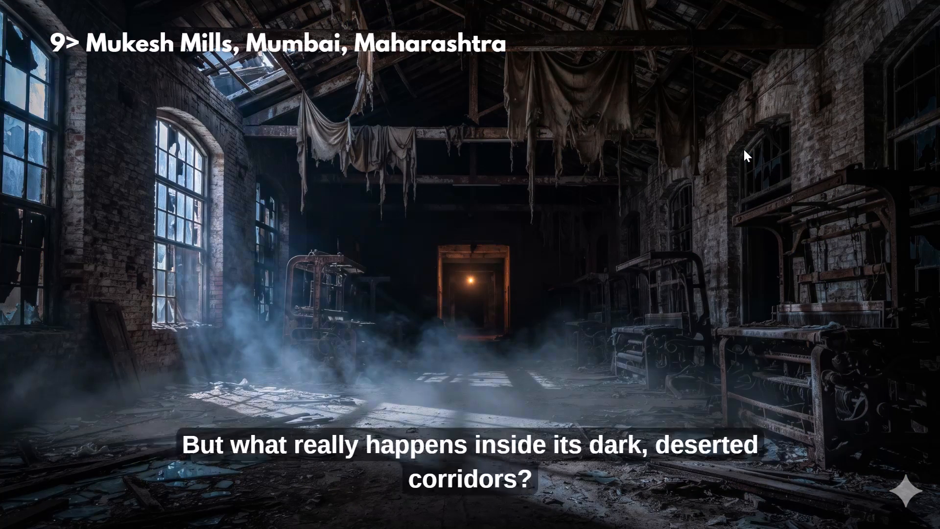
key(Right)
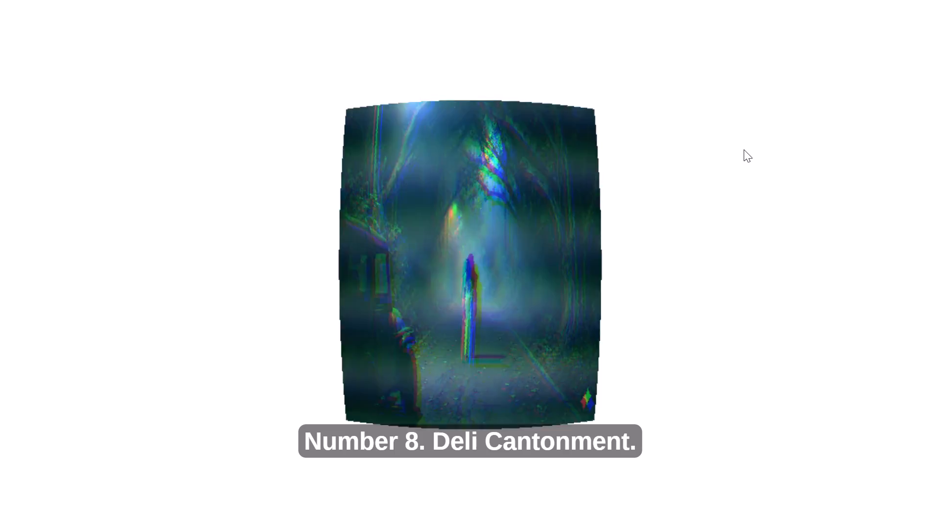
key(Right)
key(space)
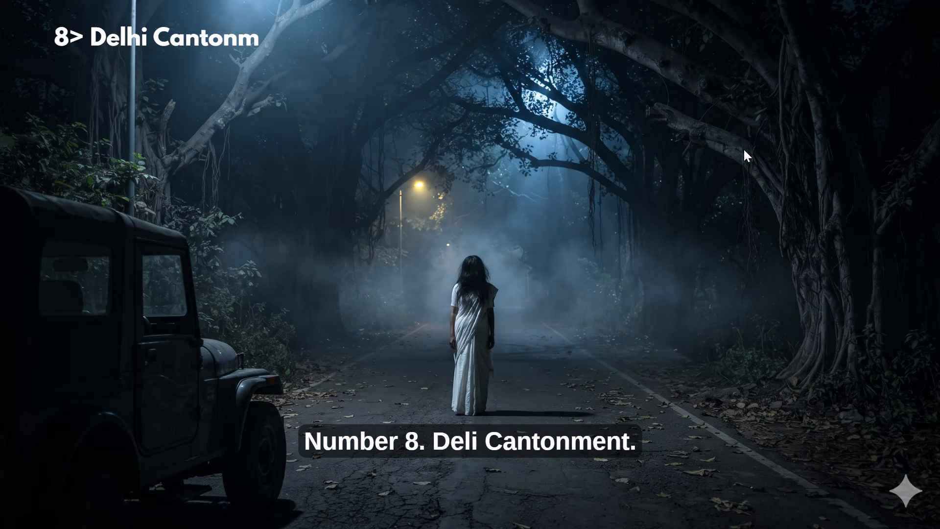
key(Right)
key(Right)
key(Right)
key(Left)
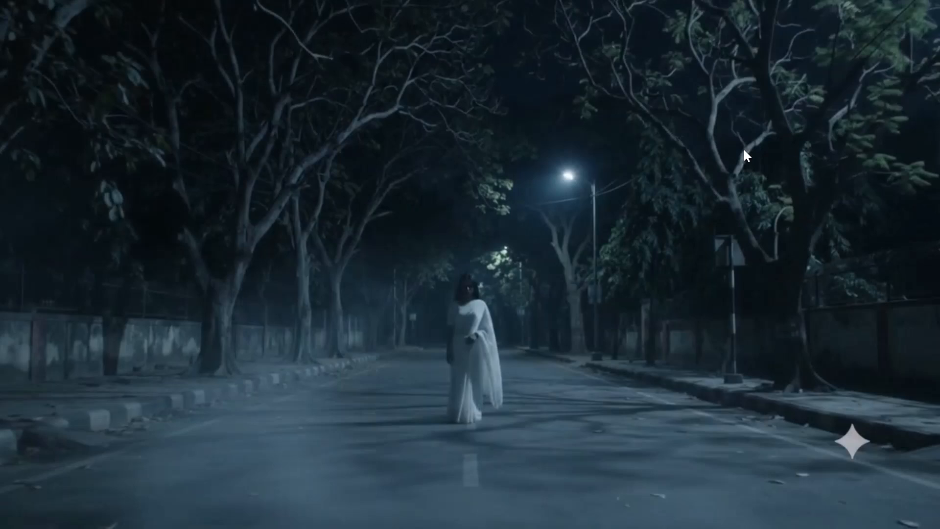
key(Left)
key(space)
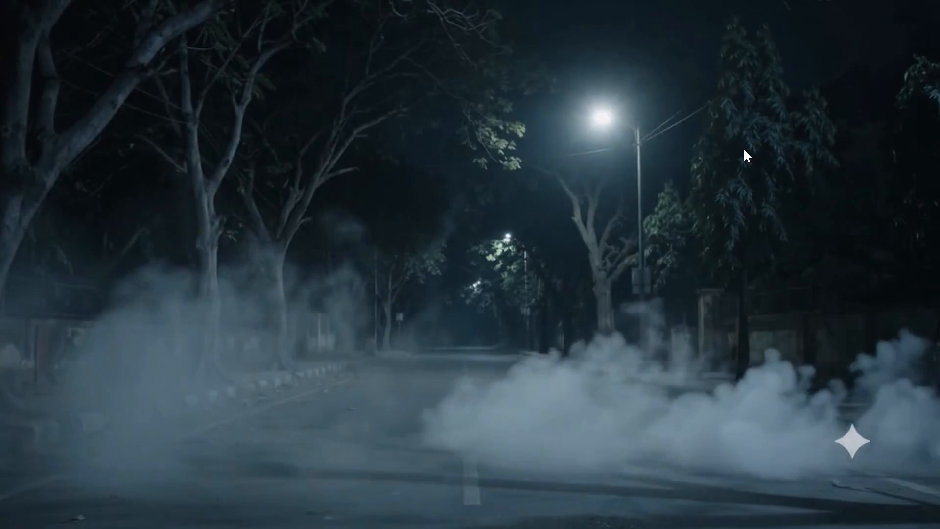
Skim the countdown video from the Delhi Cantonment clips through the mine, Shaniwar Wada and Dow Hill to Dumas Beach, and exit full screen.
key(Right)
key(Right)
key(Right)
key(Right)
key(Right)
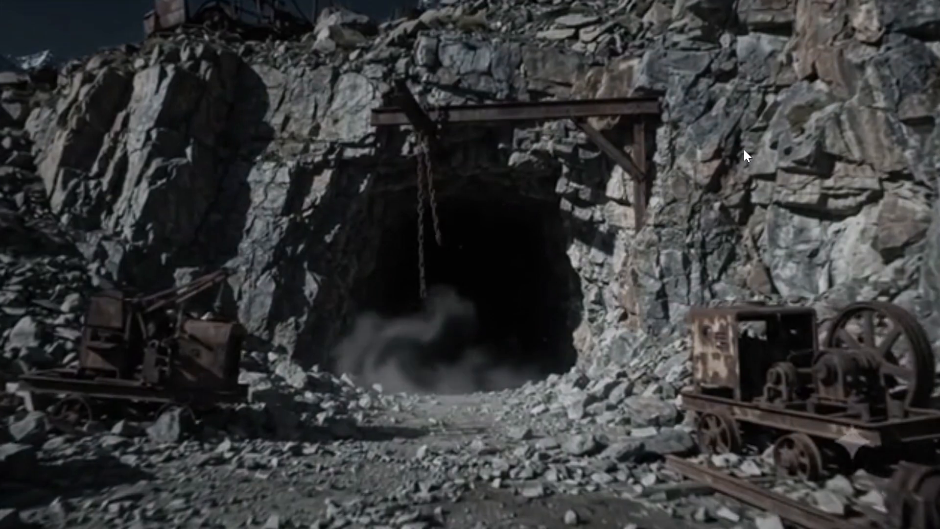
key(Right)
key(Right)
key(Right)
key(Right)
key(Right)
key(Right)
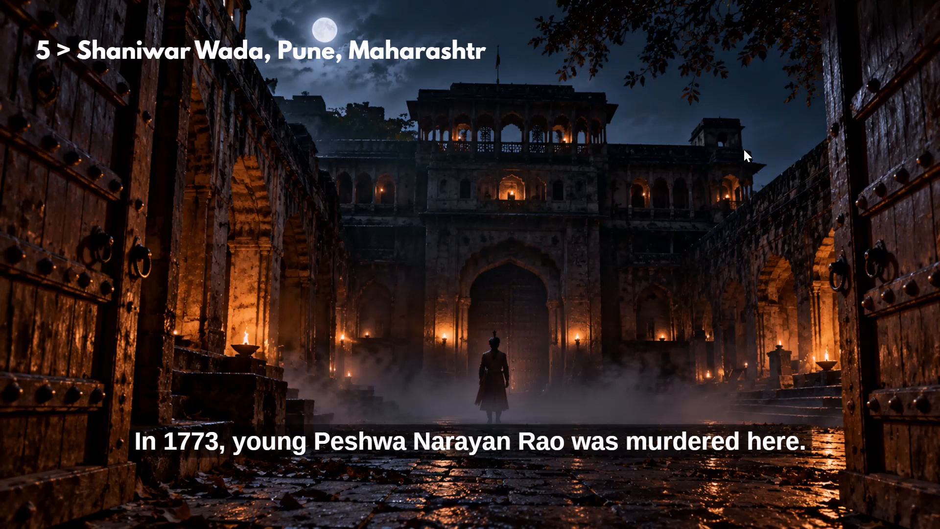
key(Right)
key(Right)
key(Right)
key(Right)
key(Right)
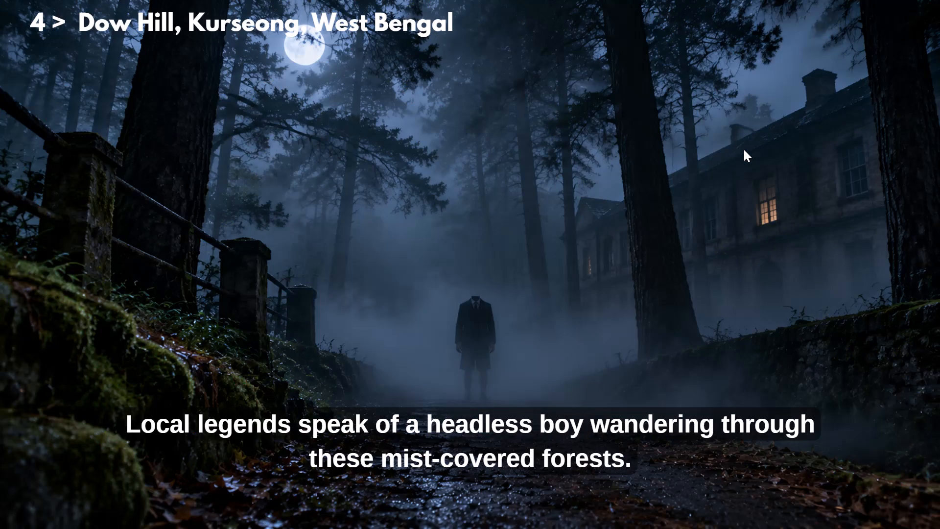
key(Right)
key(Right)
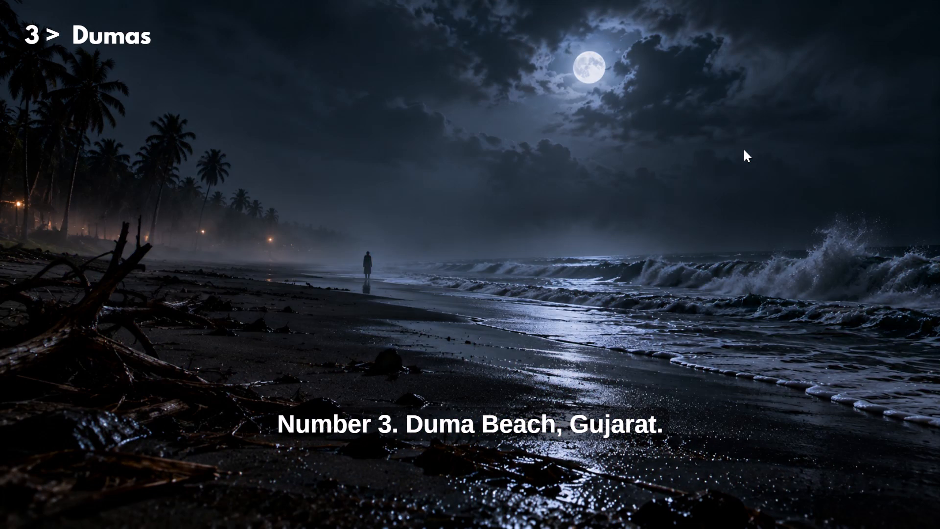
key(space)
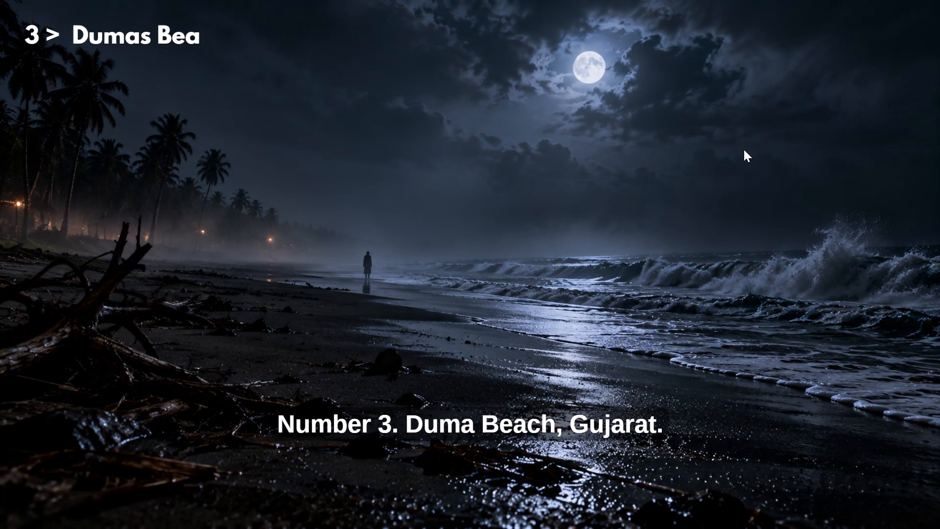
key(Escape)
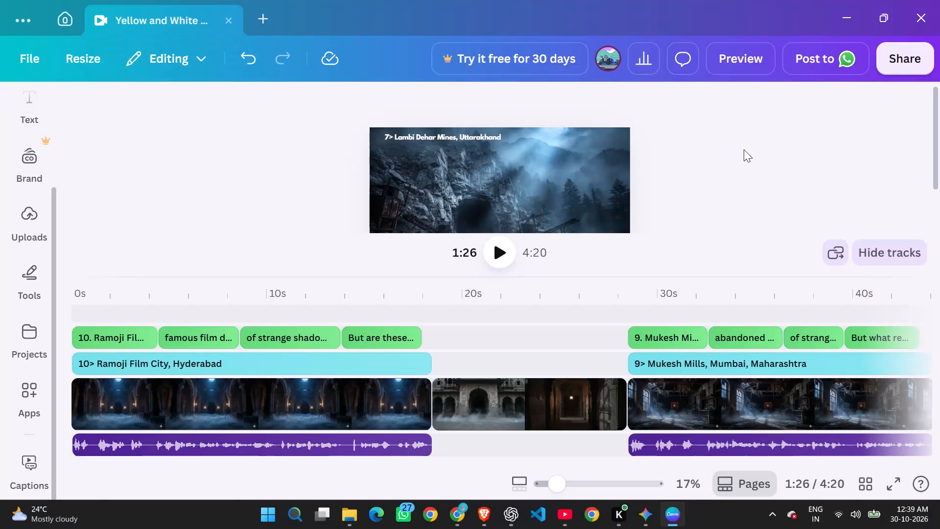
Turn Bluetooth on and request a connection to the Stone 350 audio device.
key(super+a)
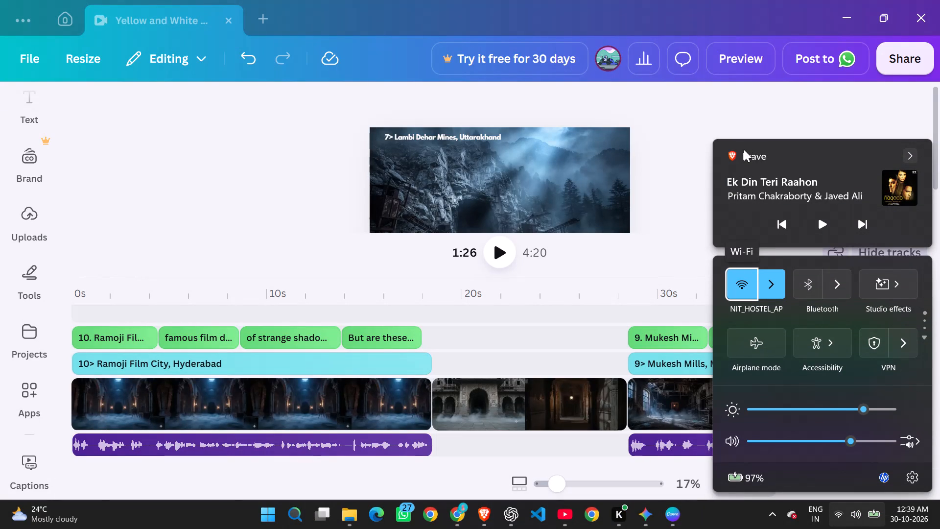
key(Right)
key(Return)
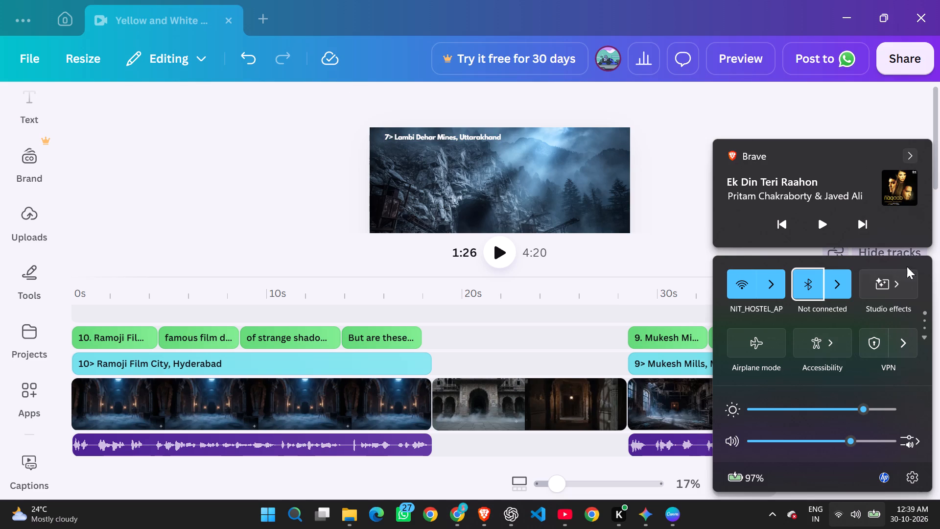
click(846, 284)
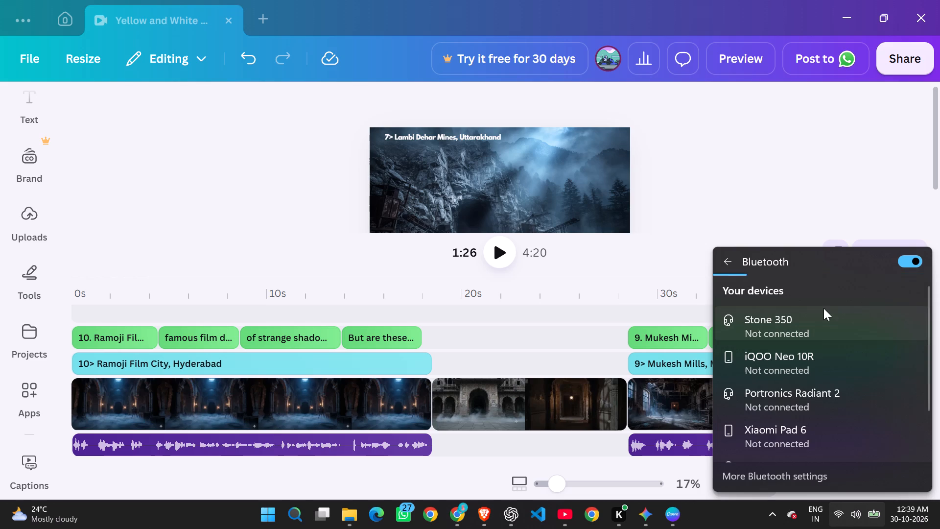
click(805, 313)
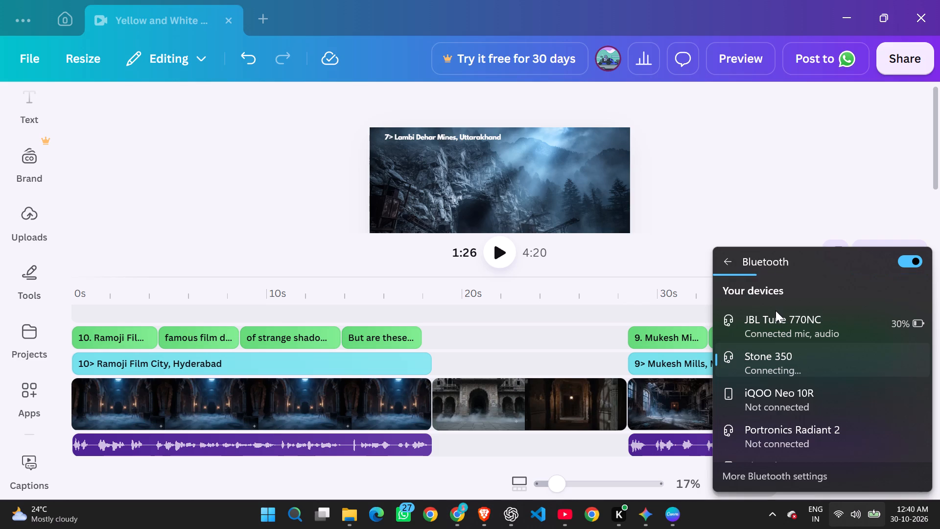
click(846, 209)
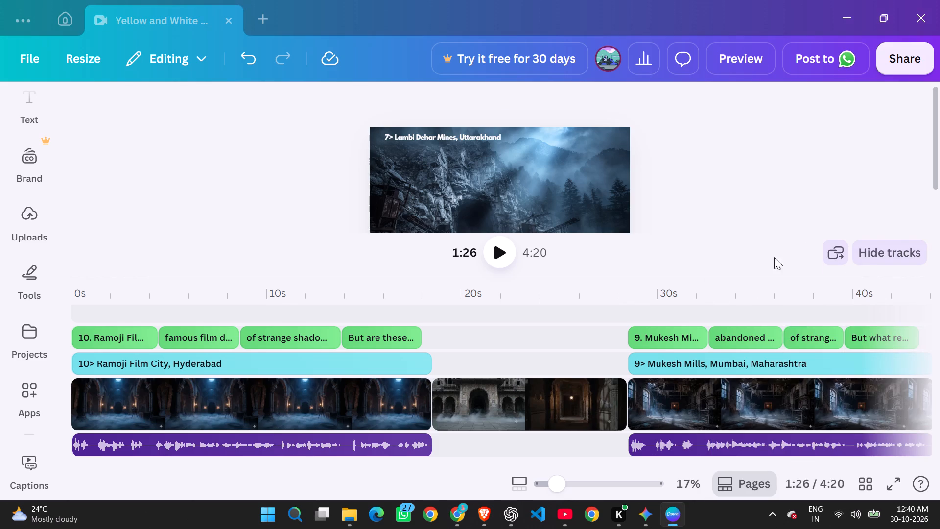
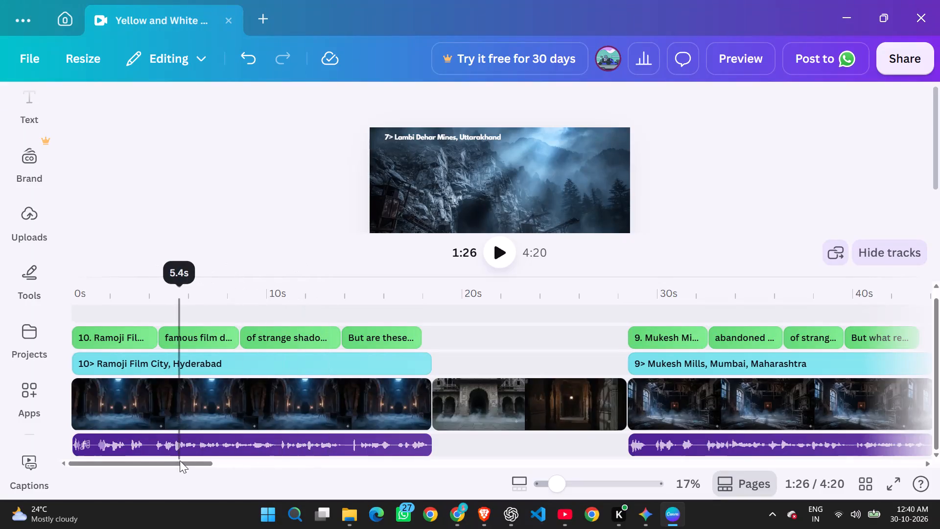
Look over the whole video timeline, from the Ramoji Film City section to the Bhangarh Fort clips, checking its captions, titles, clips and voice-overs.
drag(180, 465, 434, 475)
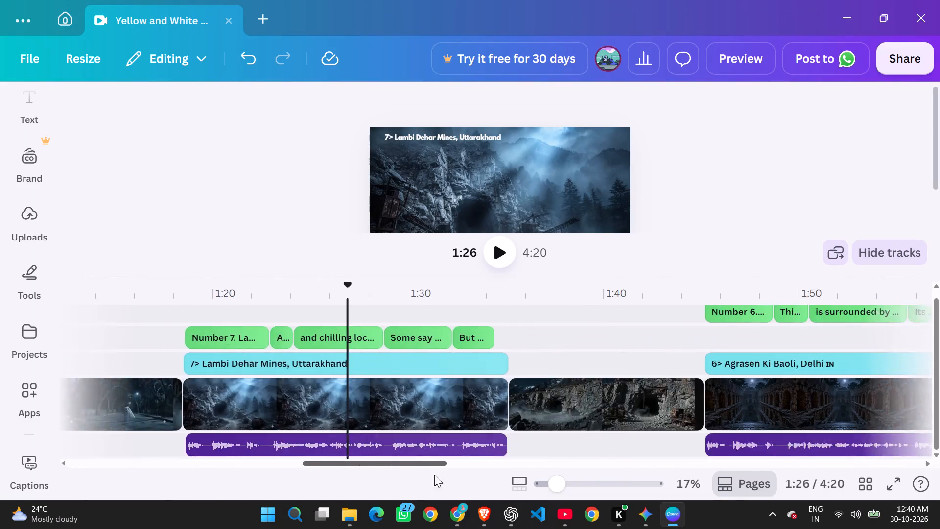
drag(434, 475, 928, 414)
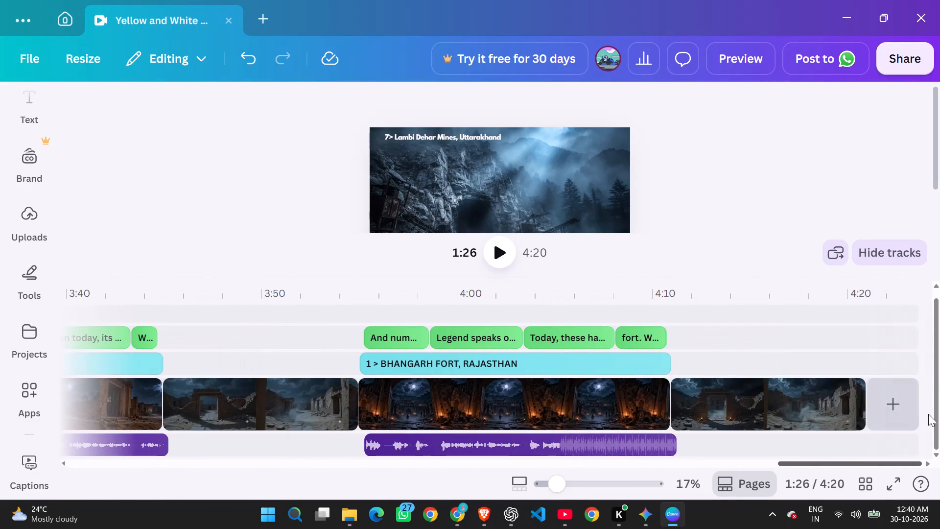
drag(928, 414, 715, 457)
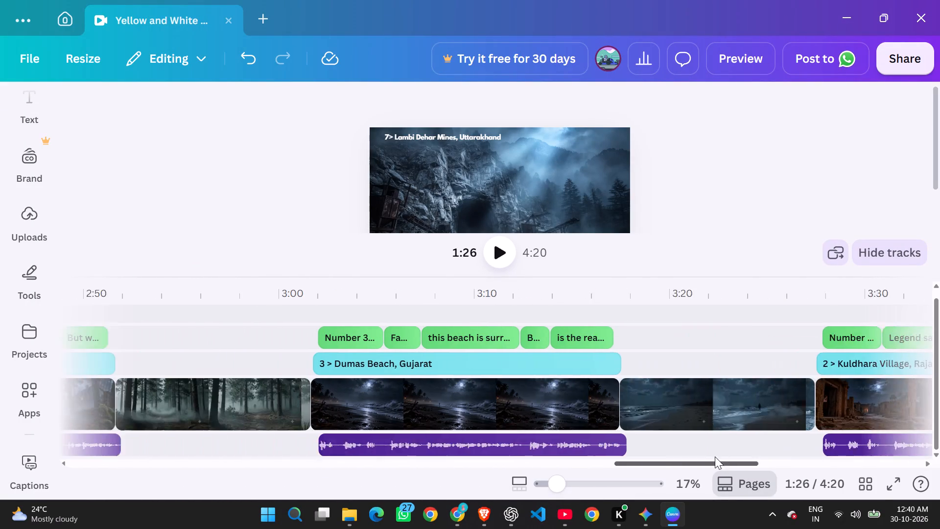
drag(715, 457, 114, 399)
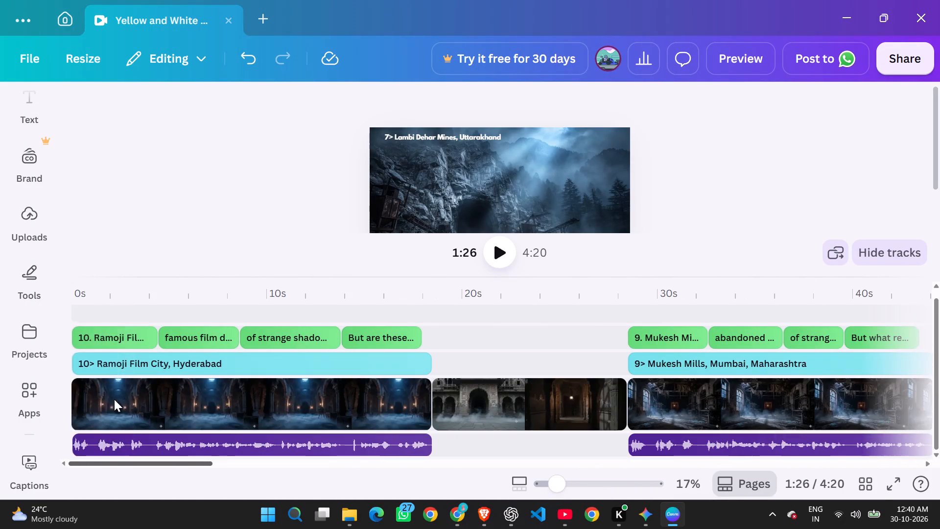
drag(114, 399, 686, 429)
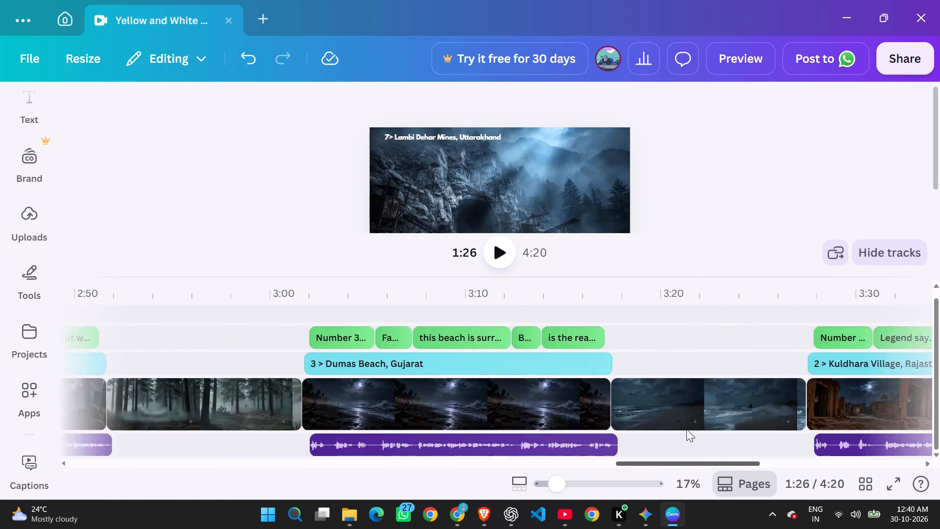
drag(686, 429, 61, 373)
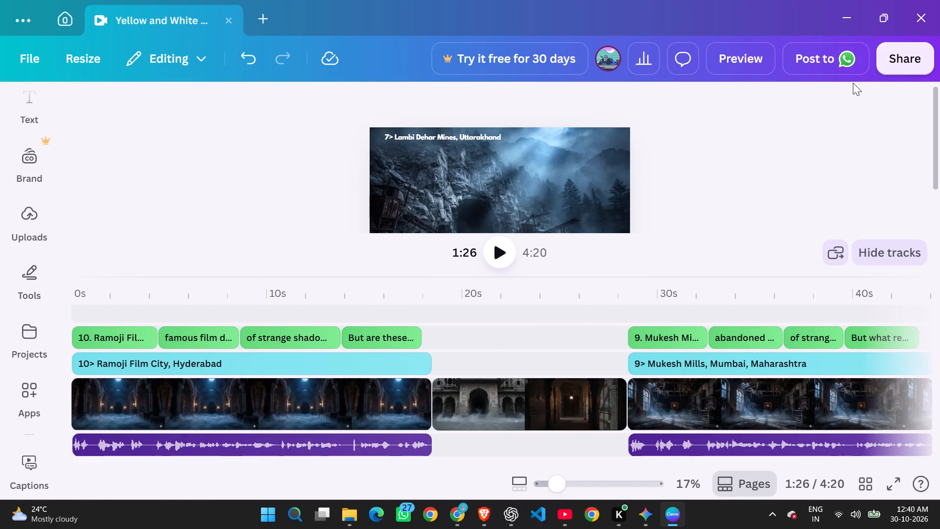
drag(191, 464, 190, 465)
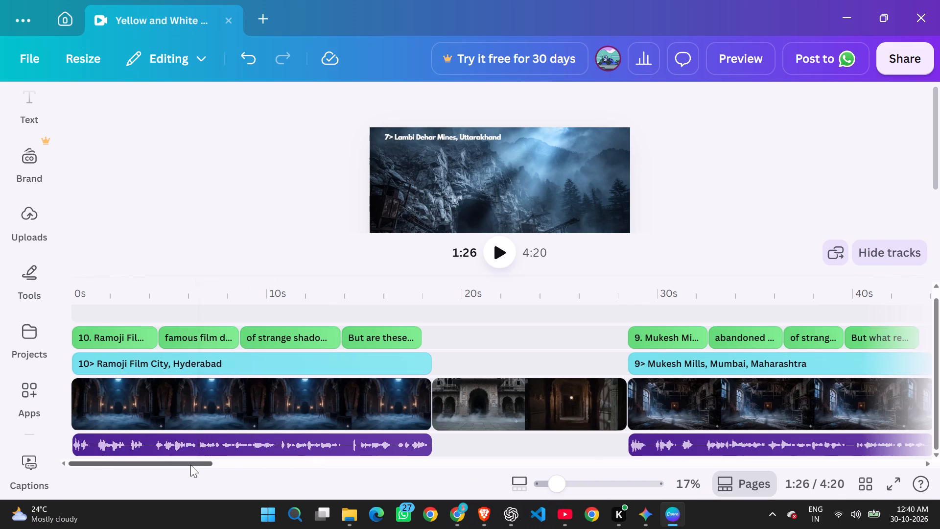
drag(190, 465, 732, 509)
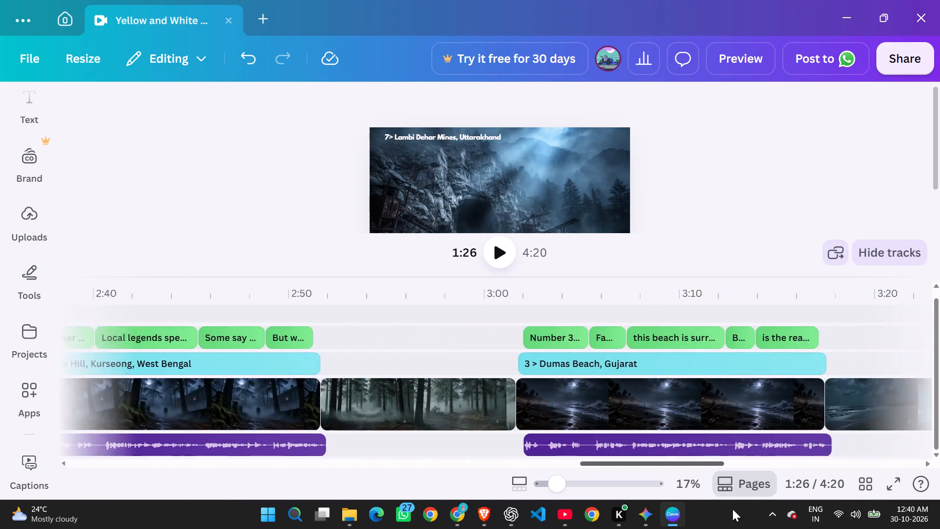
drag(732, 509, 909, 491)
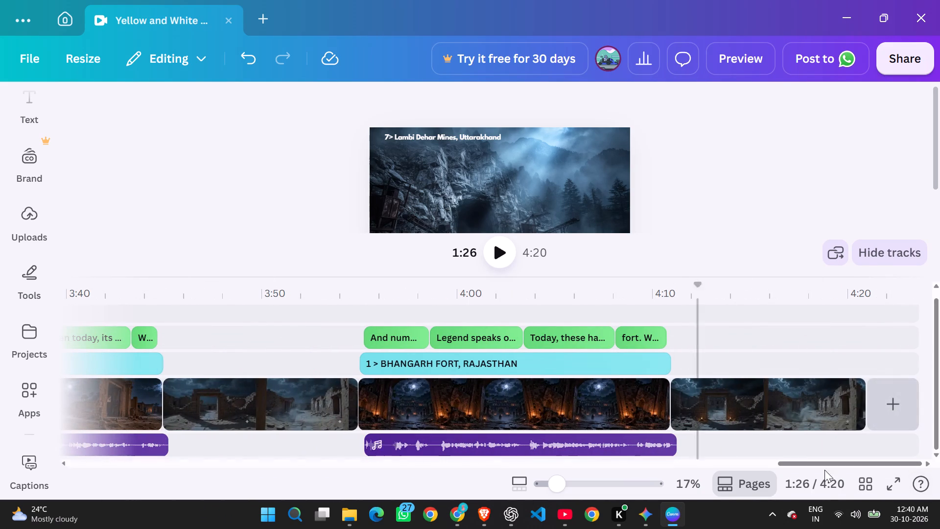
drag(834, 464, 642, 474)
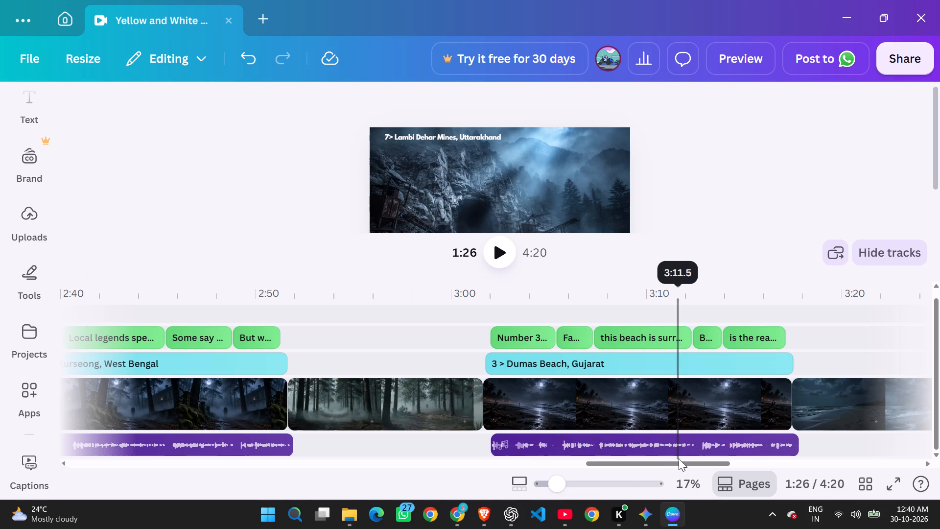
drag(687, 465, 726, 460)
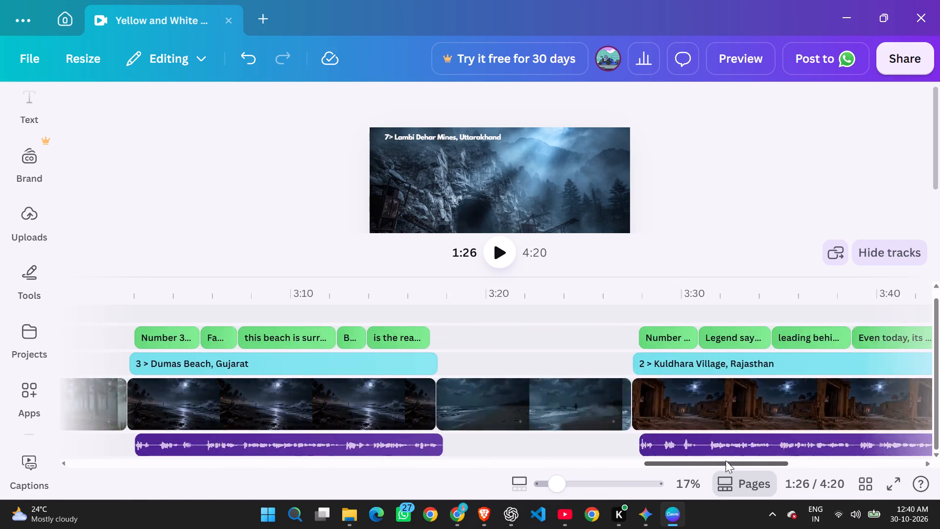
drag(726, 460, 235, 449)
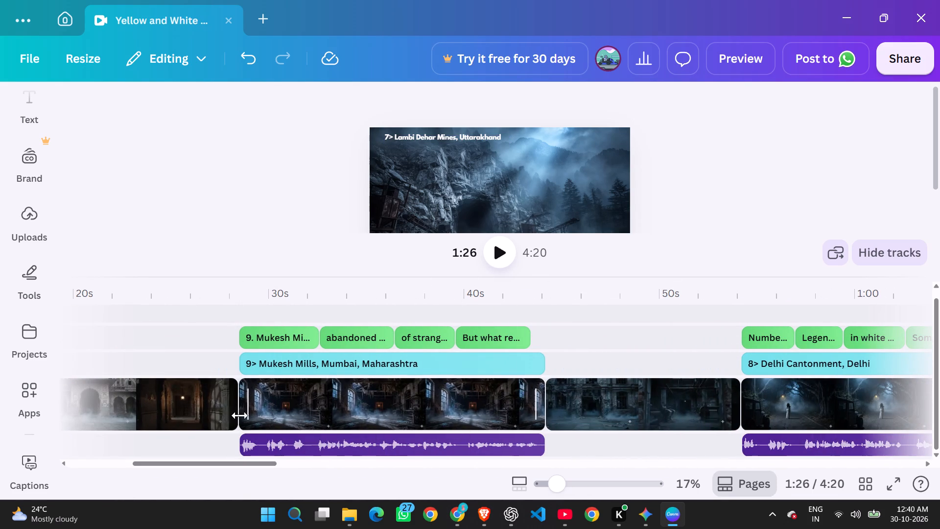
drag(184, 465, 25, 455)
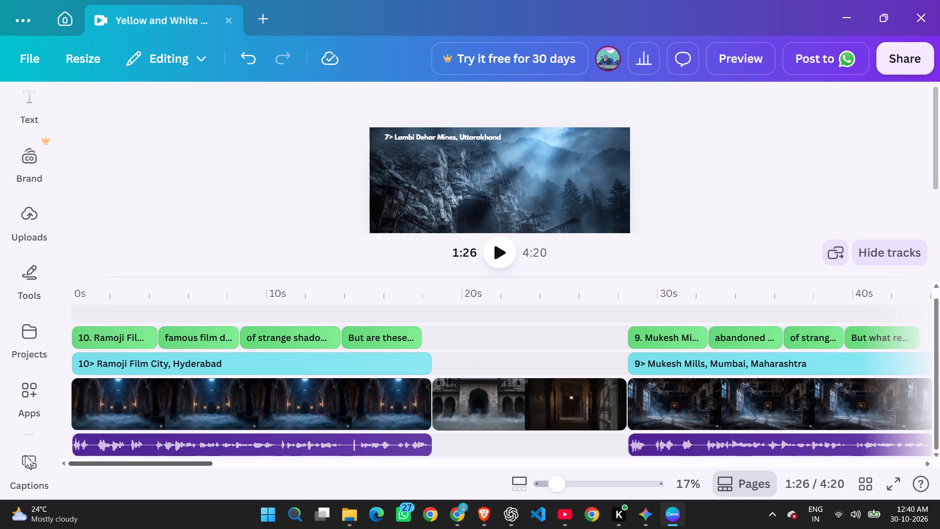
drag(25, 455, 26, 459)
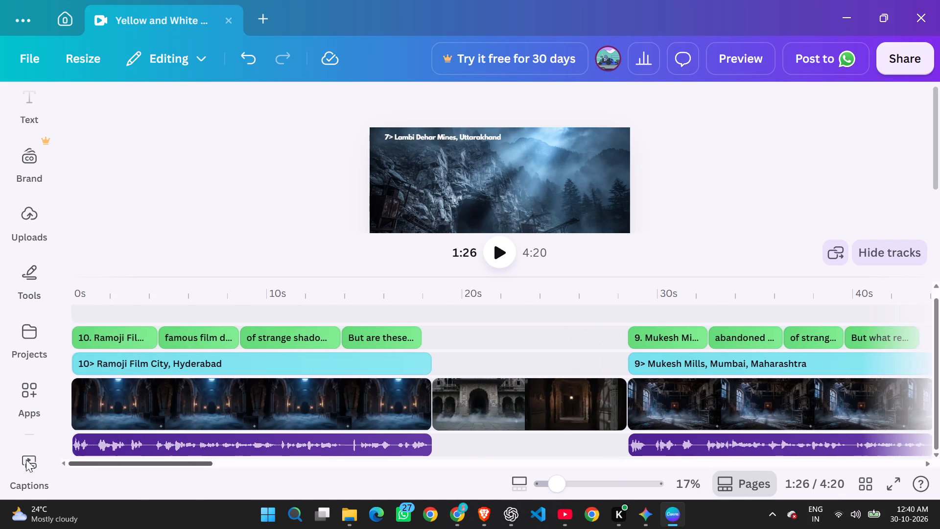
drag(26, 459, 17, 457)
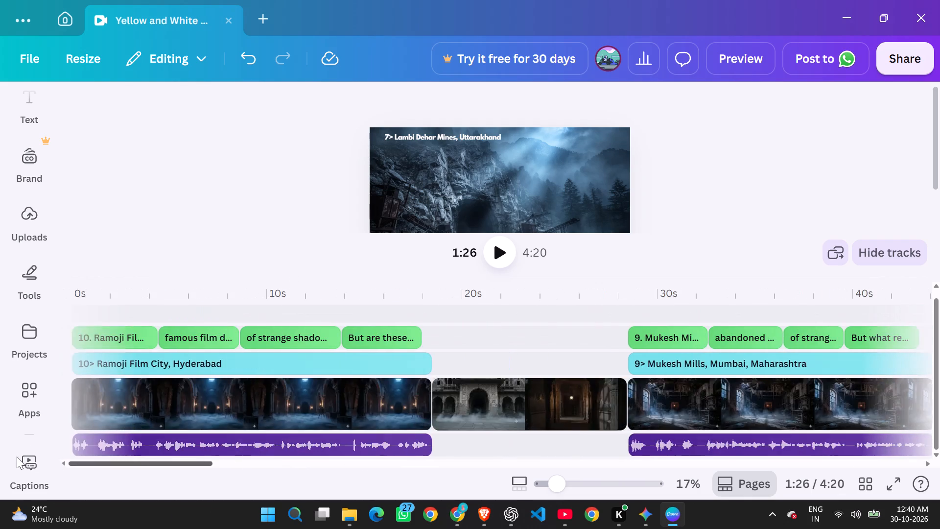
drag(17, 457, 785, 423)
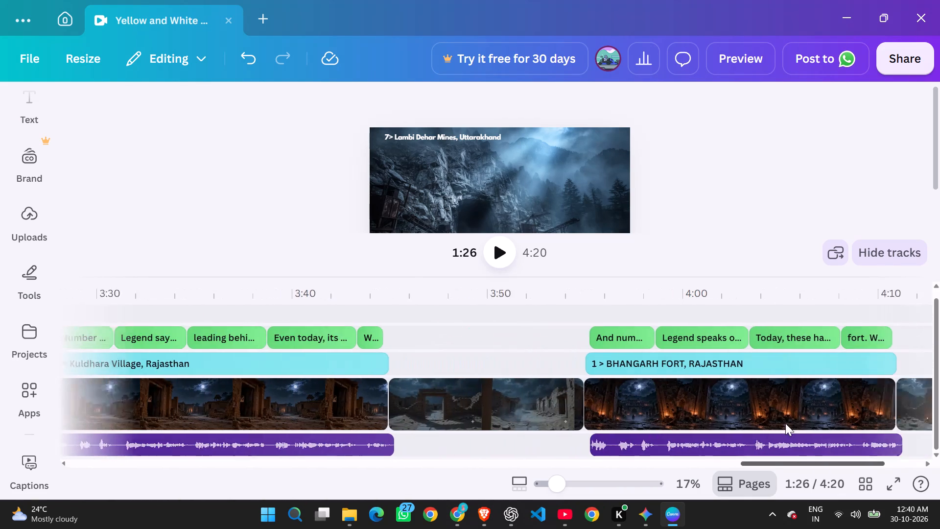
drag(785, 423, 38, 423)
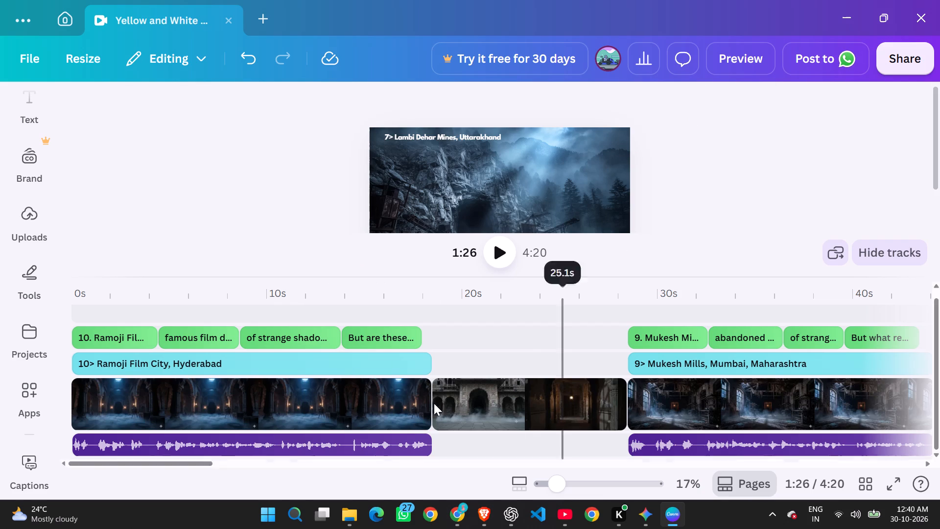
click(183, 458)
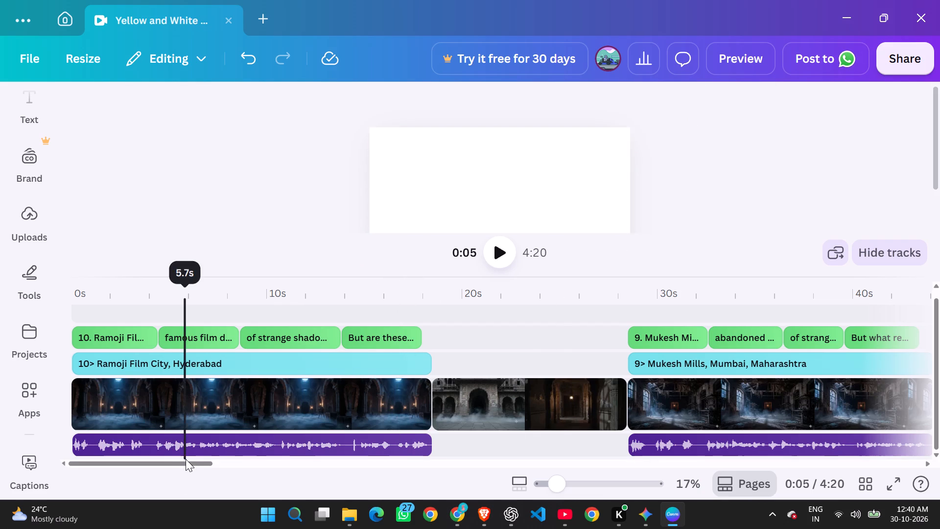
drag(186, 462, 906, 413)
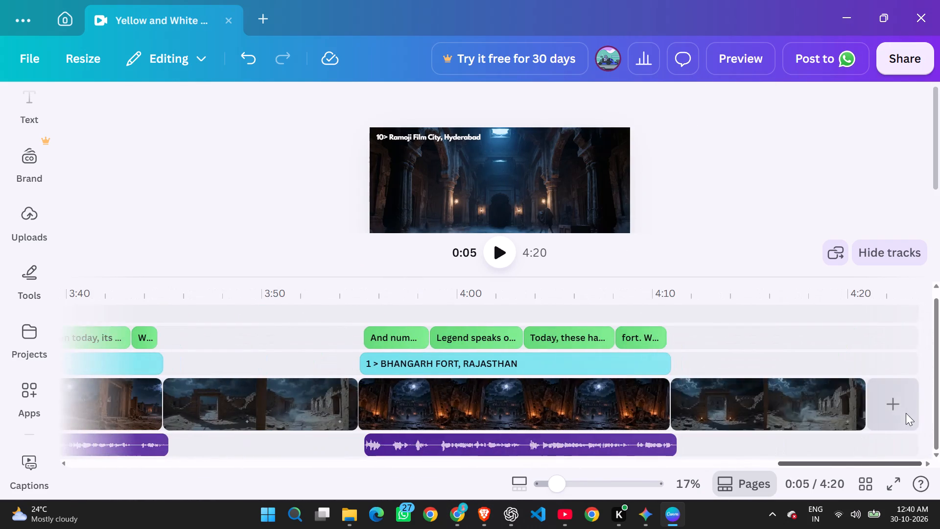
drag(906, 413, 54, 389)
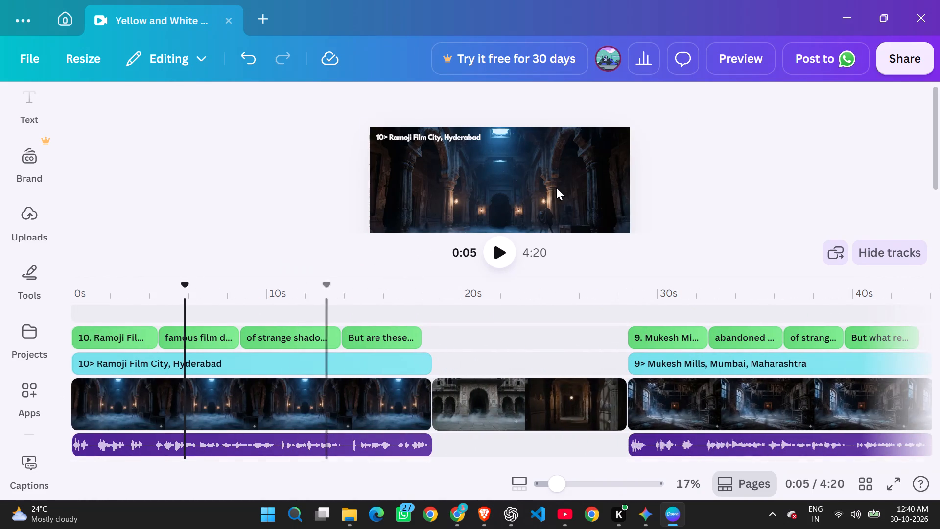
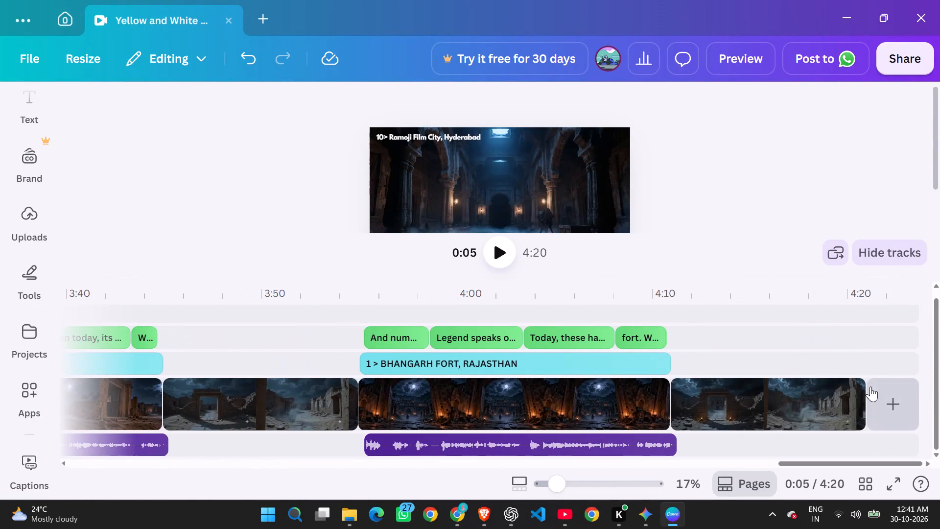
Play back the final ruins clip after the Bhangarh Fort section, from about 4:10, to check the video's ending.
click(866, 363)
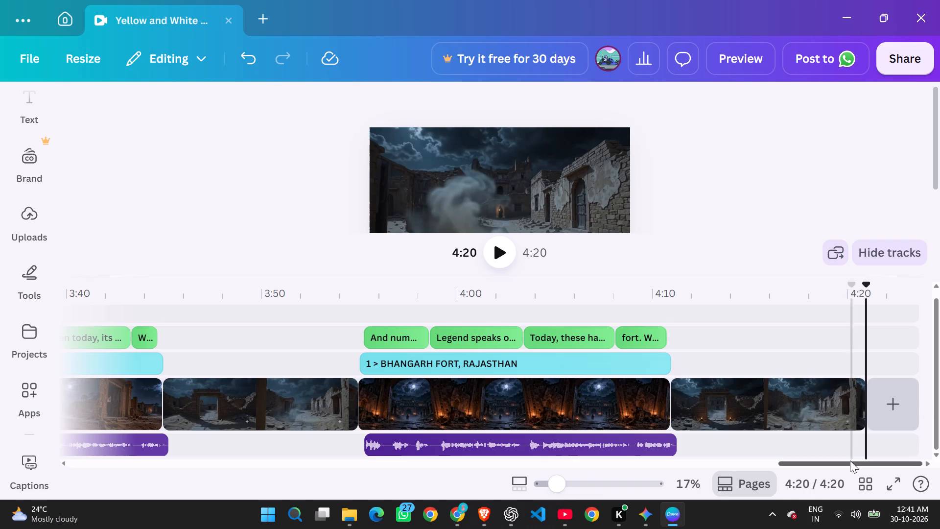
drag(850, 461, 835, 462)
click(762, 346)
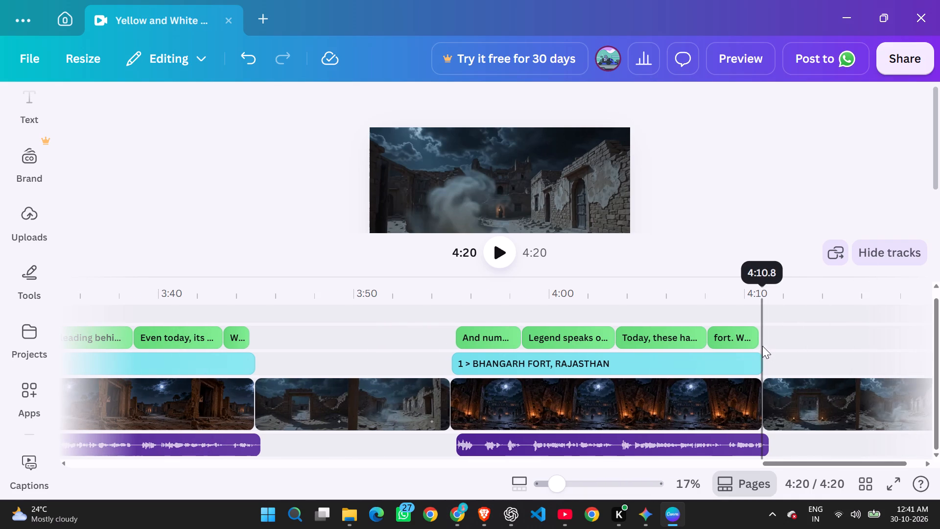
click(500, 254)
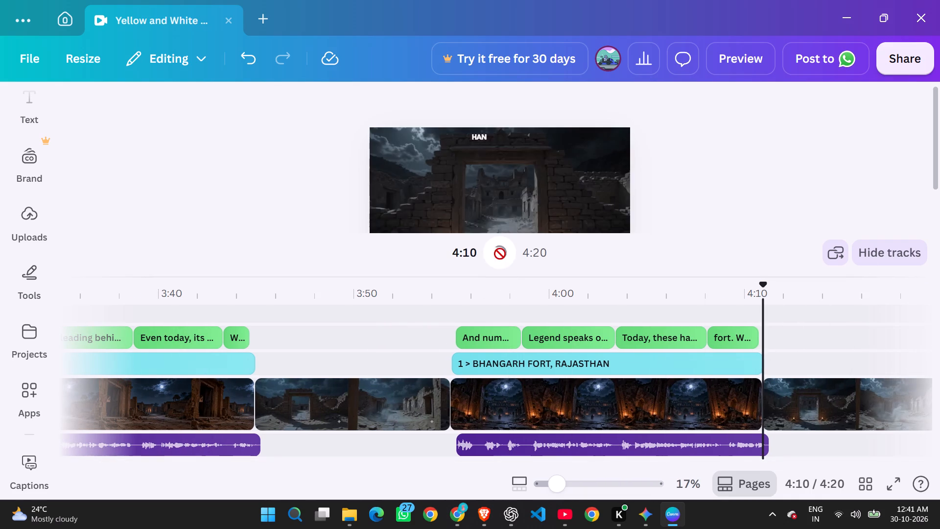
click(507, 255)
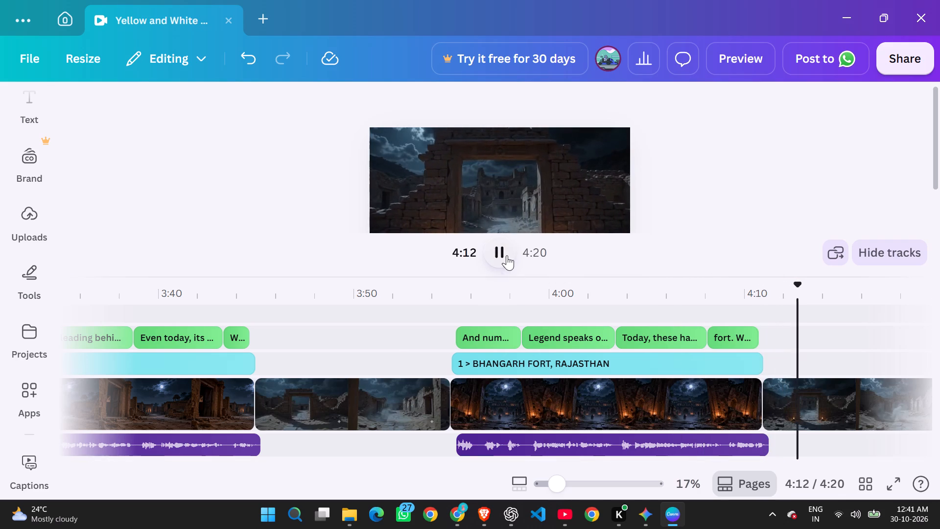
drag(794, 463, 772, 456)
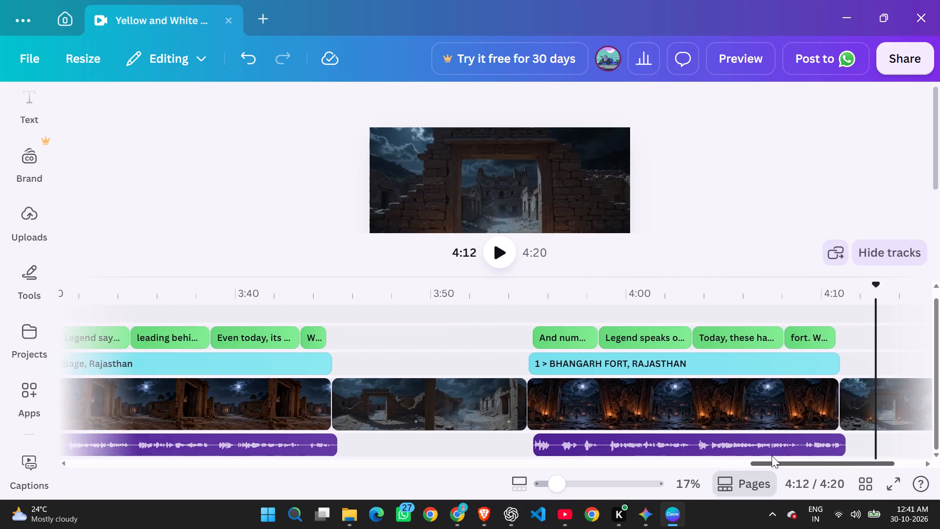
drag(772, 456, 862, 454)
click(508, 259)
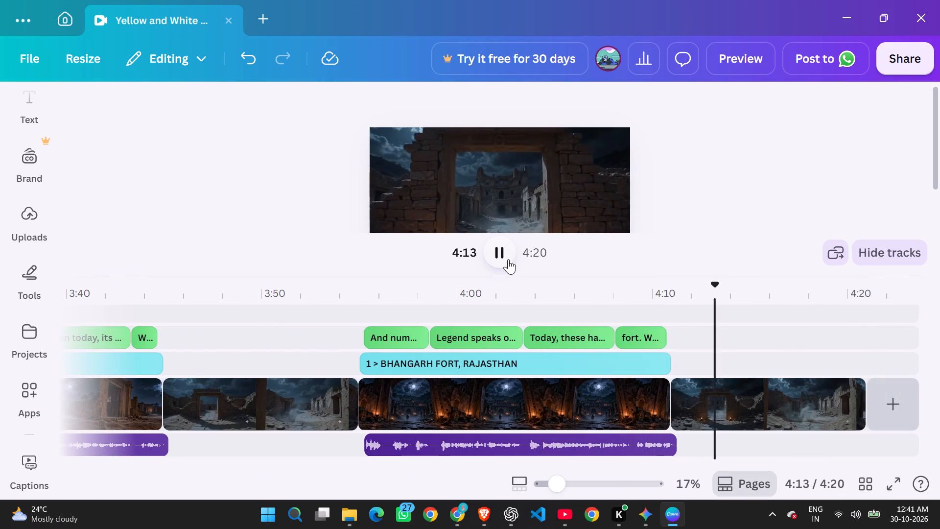
click(510, 261)
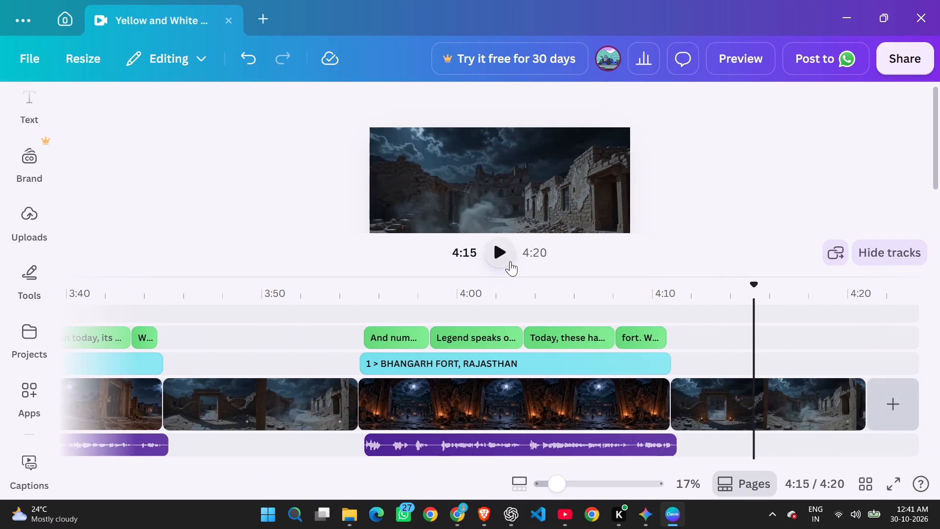
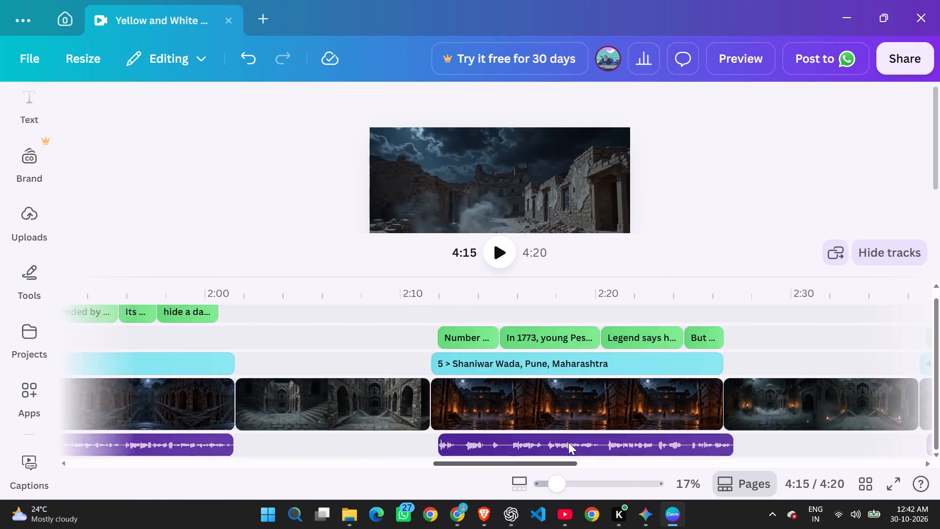
drag(568, 442, 872, 393)
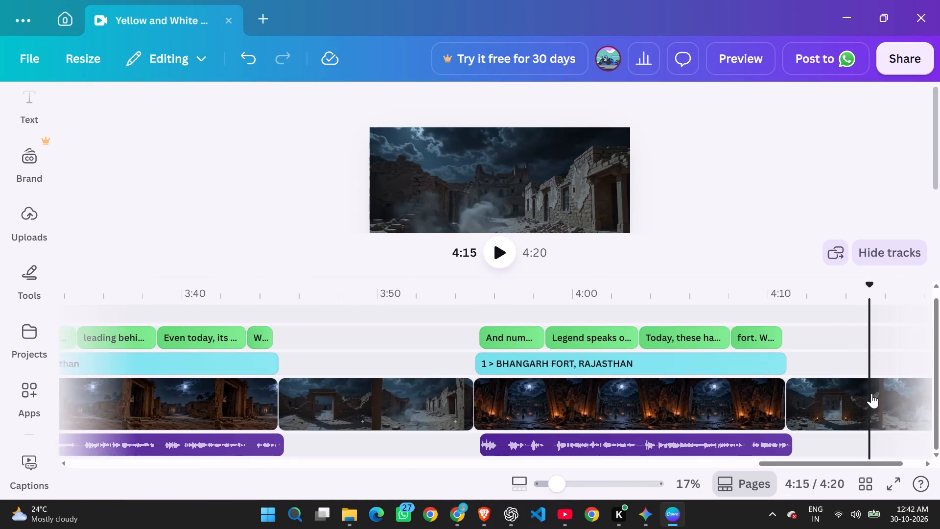
drag(830, 467, 877, 464)
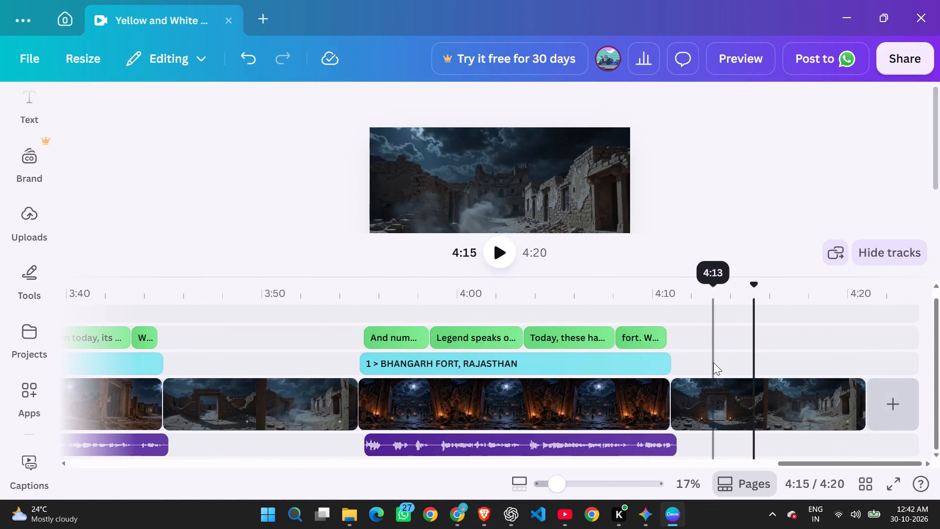
click(822, 389)
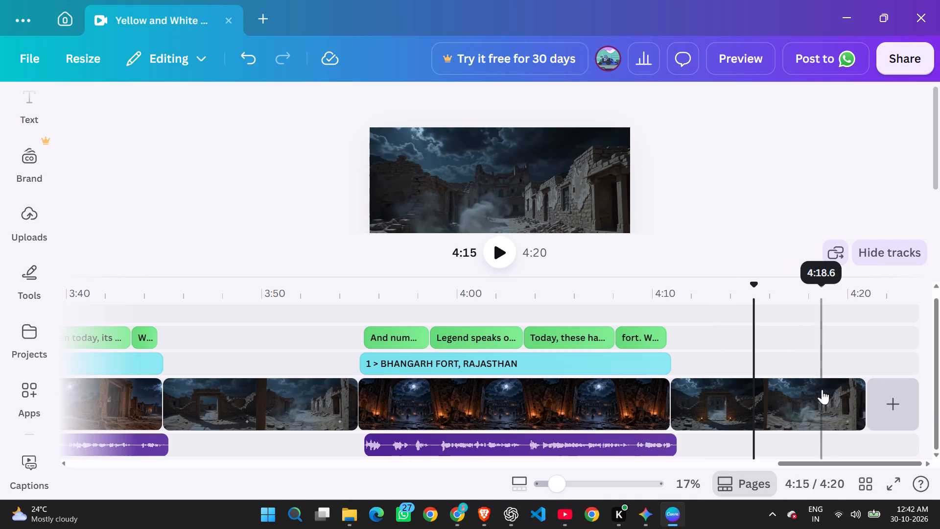
key(space)
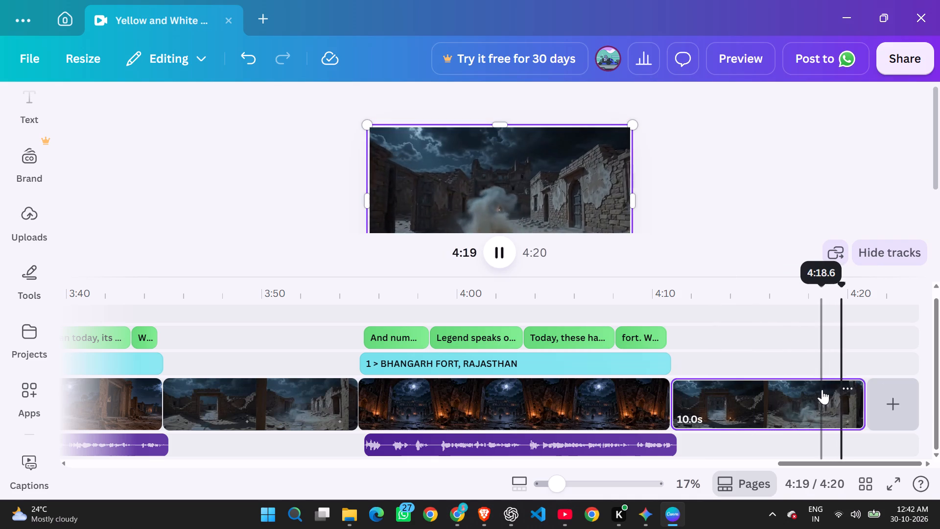
Delete the final 10.0s ruins clip that follows the Bhangarh Fort section.
click(779, 394)
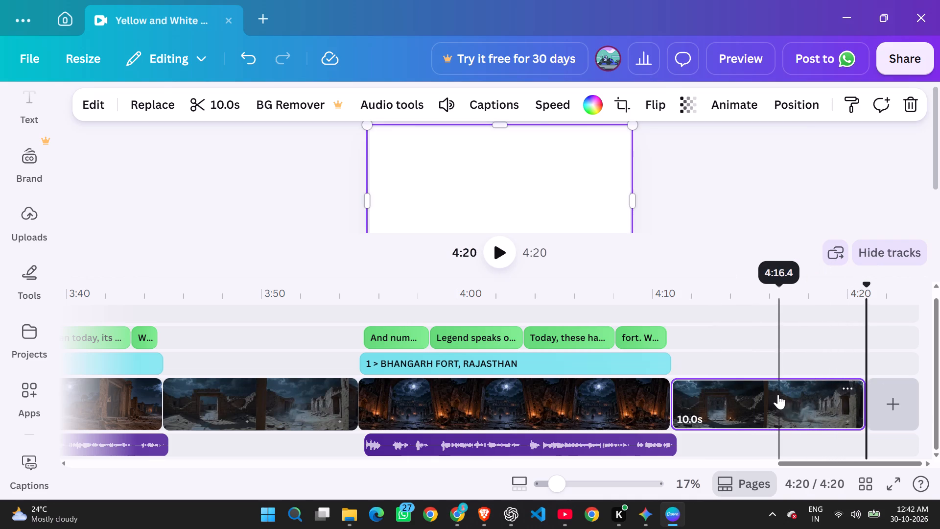
key(Delete)
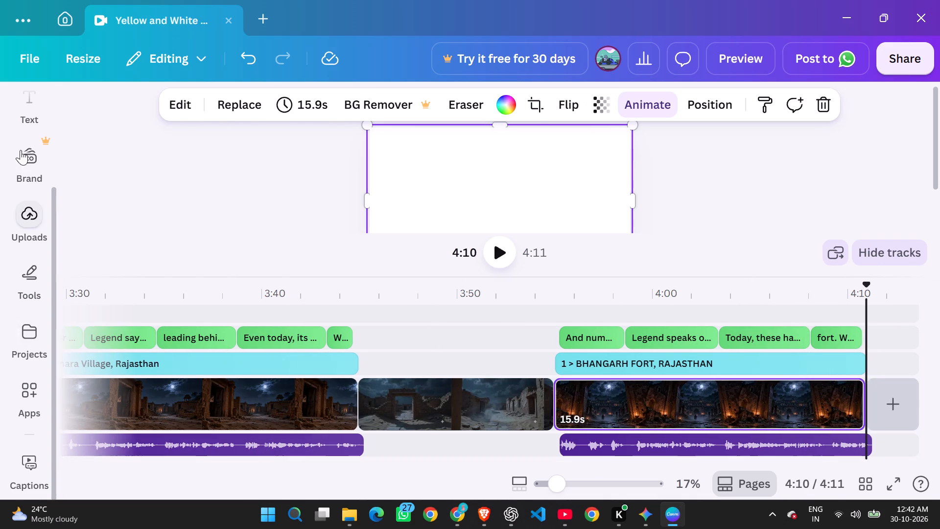
Upload the new 10.0s video of the arched stone fort gateway and add it at the end of the timeline.
scroll(33, 142, up, 7)
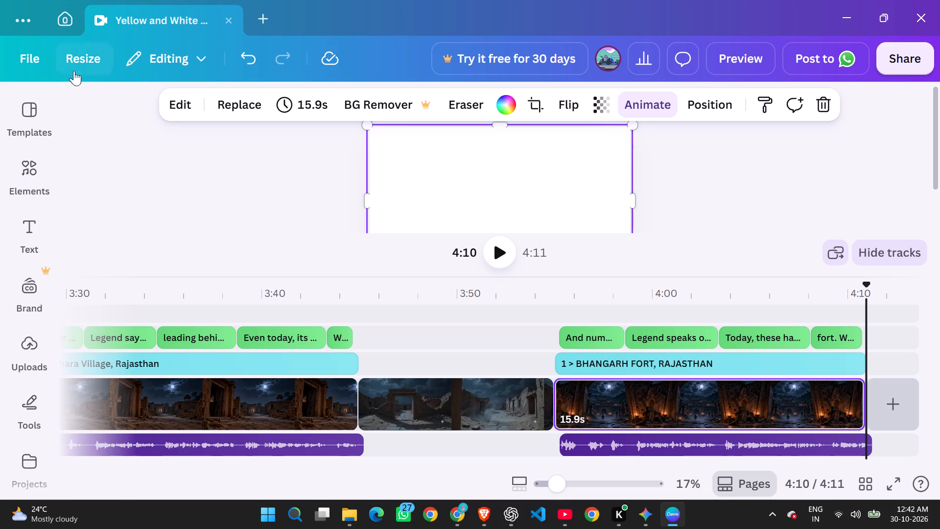
scroll(34, 184, down, 4)
click(35, 220)
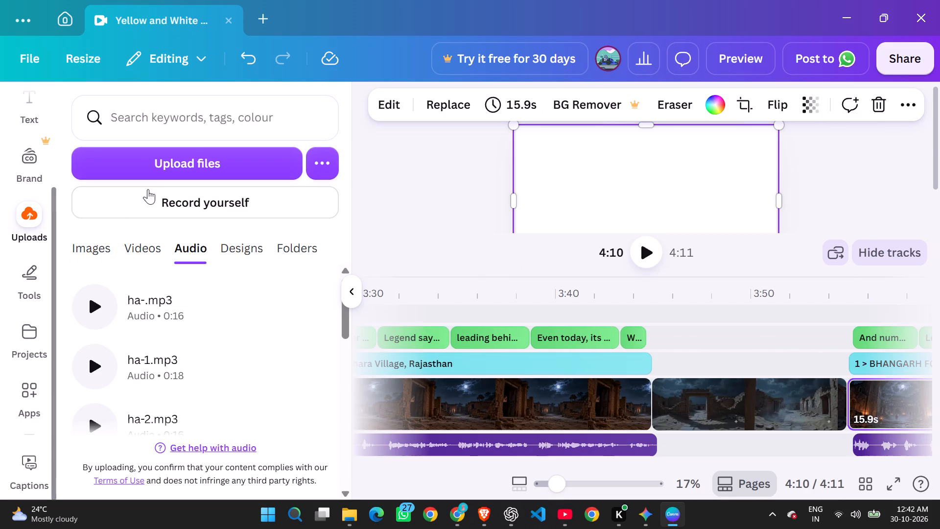
click(164, 158)
double_click(165, 135)
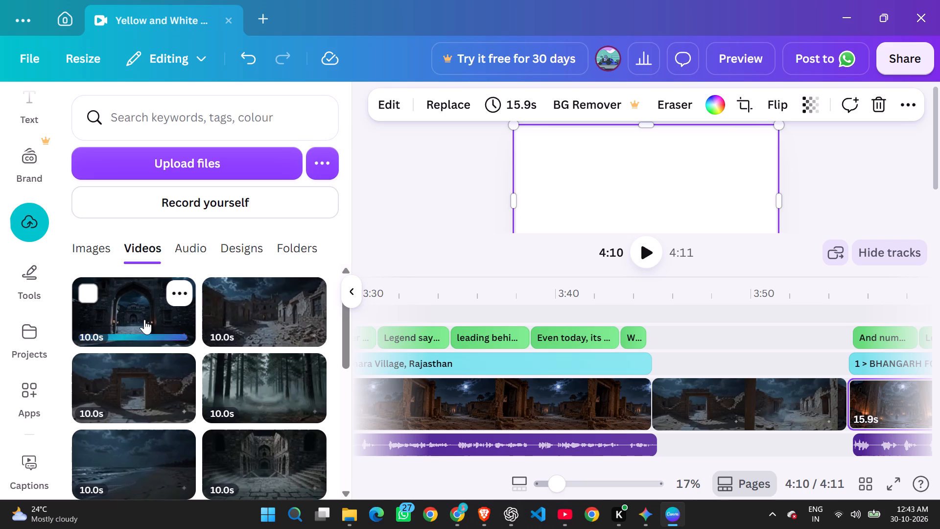
click(120, 315)
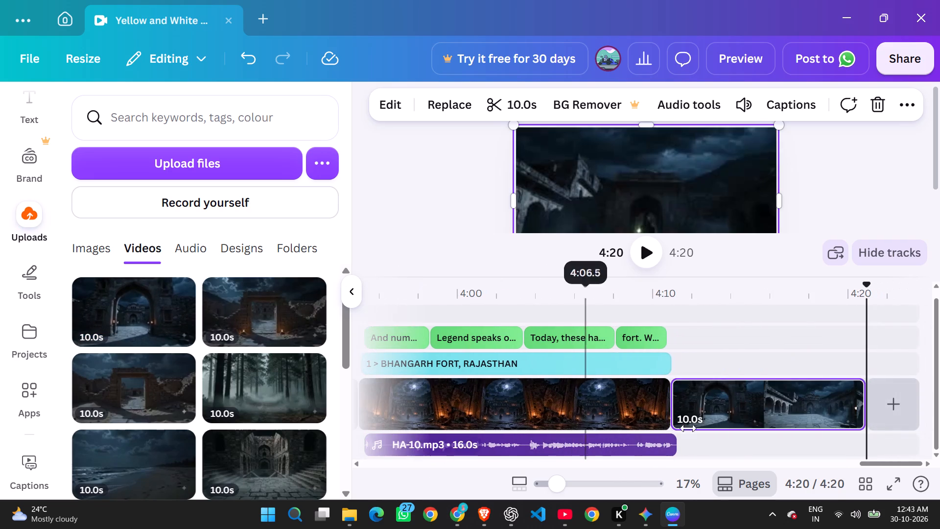
Play back the transition from the Bhangarh Fort section into the newly added gateway clip.
click(672, 341)
click(650, 251)
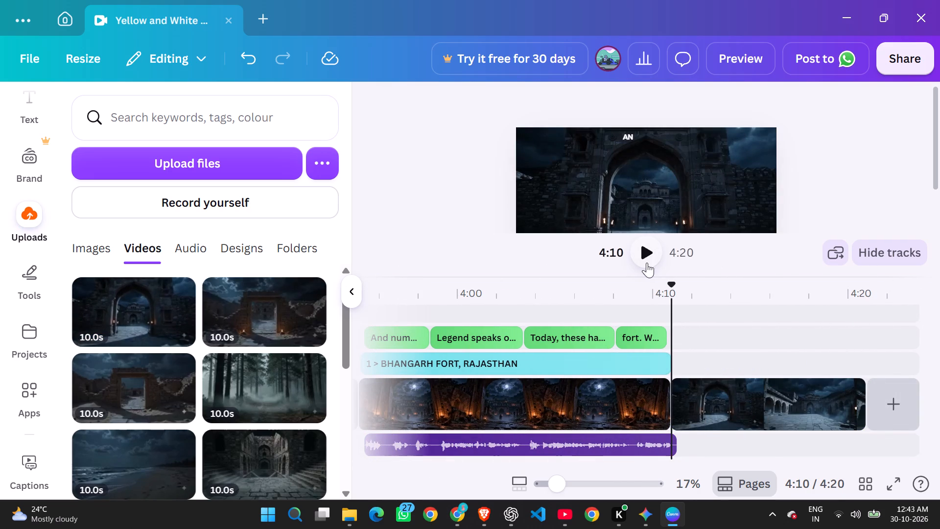
click(646, 263)
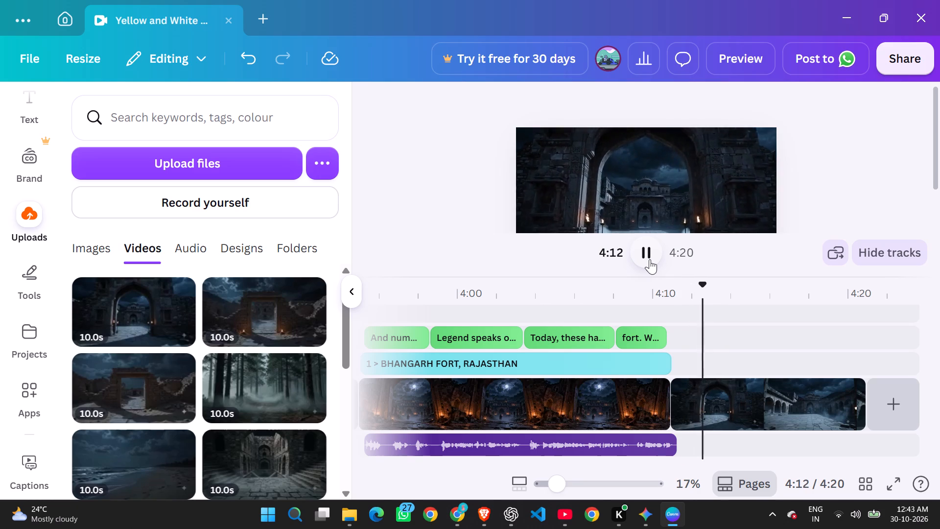
click(650, 259)
click(650, 259)
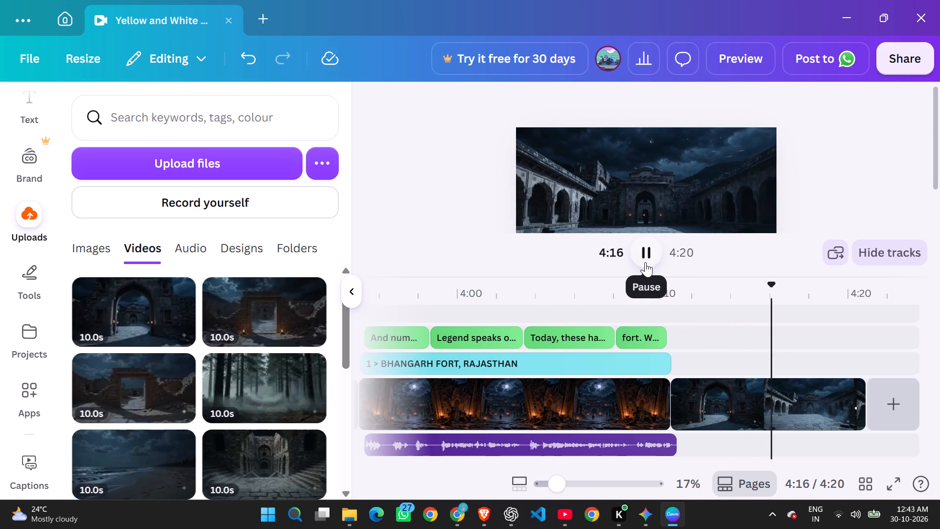
click(645, 262)
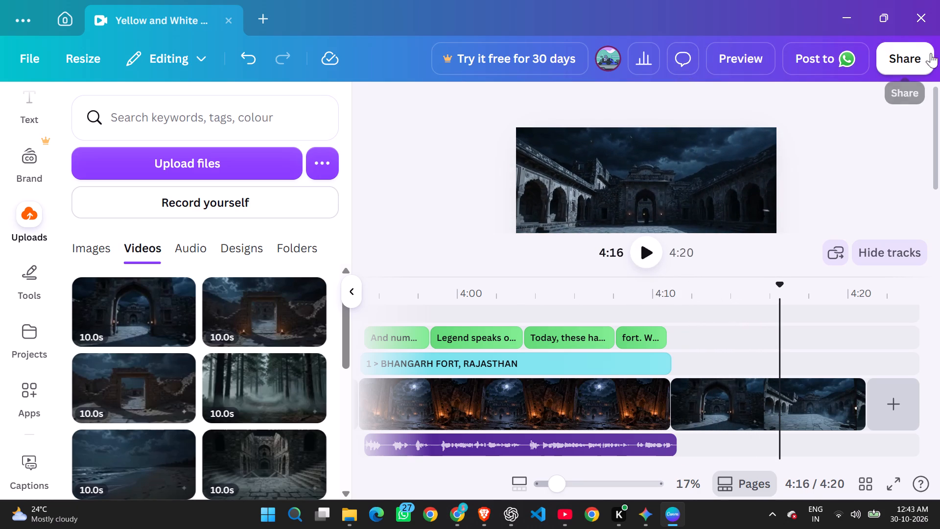
Download the finished design as an MP4 video at 1080p quality.
click(903, 56)
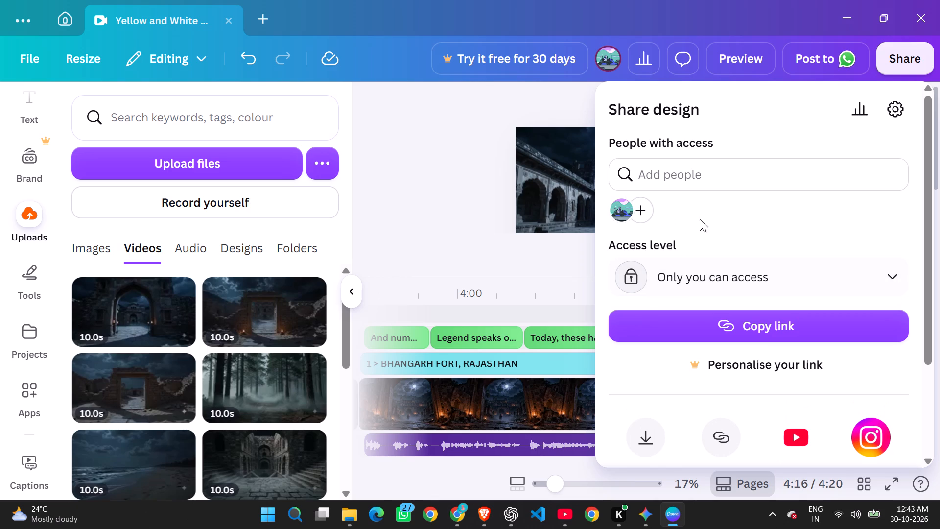
scroll(705, 288, down, 3)
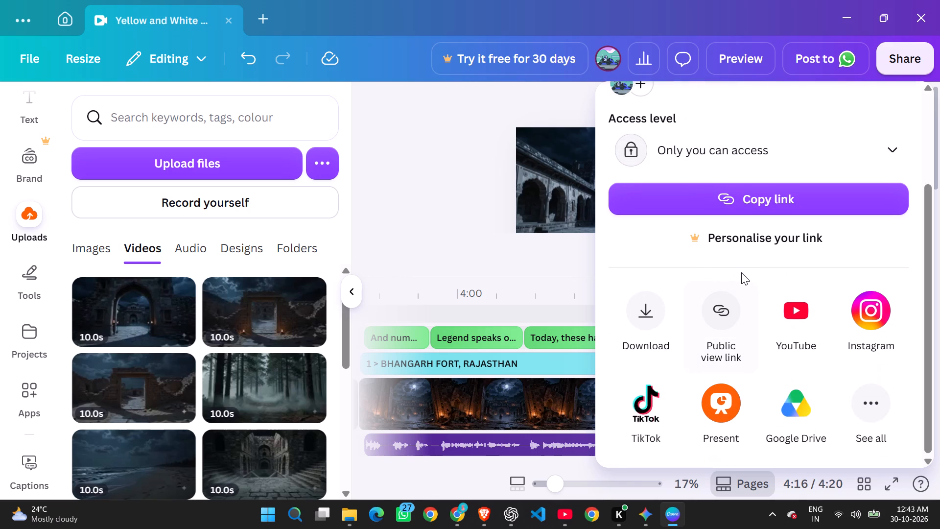
click(630, 312)
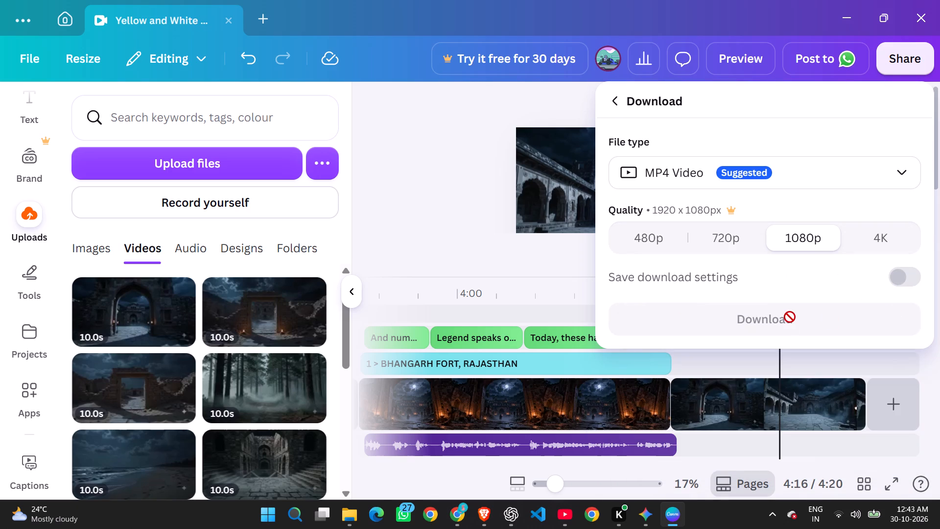
click(764, 323)
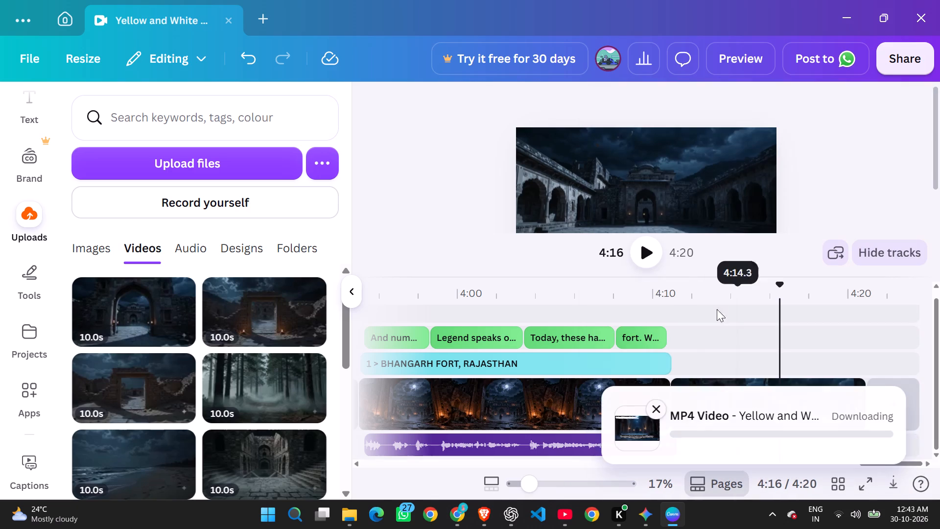
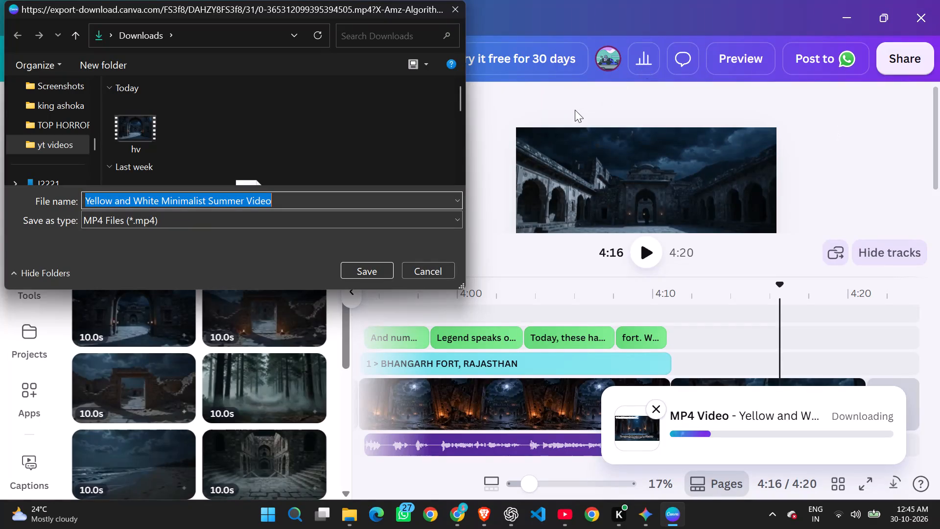
Save the exported MP4 in the Downloads folder under the name HORROR MOVIE.
key(h)
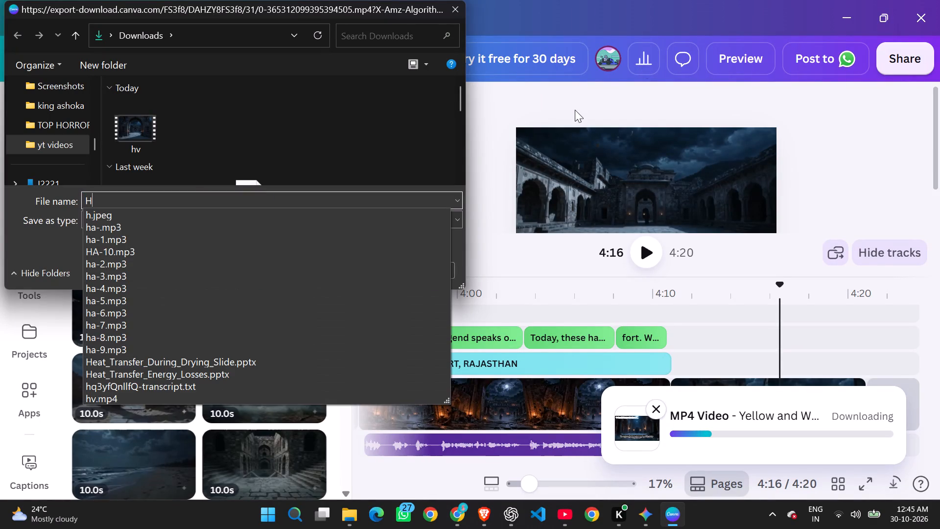
text(ORROR)
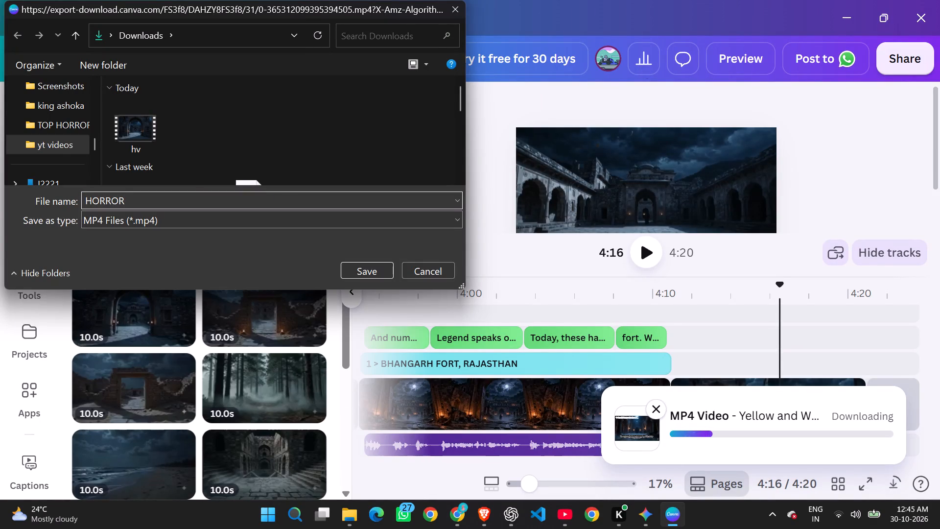
key(space)
text(MO)
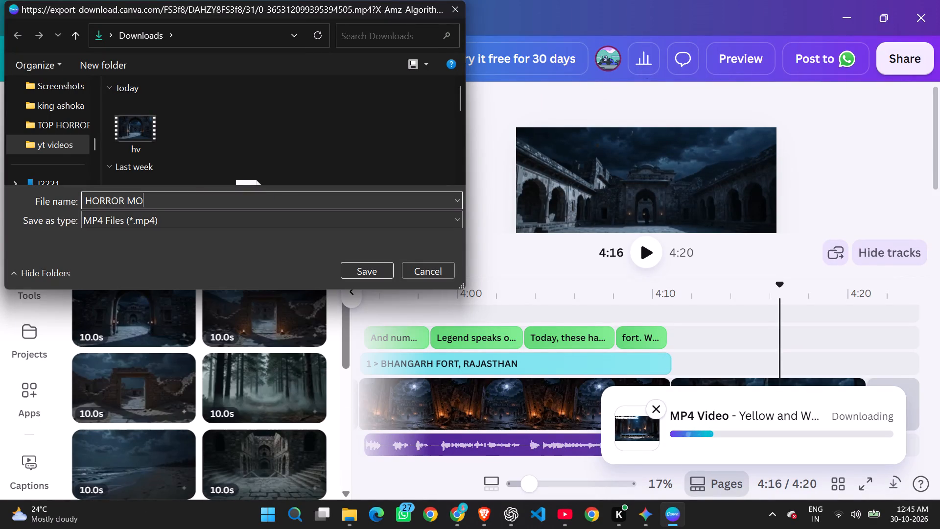
text(VIE)
key(Return)
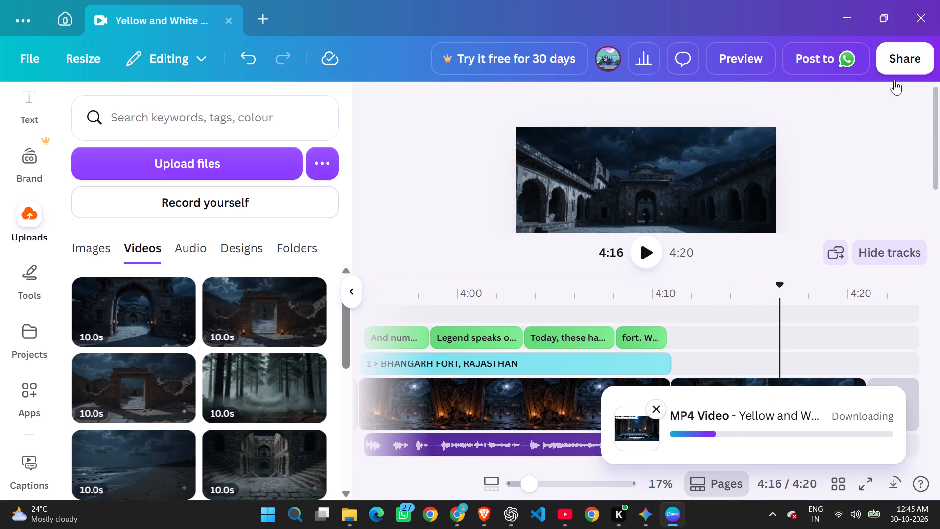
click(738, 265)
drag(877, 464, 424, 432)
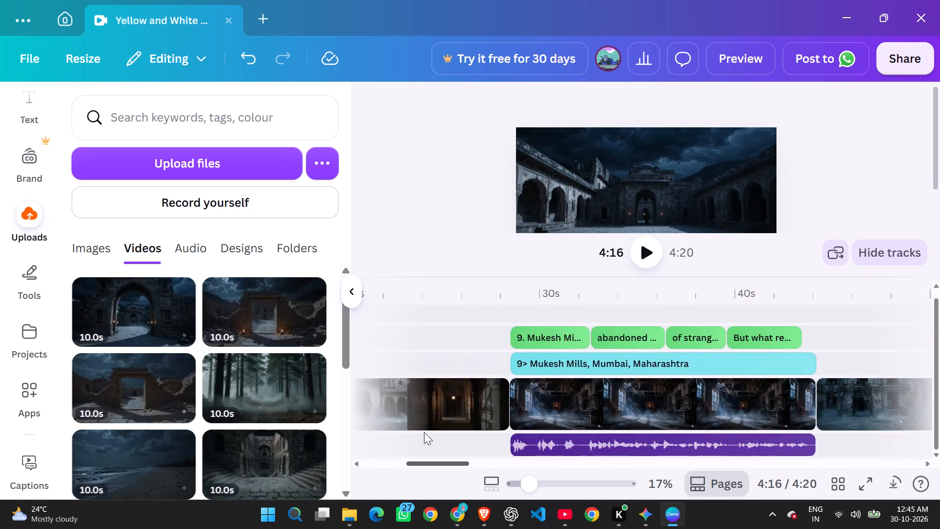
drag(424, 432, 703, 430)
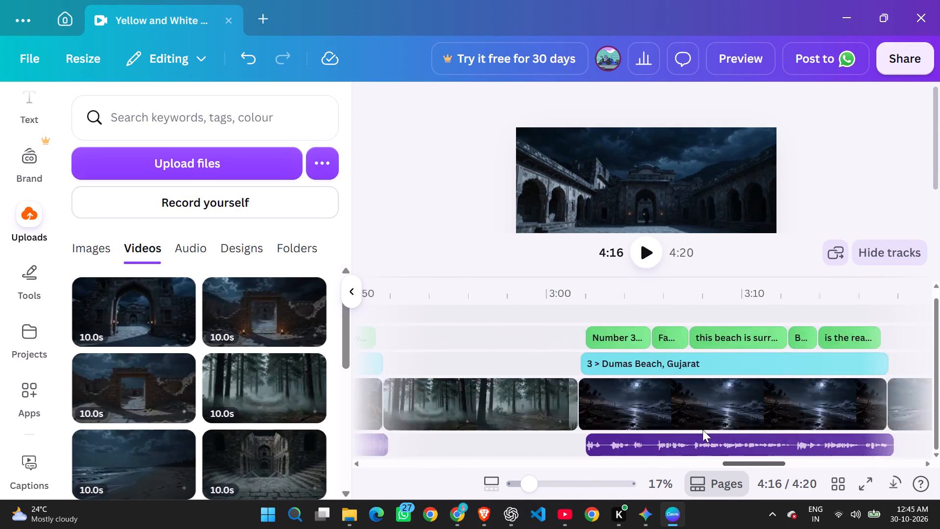
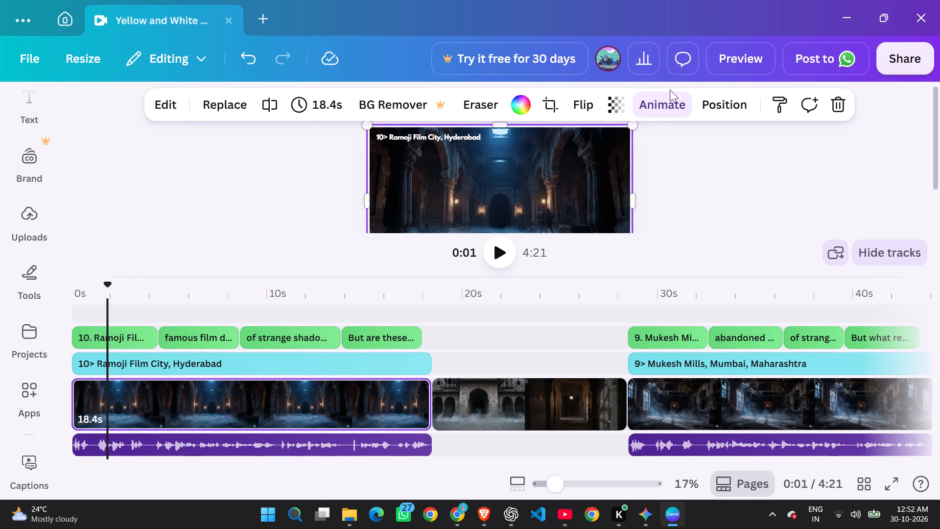
click(659, 105)
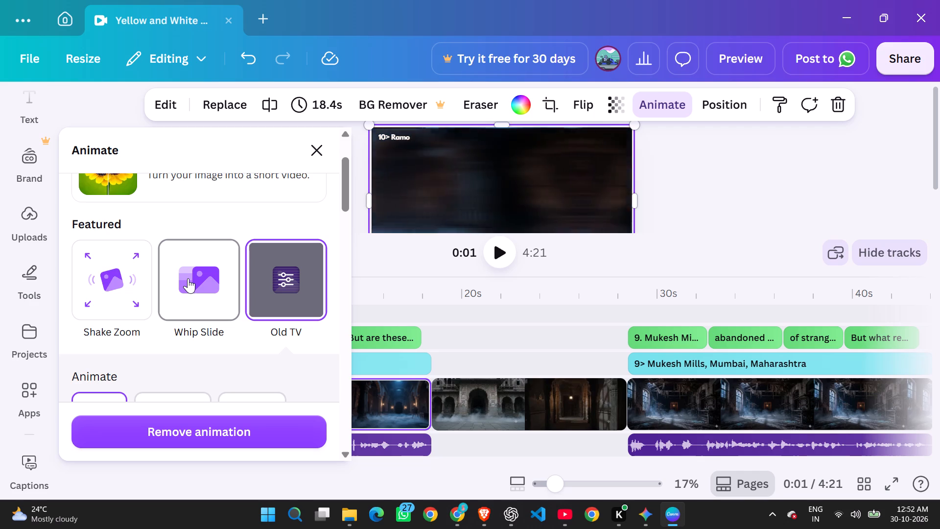
scroll(188, 278, down, 3)
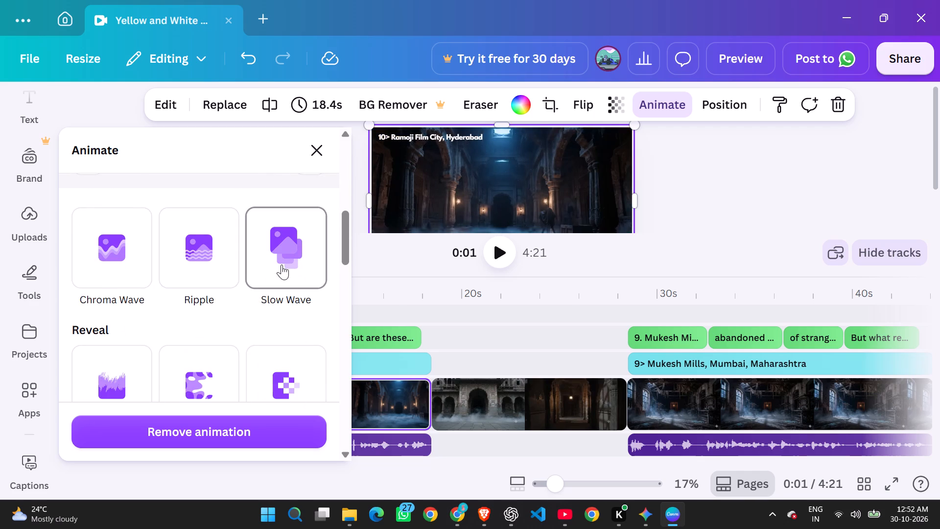
scroll(253, 266, down, 2)
scroll(196, 222, up, 1)
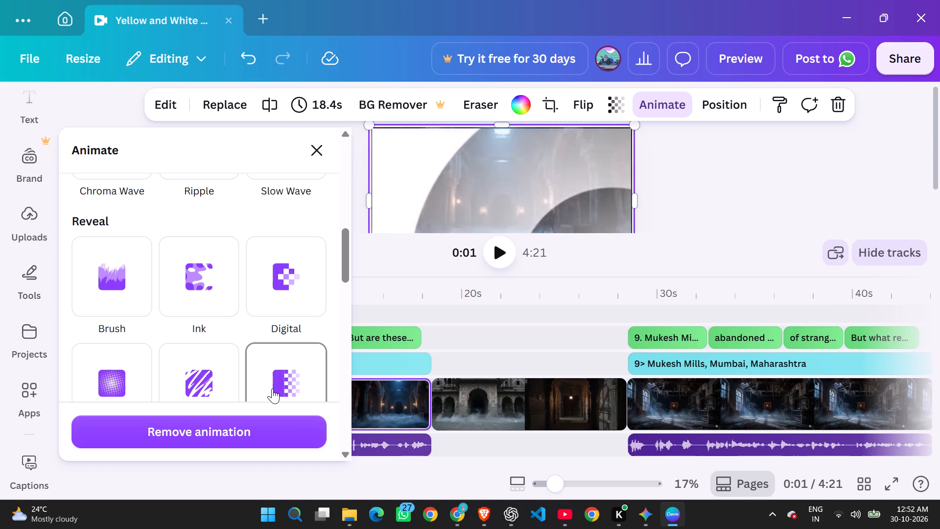
scroll(163, 358, down, 2)
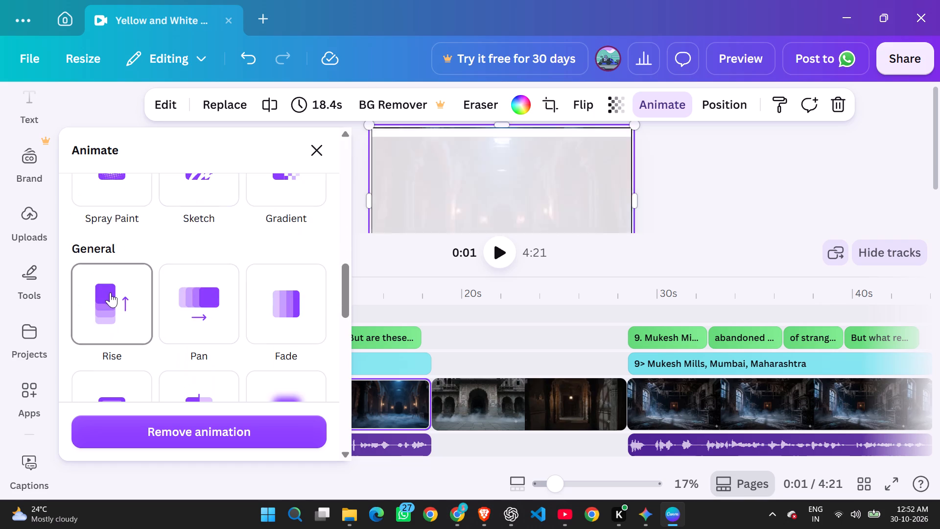
scroll(190, 300, down, 2)
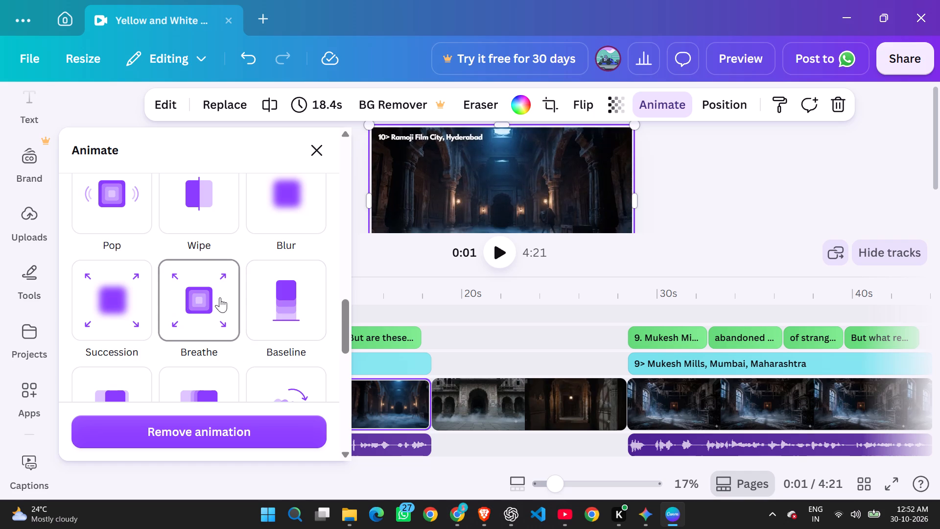
scroll(220, 297, down, 2)
scroll(204, 262, up, 1)
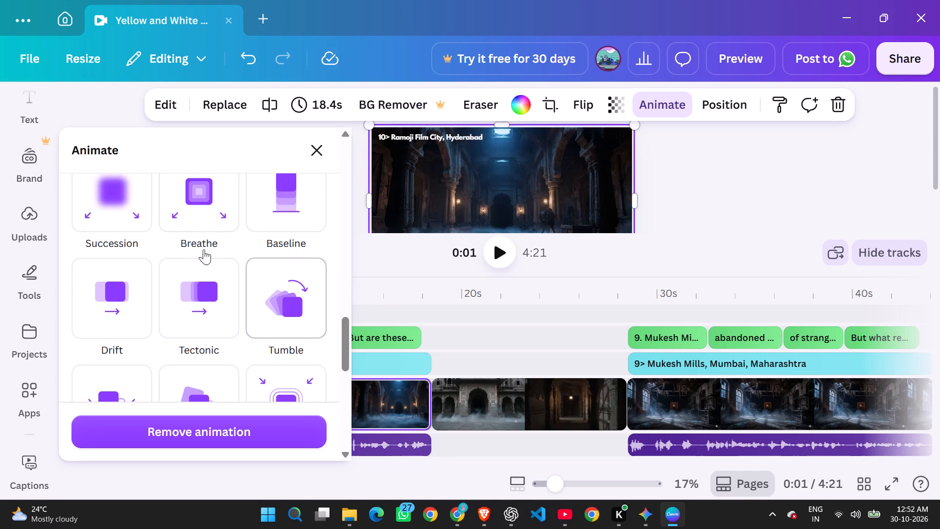
click(190, 209)
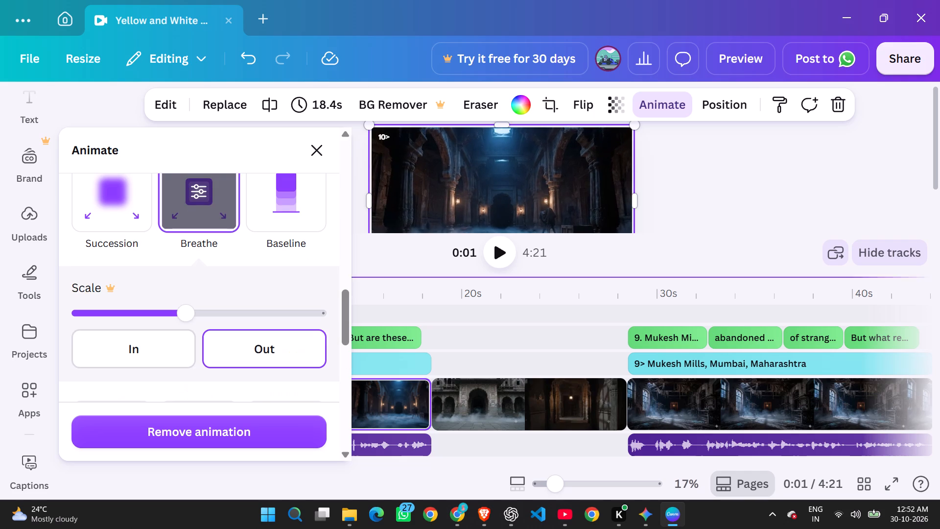
Play the opening Ramoji Film City section in full screen to review the clip's animation, and exit the preview.
click(501, 272)
click(505, 251)
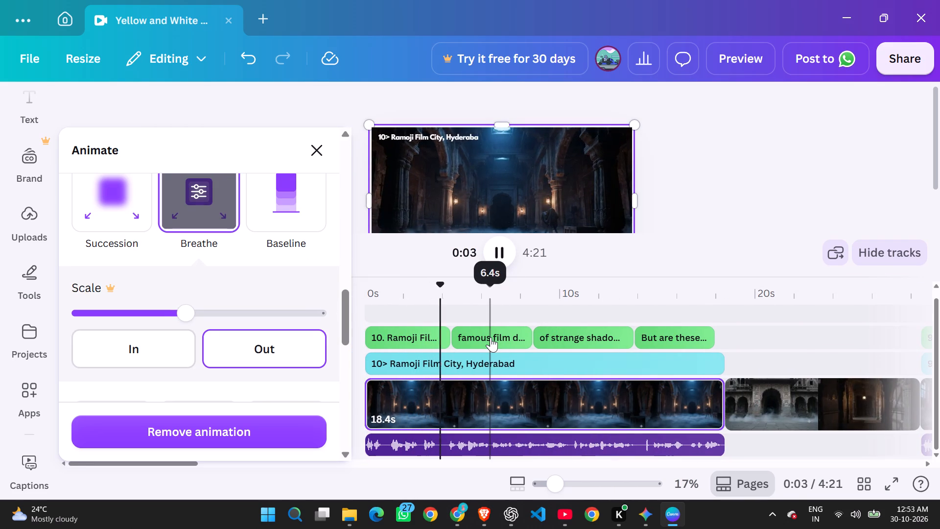
click(875, 492)
click(889, 484)
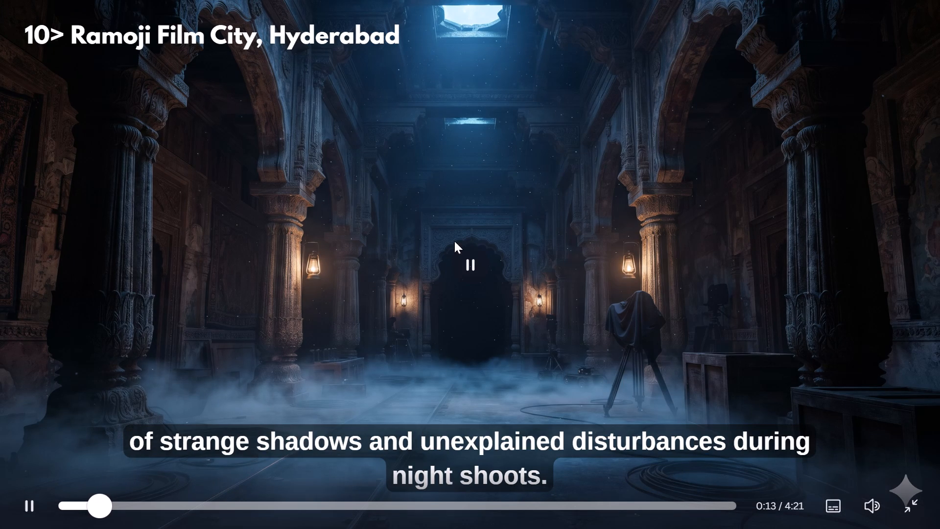
key(Right)
key(Left)
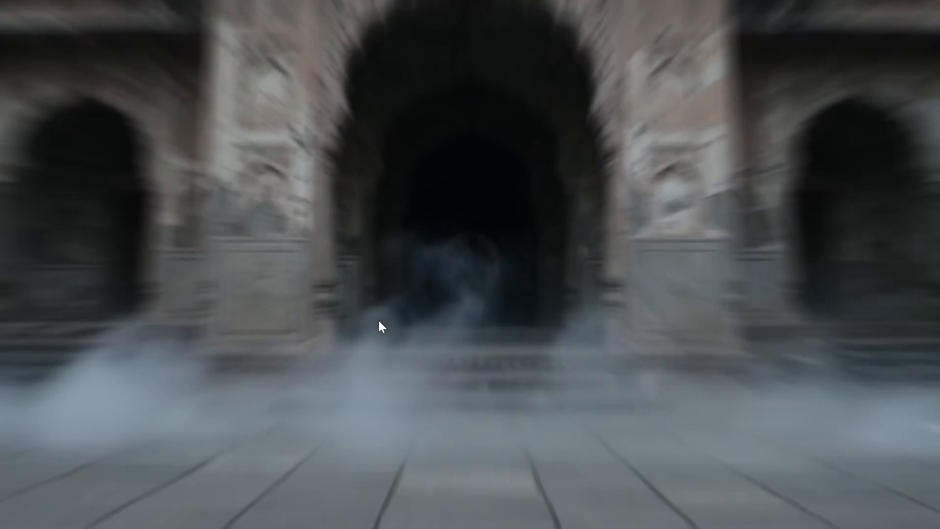
key(Escape)
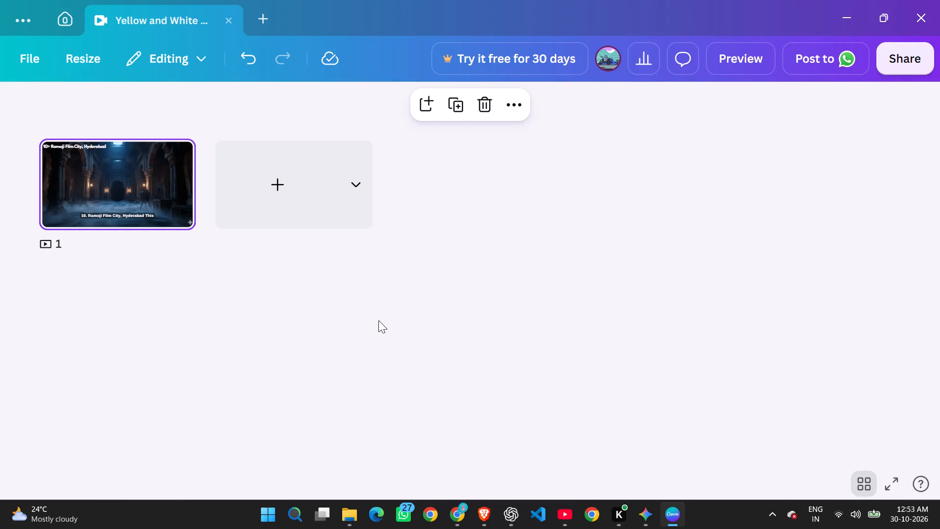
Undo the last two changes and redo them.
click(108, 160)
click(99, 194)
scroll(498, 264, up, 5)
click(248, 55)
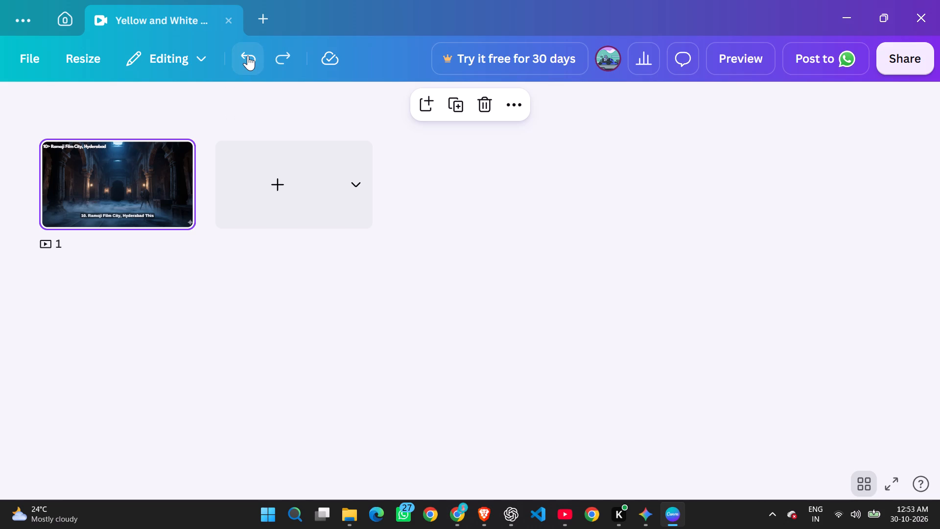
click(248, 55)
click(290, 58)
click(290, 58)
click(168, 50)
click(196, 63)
Start the full-screen preview from the beginning again and exit it.
click(884, 476)
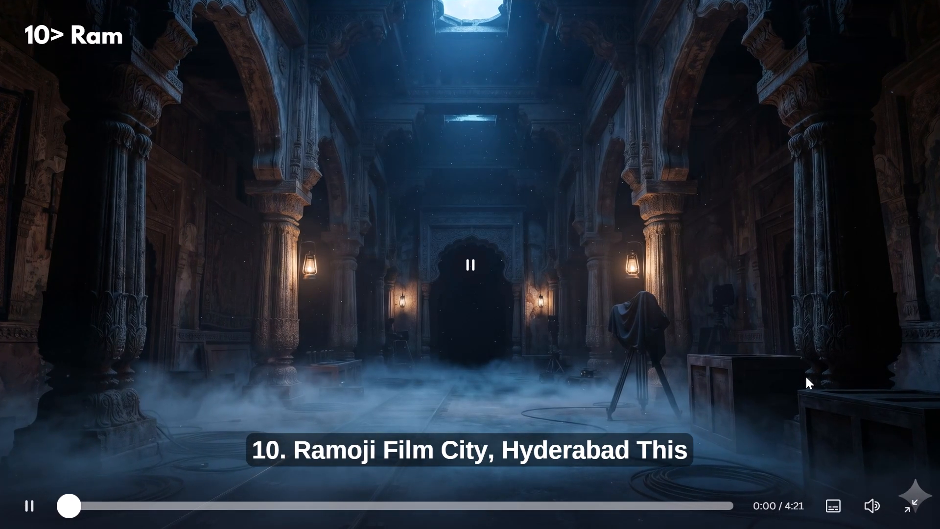
key(f)
key(Escape)
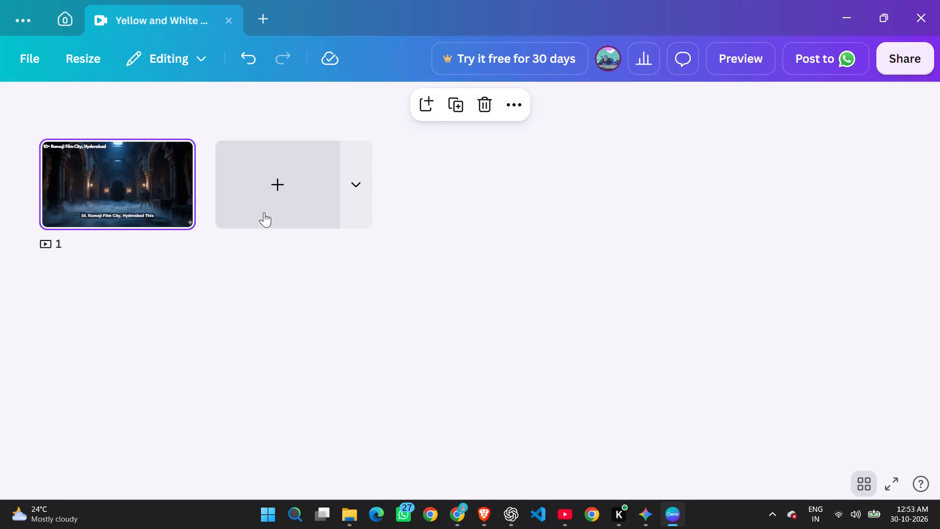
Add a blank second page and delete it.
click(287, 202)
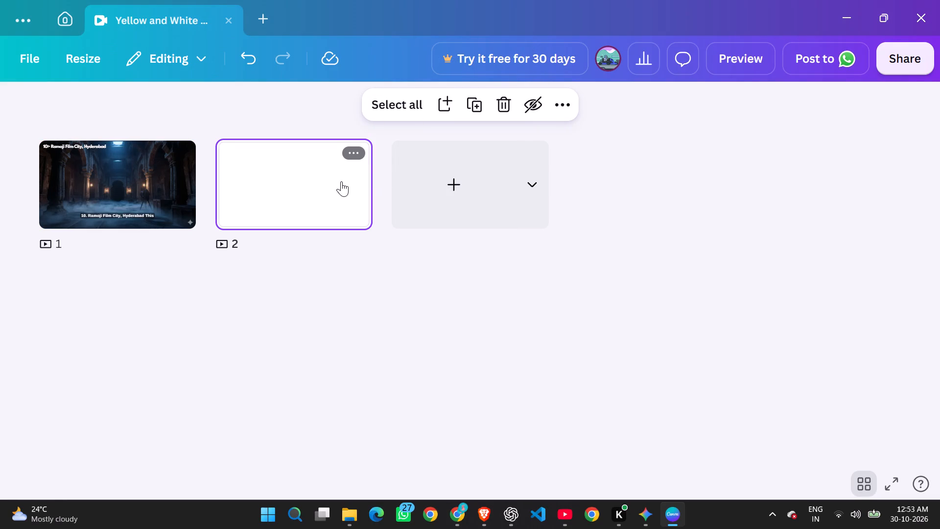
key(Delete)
Open page 1 from the page grid to return to the timeline editor.
drag(181, 138, 174, 144)
double_click(156, 153)
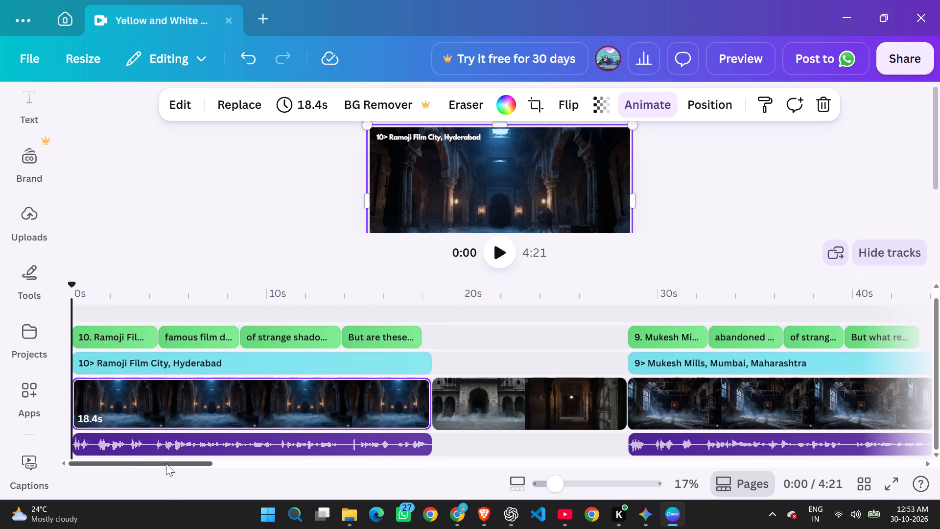
Apply the Ink reveal animation in the Seep style, on enter, to the Ramoji Film City clip.
drag(166, 464, 128, 458)
click(108, 397)
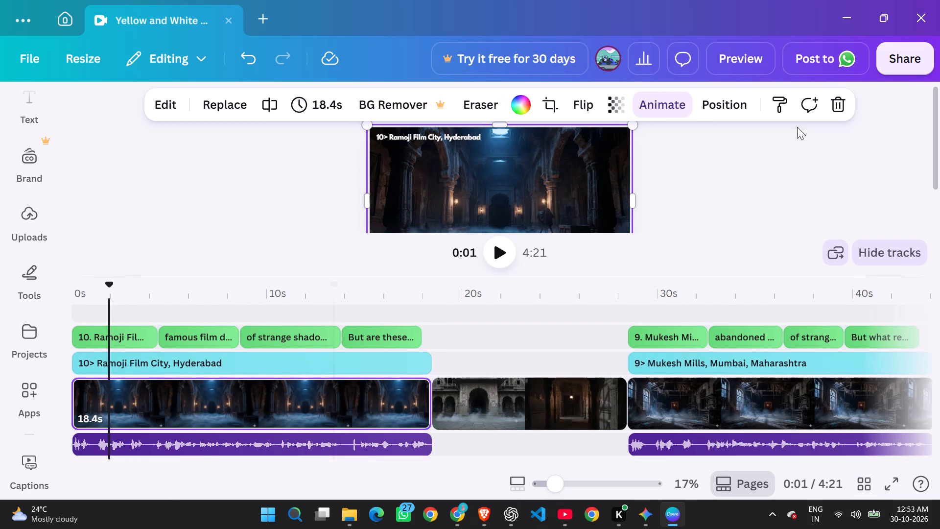
click(661, 106)
scroll(228, 260, up, 5)
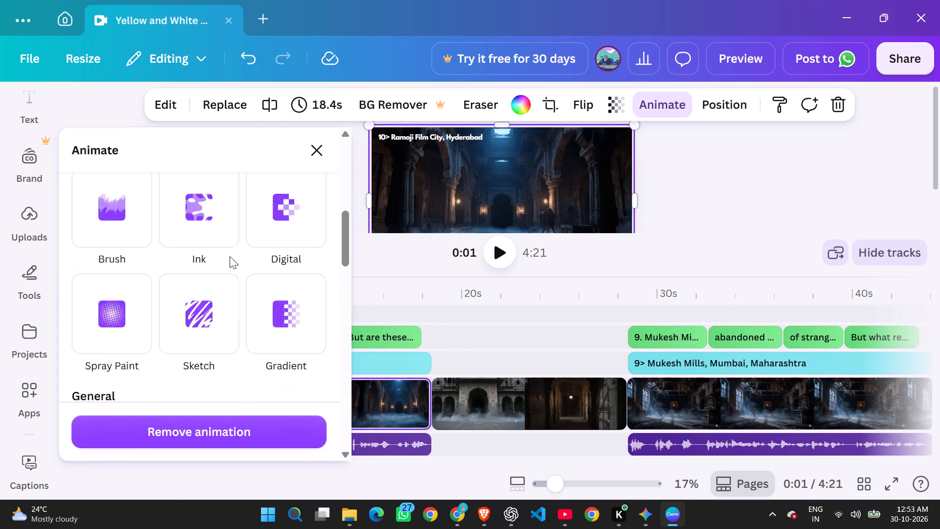
scroll(223, 300, down, 1)
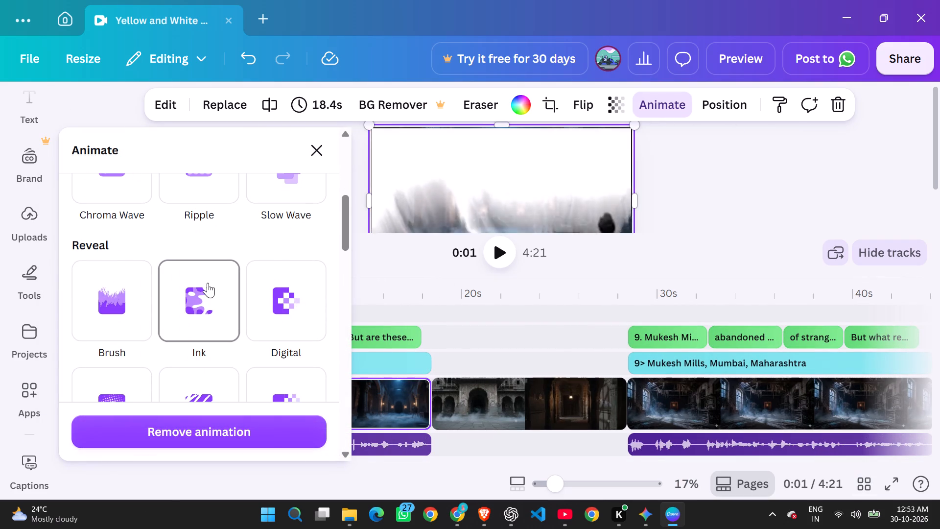
click(208, 283)
Play the opening of the video in the editor and in full screen to check the Ramoji Film City clip's animation.
click(496, 263)
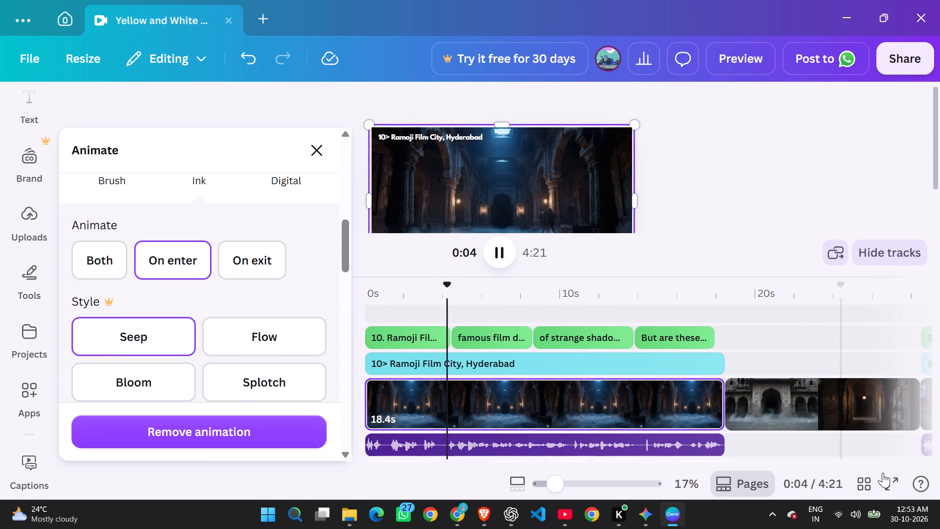
click(894, 481)
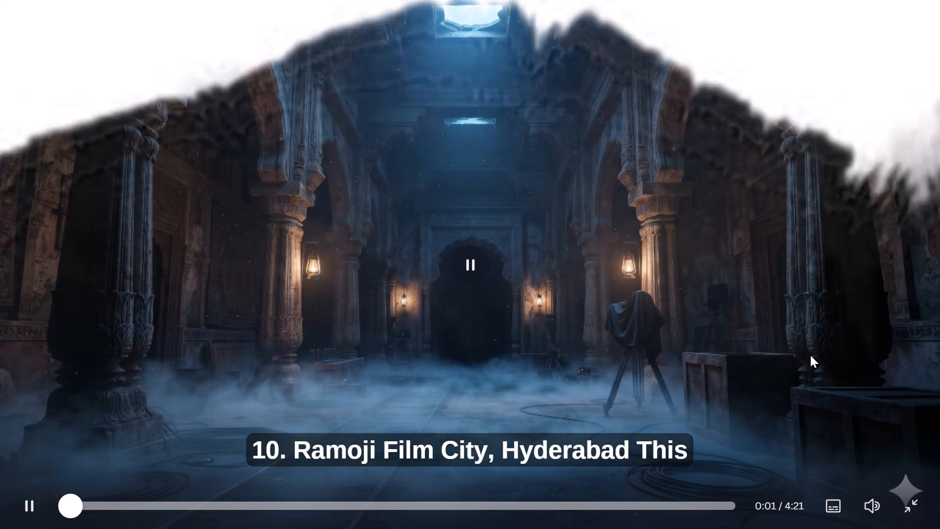
key(Escape)
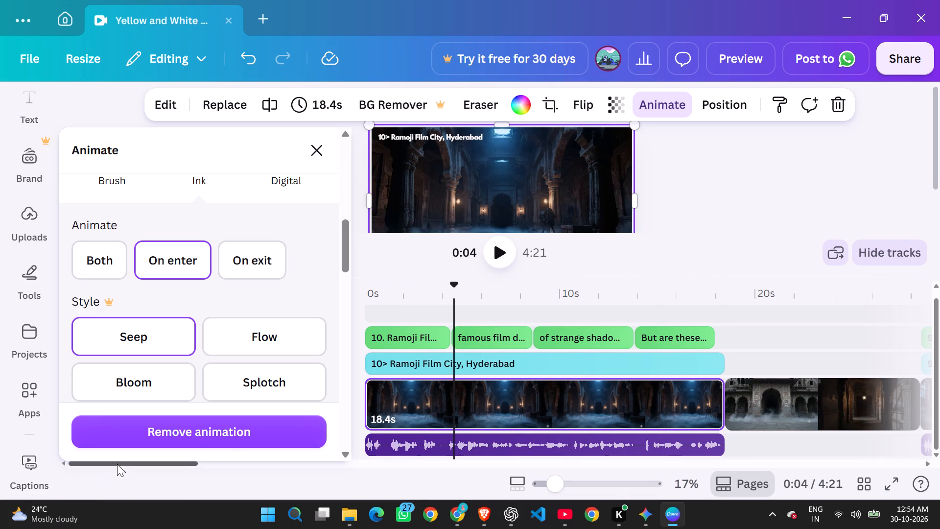
Apply the Chroma Wave animation, on both enter and exit, to the Mukesh Mills, Mumbai clip.
drag(117, 464, 84, 447)
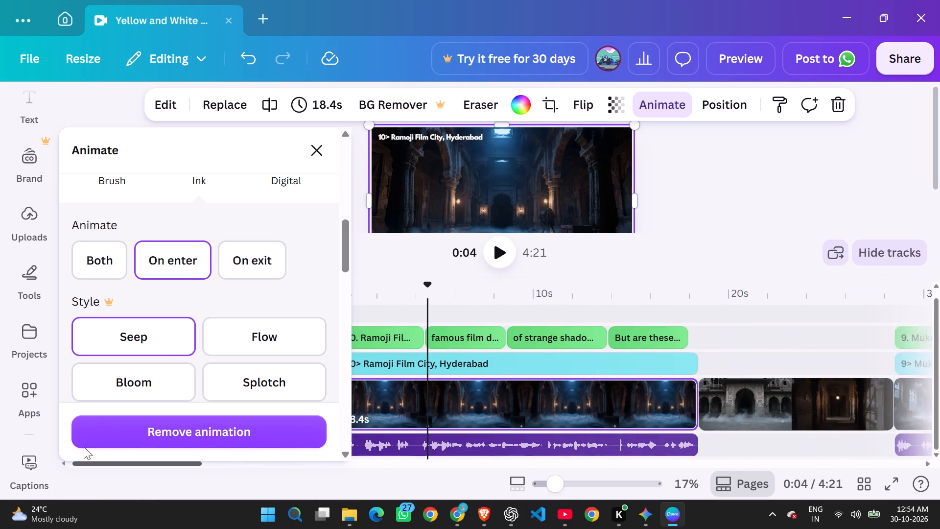
drag(84, 447, 176, 451)
click(522, 362)
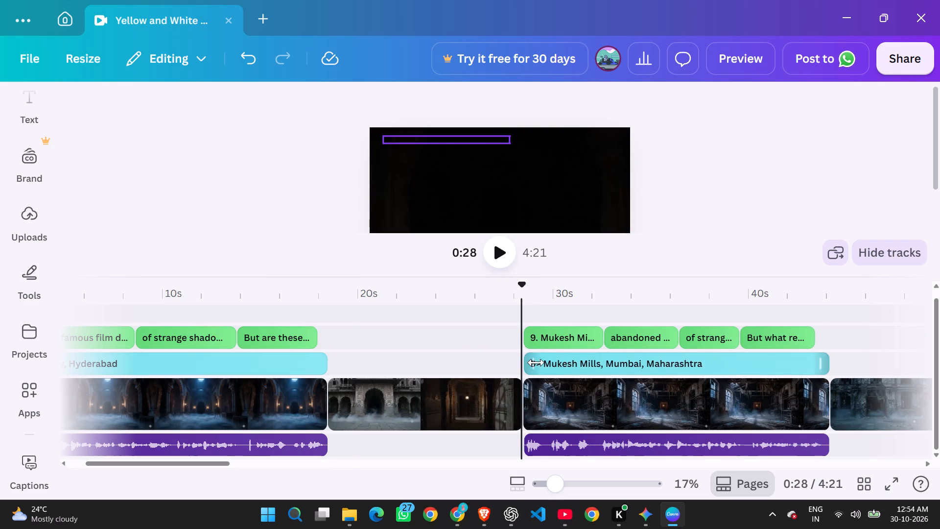
key(Right)
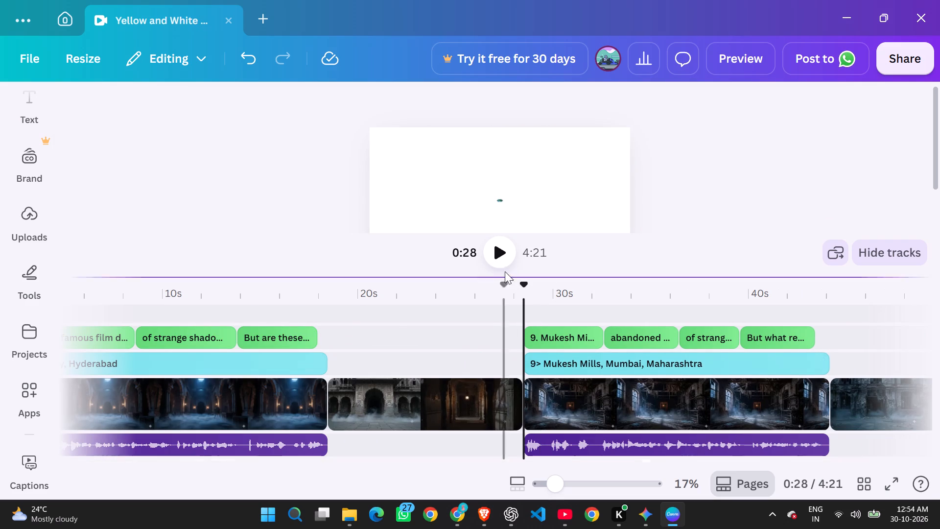
key(Right)
key(Right)
click(587, 405)
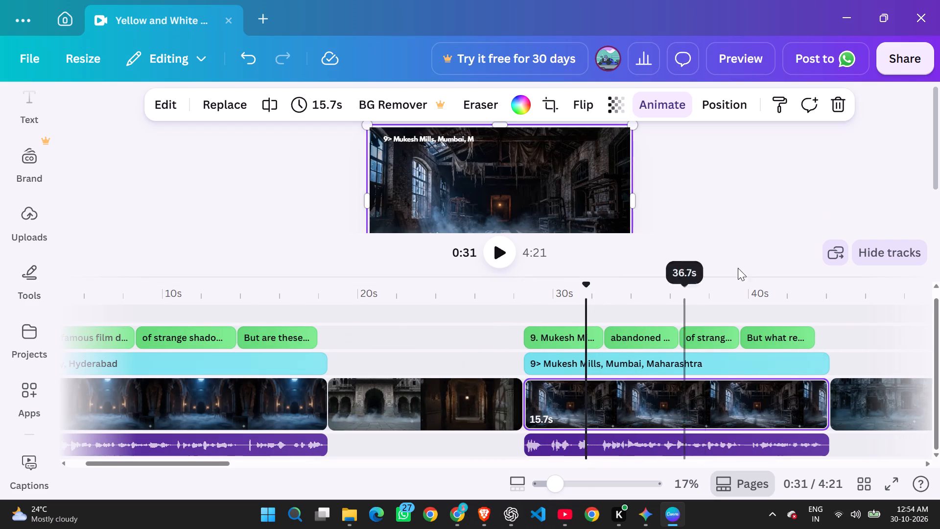
click(663, 108)
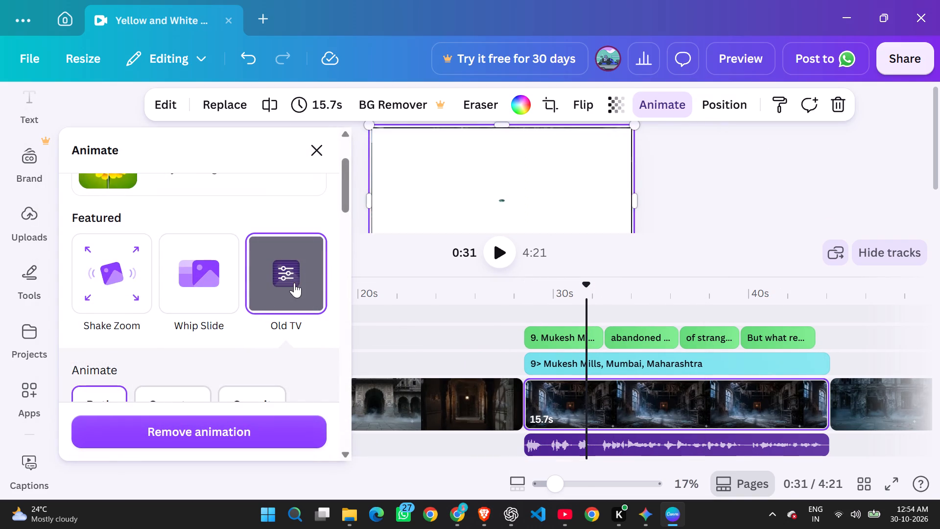
scroll(294, 283, down, 3)
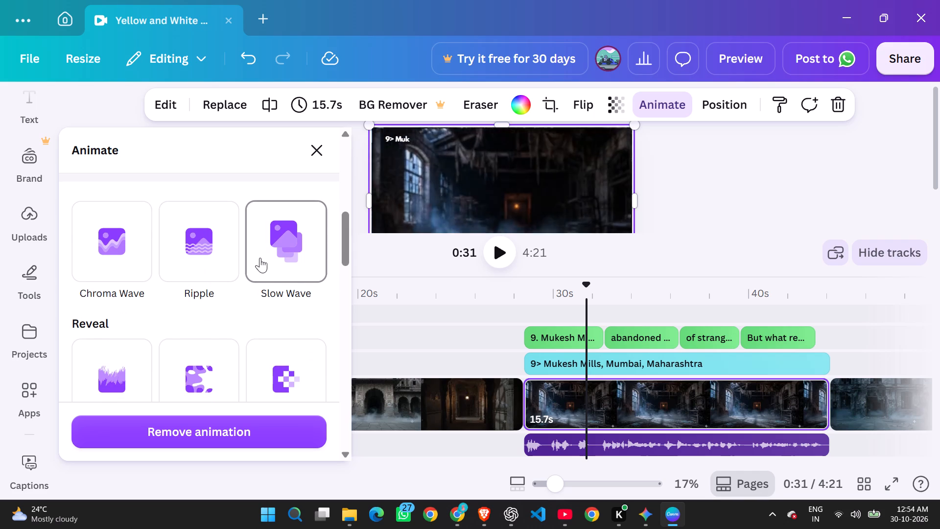
click(137, 247)
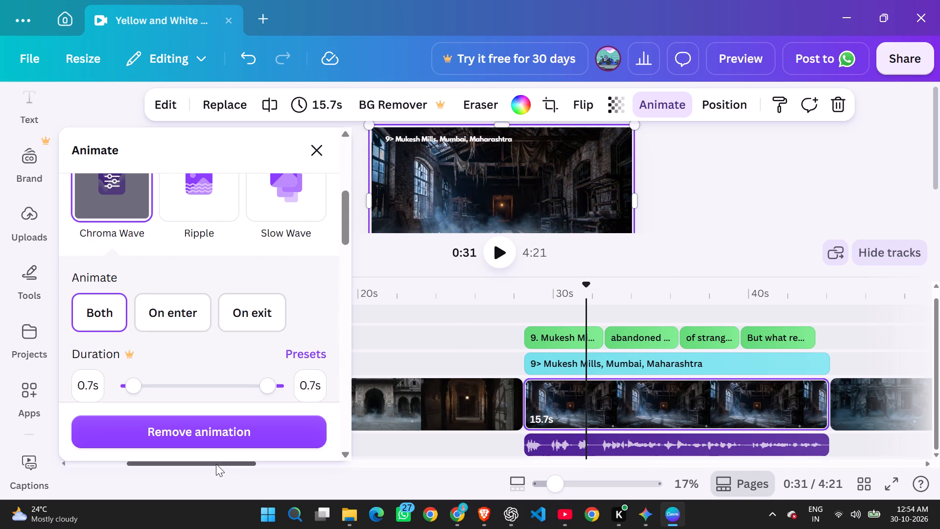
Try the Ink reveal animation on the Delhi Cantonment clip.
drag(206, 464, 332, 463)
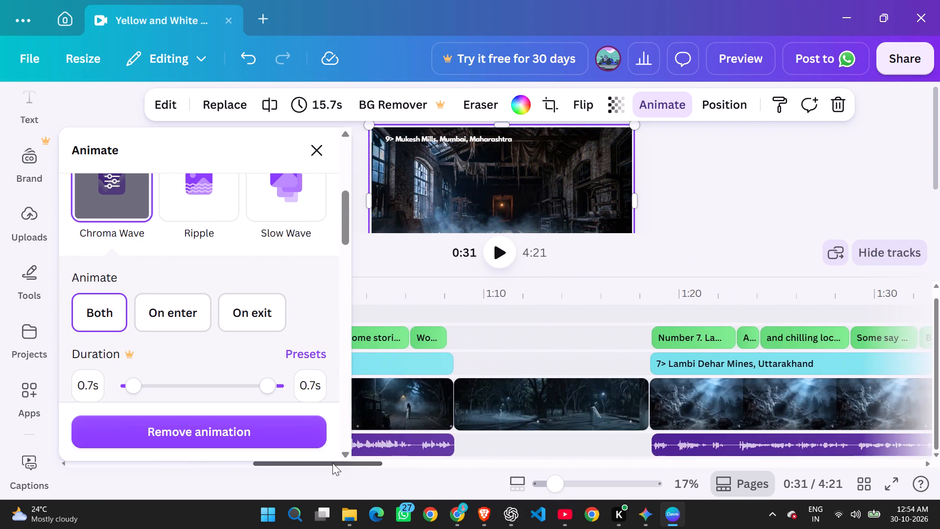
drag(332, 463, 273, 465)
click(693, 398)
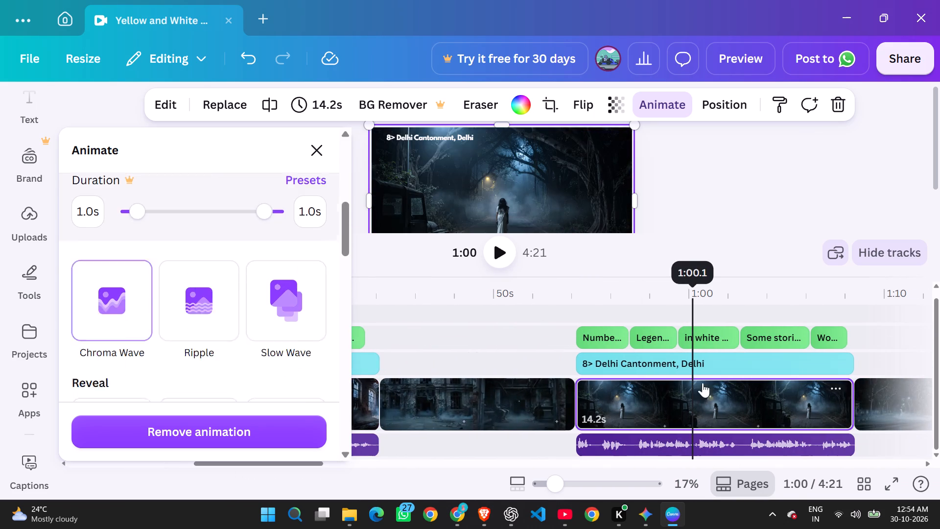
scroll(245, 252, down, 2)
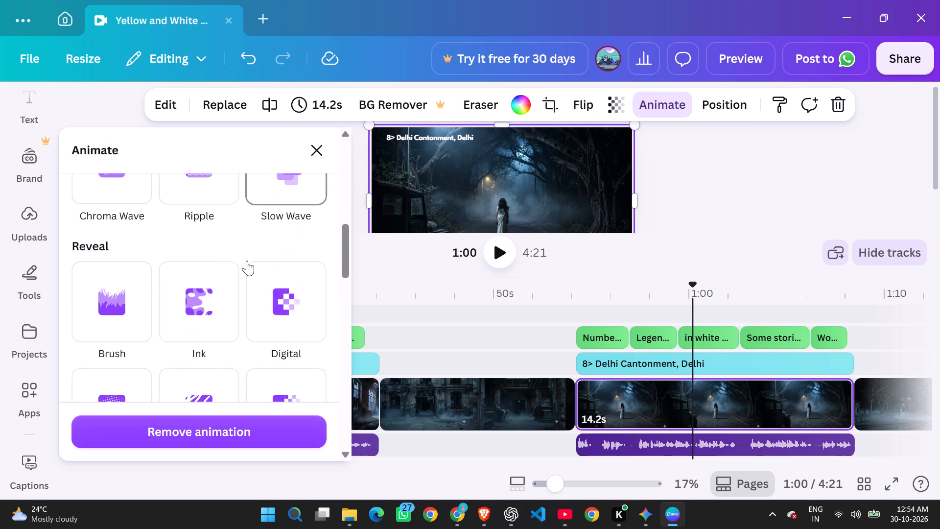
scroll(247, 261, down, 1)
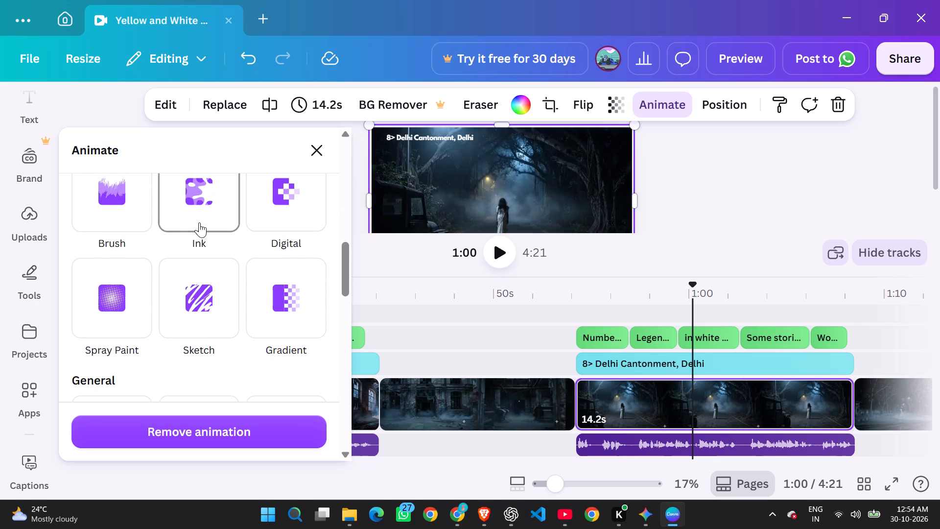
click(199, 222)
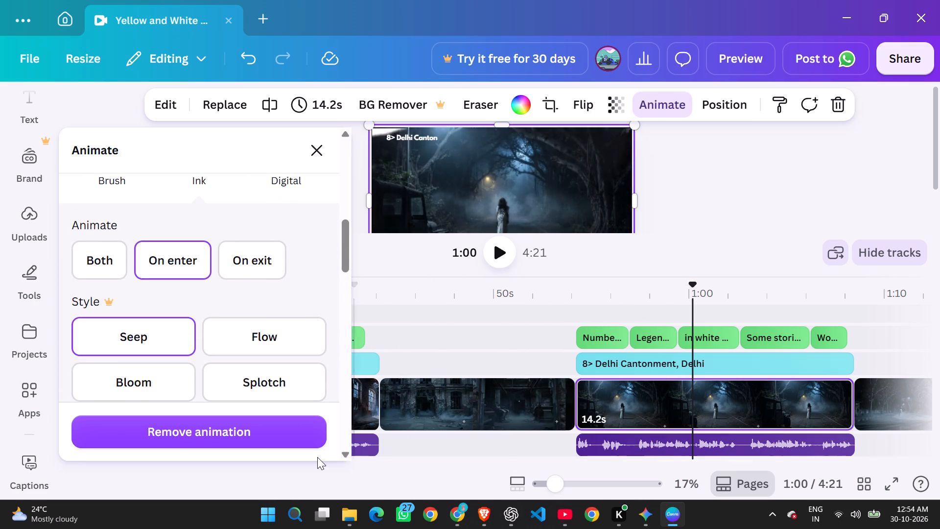
Apply the Chroma Wave animation, on both enter and exit, to the Delhi Cantonment clip.
scroll(243, 305, down, 2)
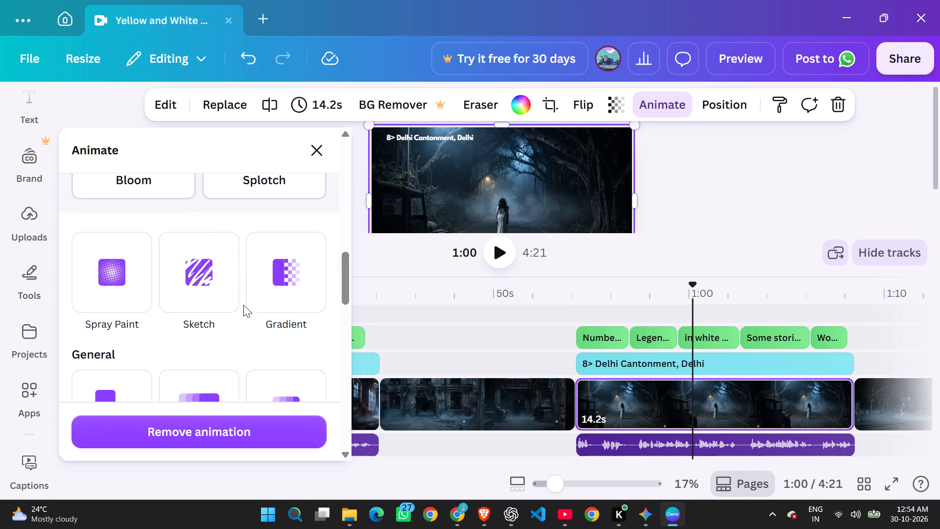
scroll(243, 305, down, 1)
scroll(189, 198, up, 1)
scroll(169, 264, down, 1)
scroll(193, 285, up, 2)
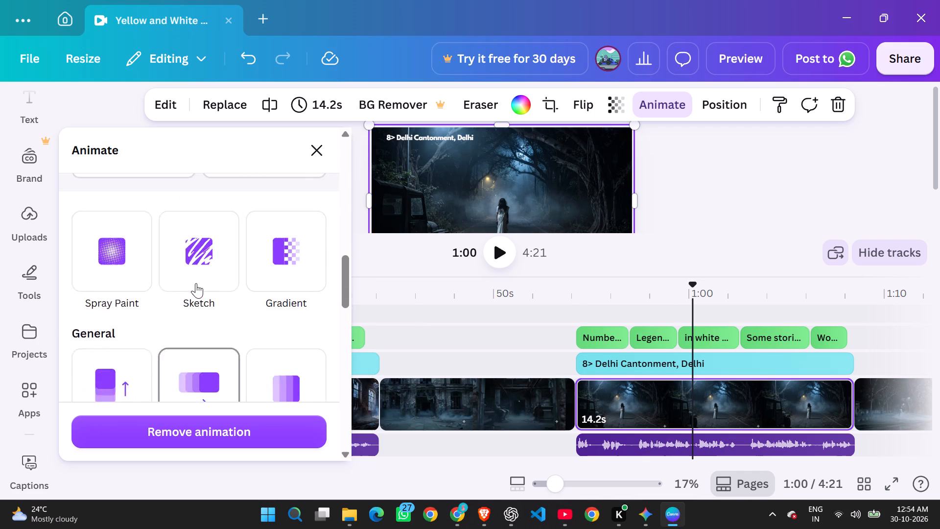
scroll(196, 283, up, 4)
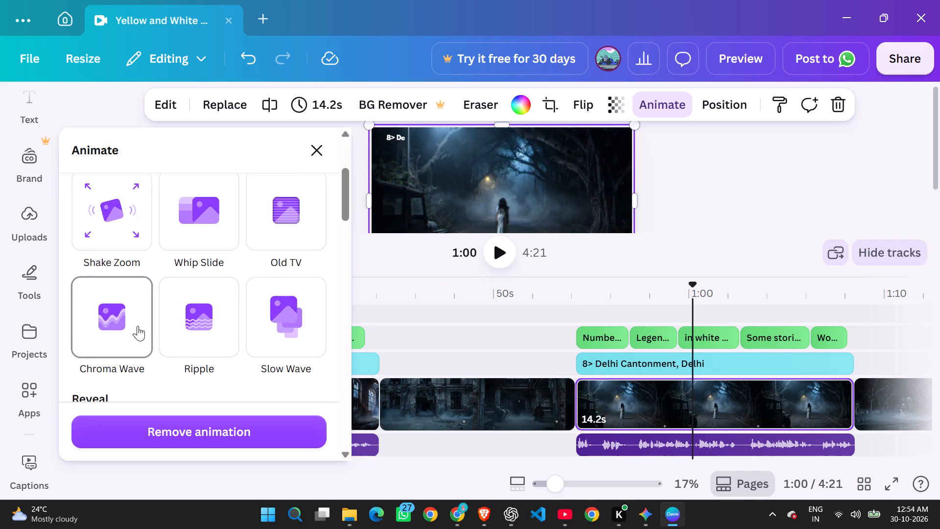
click(96, 326)
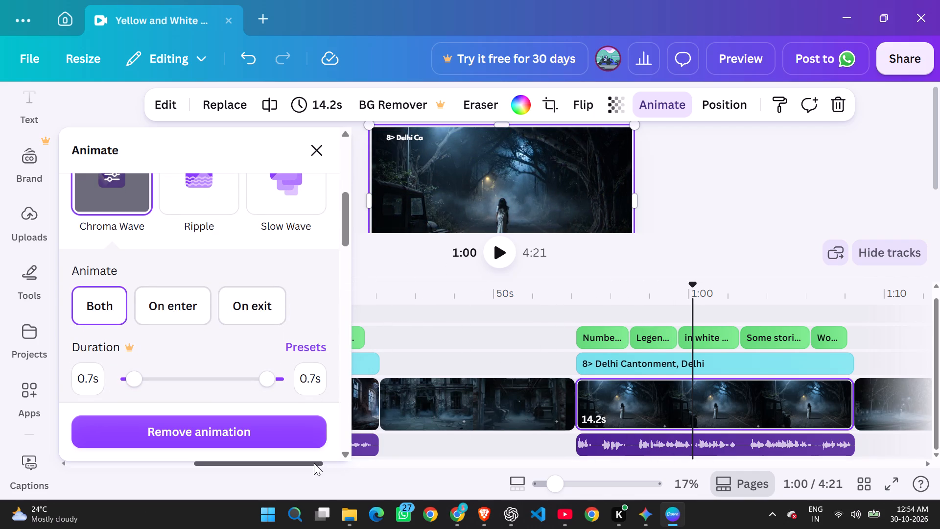
Apply the Chroma Wave animation, on both enter and exit, to the Lambi Dehar Mines, Uttarakhand clip.
drag(314, 463, 388, 462)
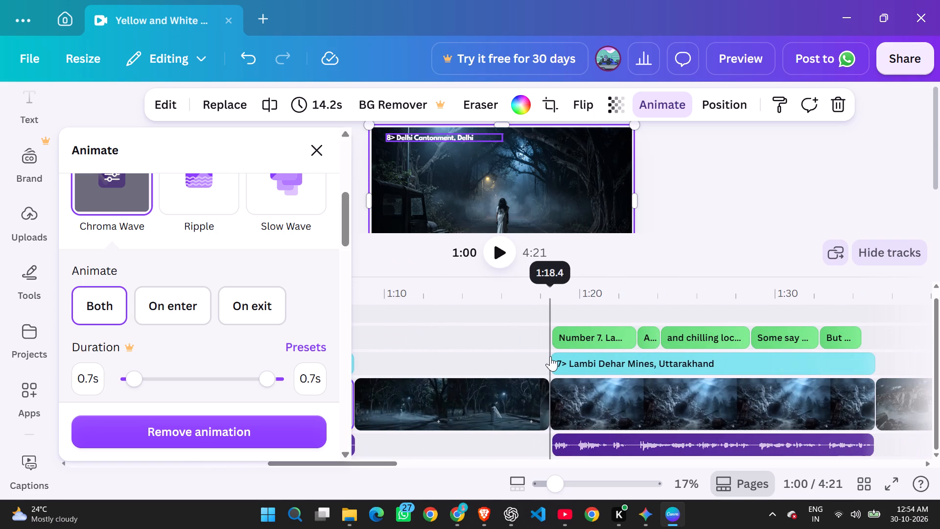
click(550, 356)
scroll(211, 326, down, 3)
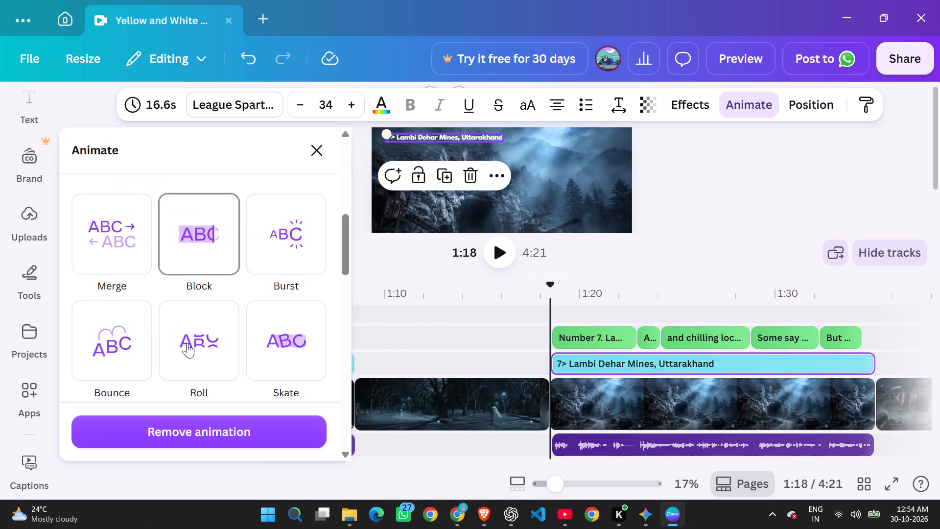
scroll(187, 343, up, 4)
click(615, 403)
scroll(205, 312, up, 1)
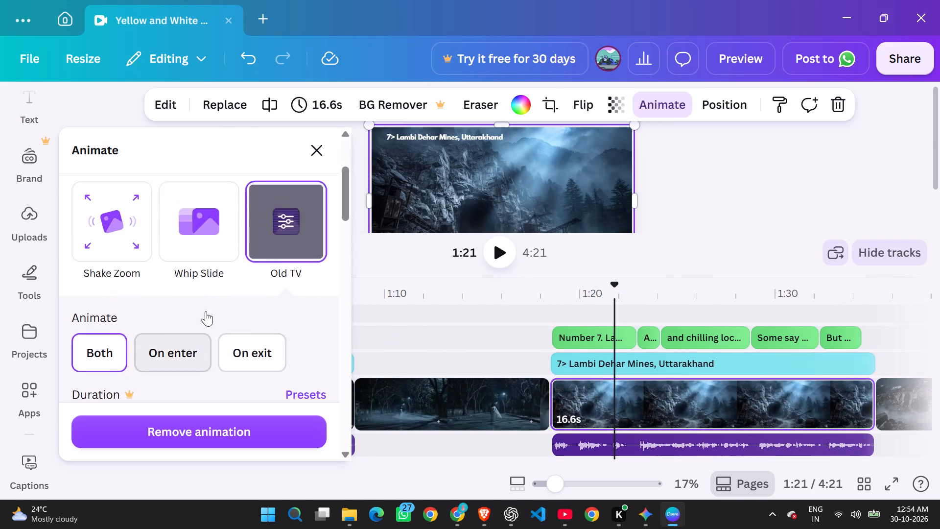
scroll(212, 311, up, 1)
scroll(208, 331, down, 2)
scroll(163, 302, down, 1)
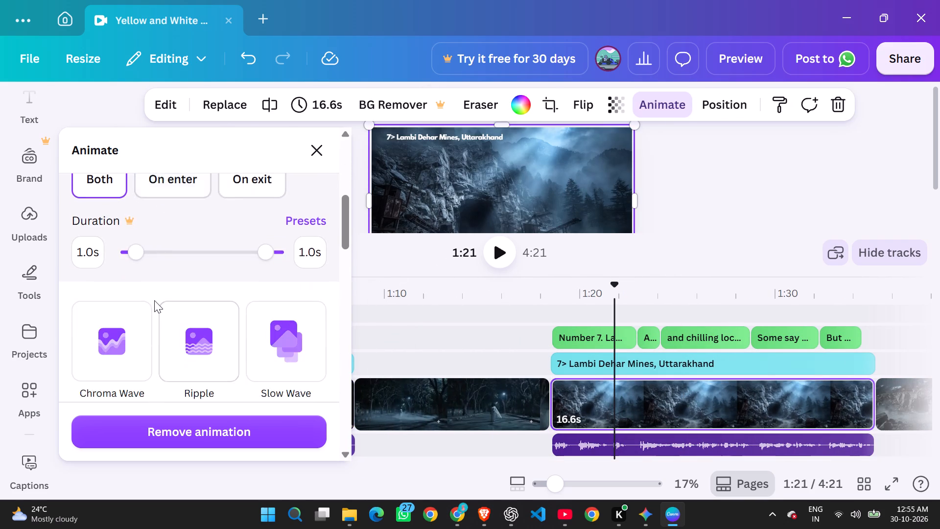
scroll(154, 300, down, 1)
click(121, 256)
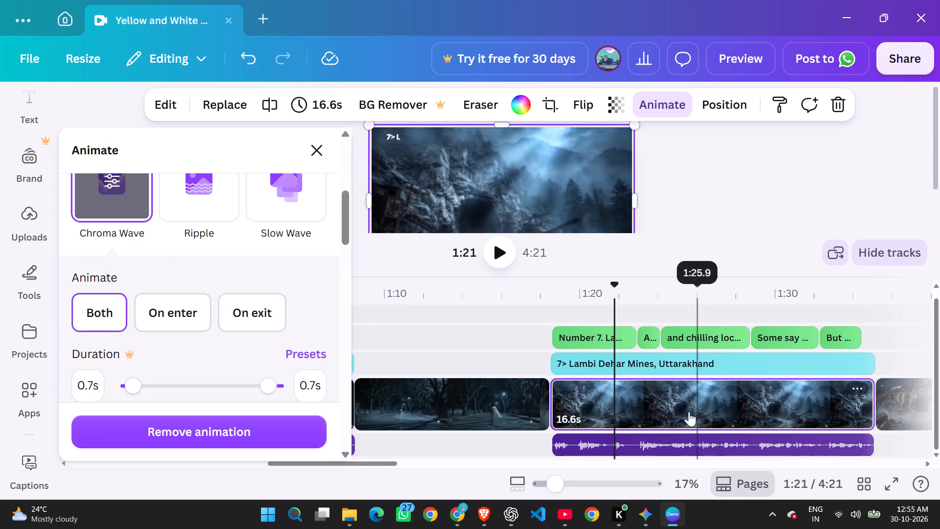
Apply the Chroma Wave animation, on both enter and exit, to the Agrasen Ki Baoli, Delhi clip.
drag(386, 463, 459, 460)
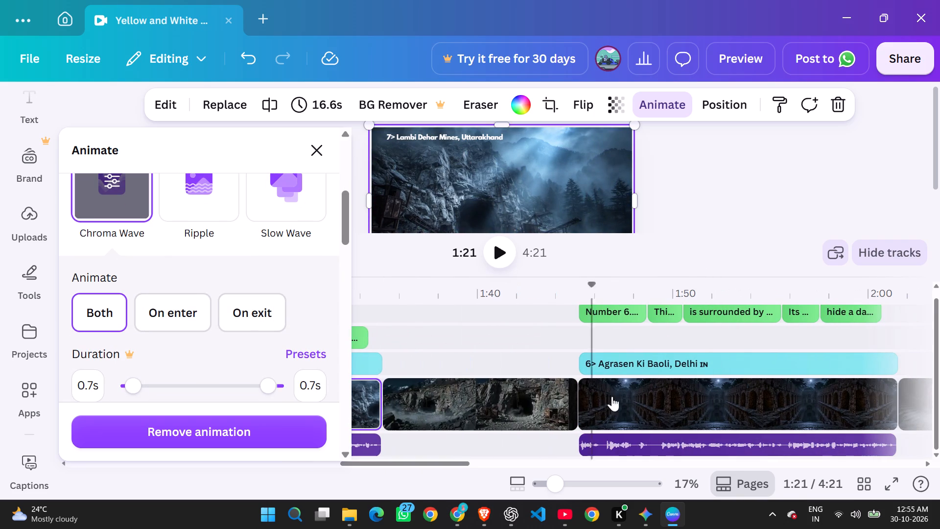
click(670, 393)
scroll(237, 371, down, 1)
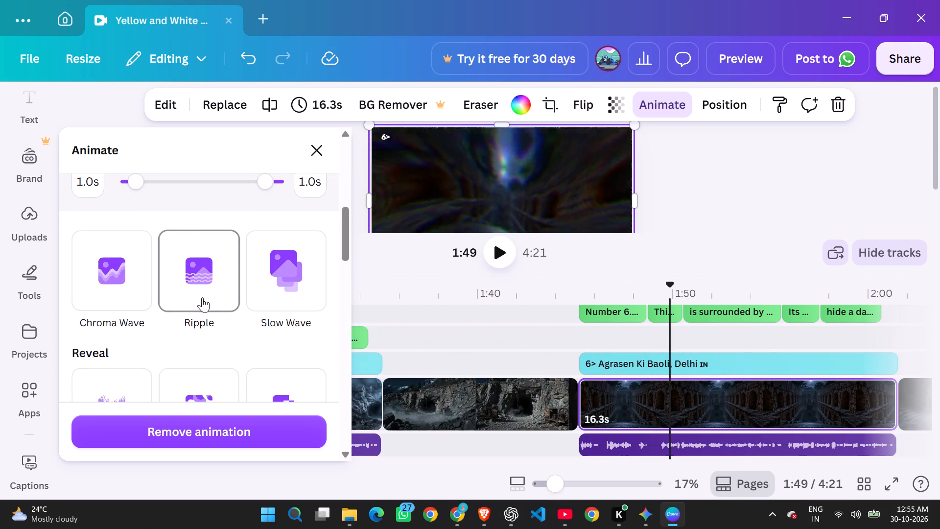
click(132, 283)
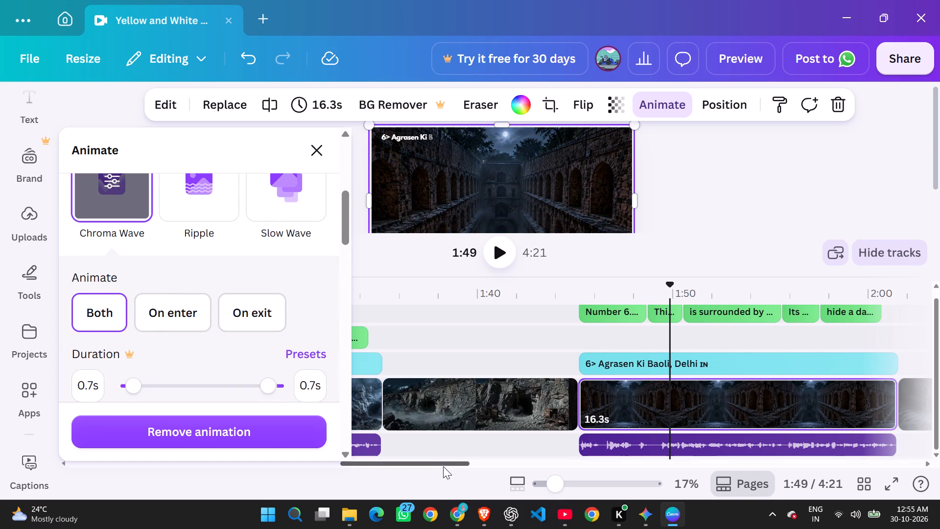
Apply the Chroma Wave animation, on both enter and exit, to the Shaniwar Wada, Pune clip.
drag(443, 466, 527, 463)
click(594, 411)
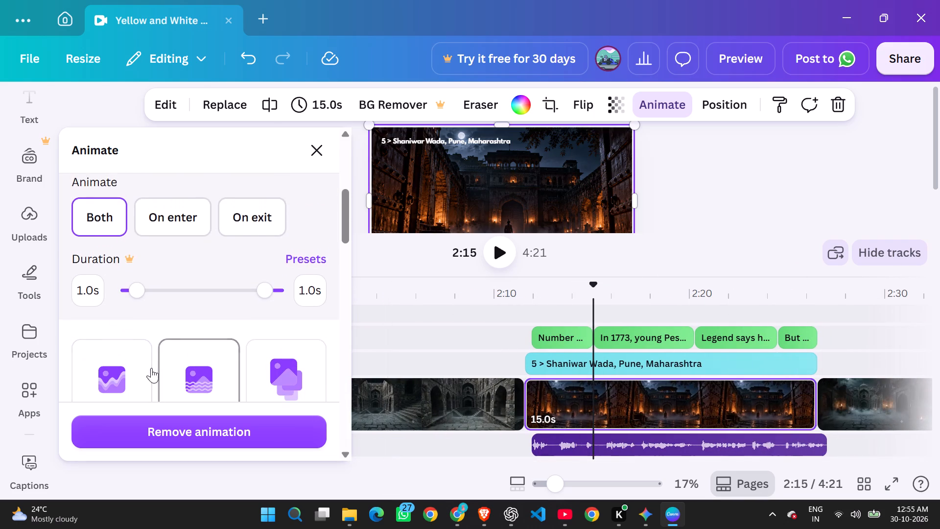
scroll(151, 368, down, 1)
click(125, 291)
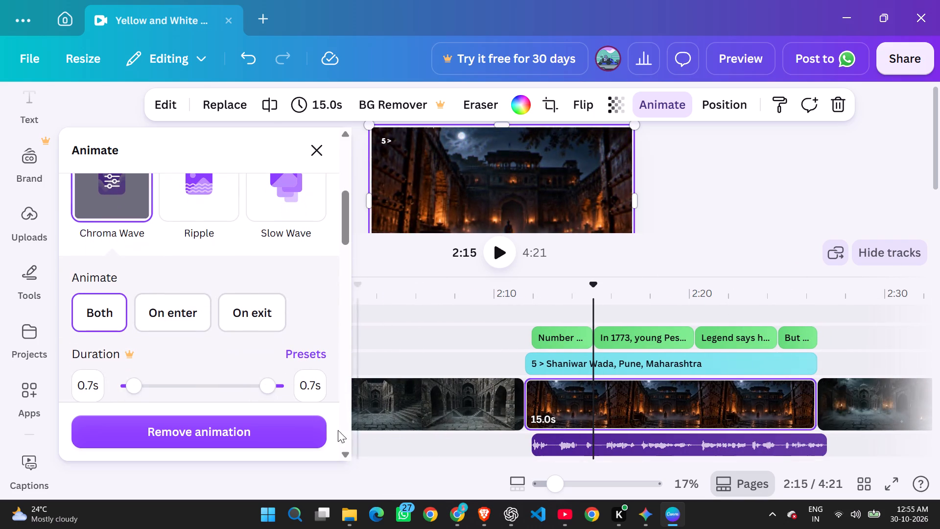
Apply the Chroma Wave animation to the Dow Hill, Kurseong clip.
drag(524, 463, 591, 463)
click(614, 399)
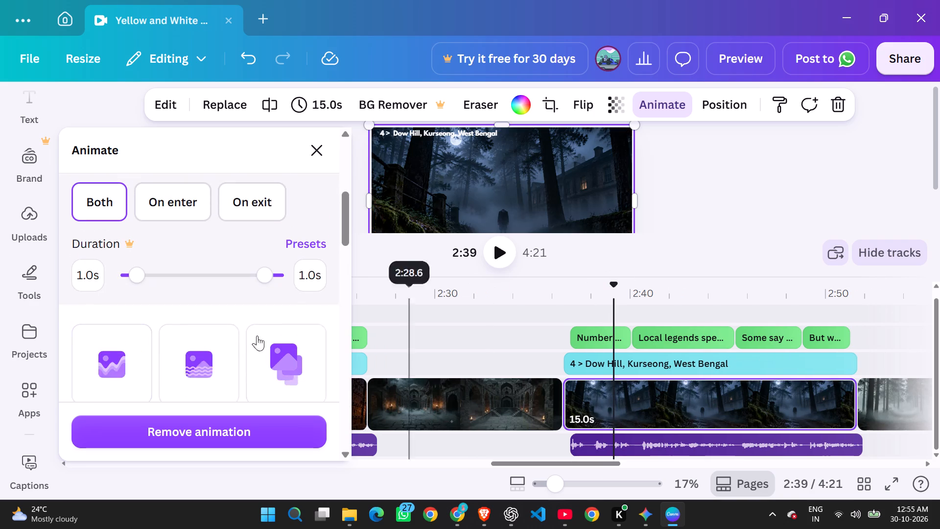
click(145, 373)
Apply the Chroma Wave animation, on both enter and exit, to the Dumas Beach, Gujarat clip.
drag(590, 464, 670, 463)
click(558, 394)
click(126, 388)
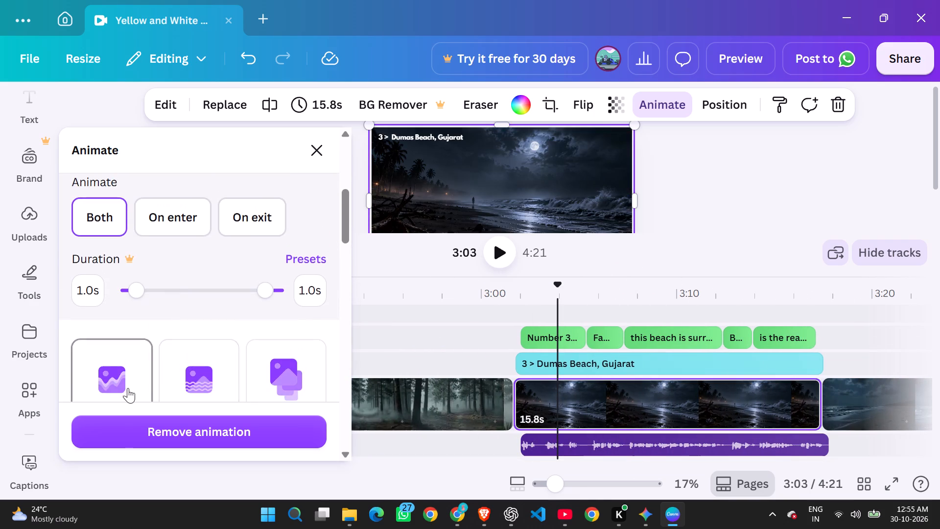
Apply the Chroma Wave animation, on both enter and exit, to the Kuldhara Village, Rajasthan clip.
drag(608, 465, 673, 463)
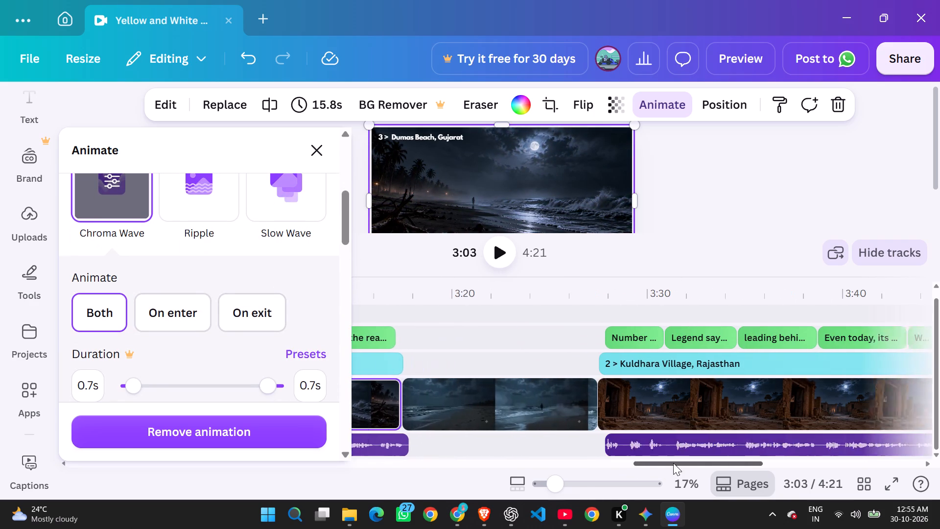
drag(673, 463, 684, 461)
click(578, 401)
click(138, 385)
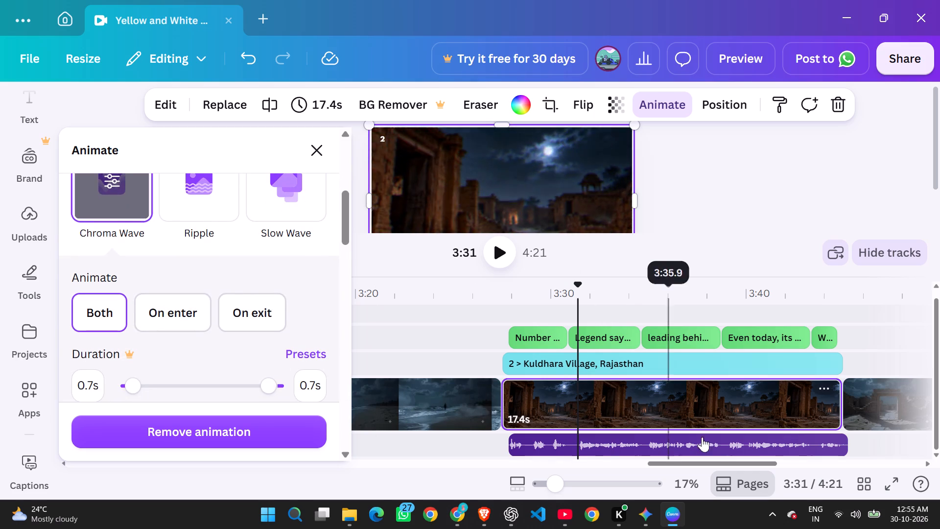
Apply the Chroma Wave animation, on both enter and exit, to the Bhangarh Fort, Rajasthan clip.
drag(668, 463, 753, 463)
click(593, 413)
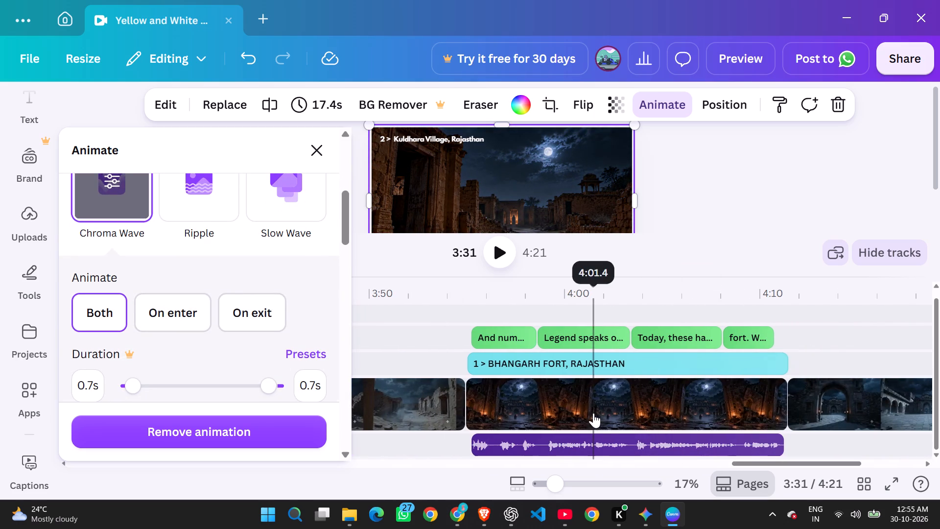
click(123, 379)
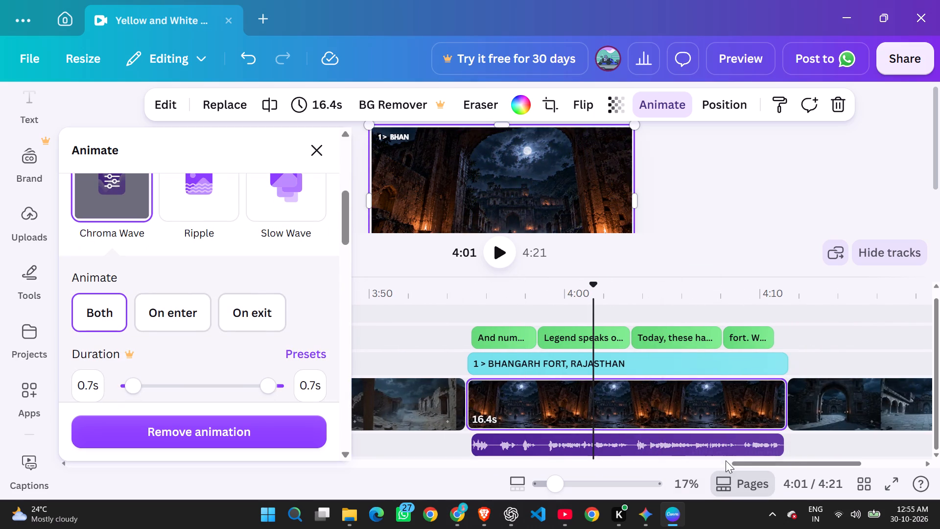
Return the playhead to the very start of the video, at the beginning of the Ramoji Film City clip.
drag(743, 460, 792, 457)
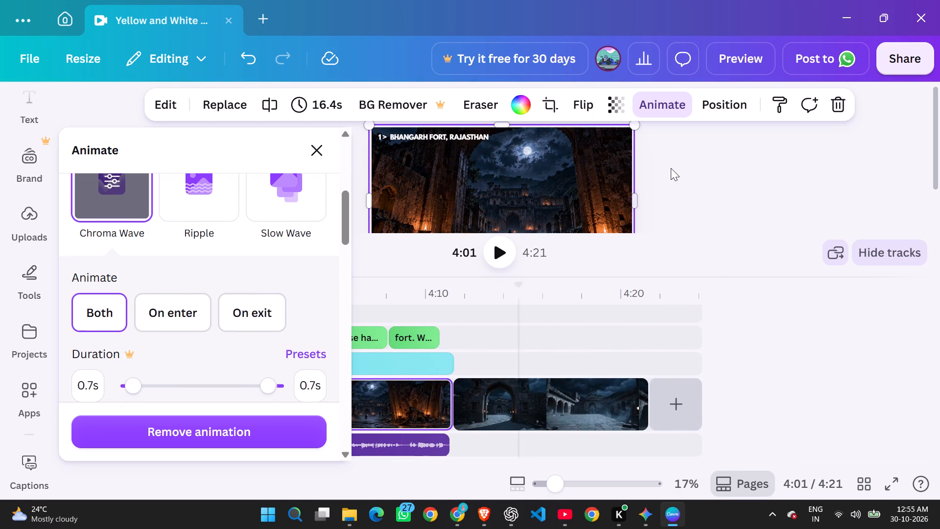
drag(841, 465, 317, 468)
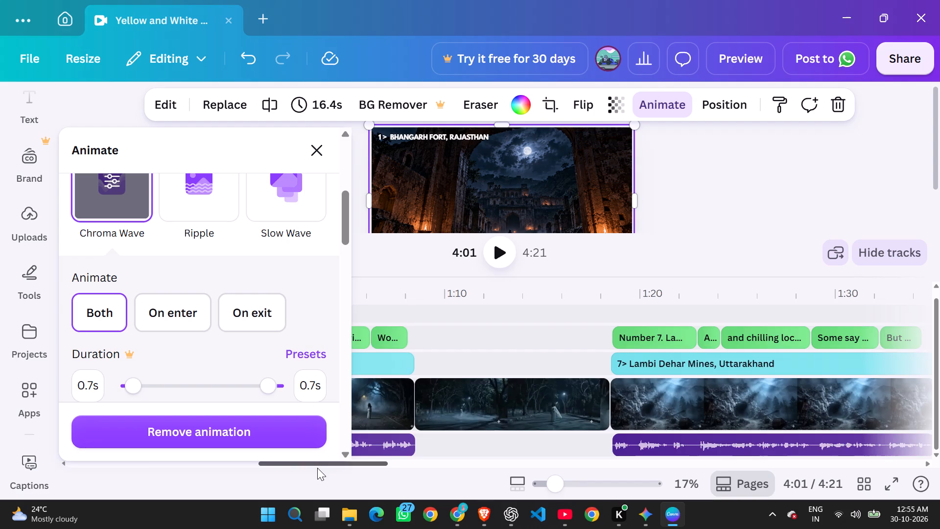
drag(317, 468, 64, 465)
click(412, 397)
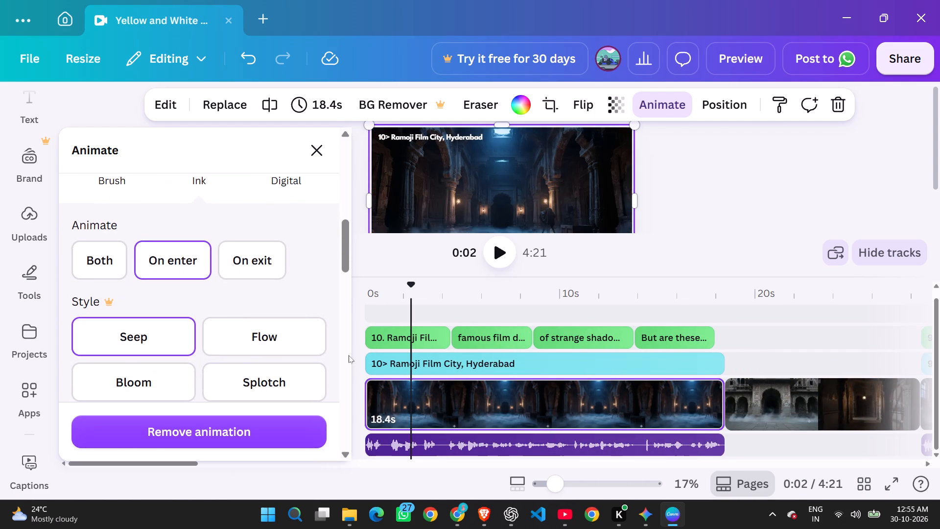
click(367, 316)
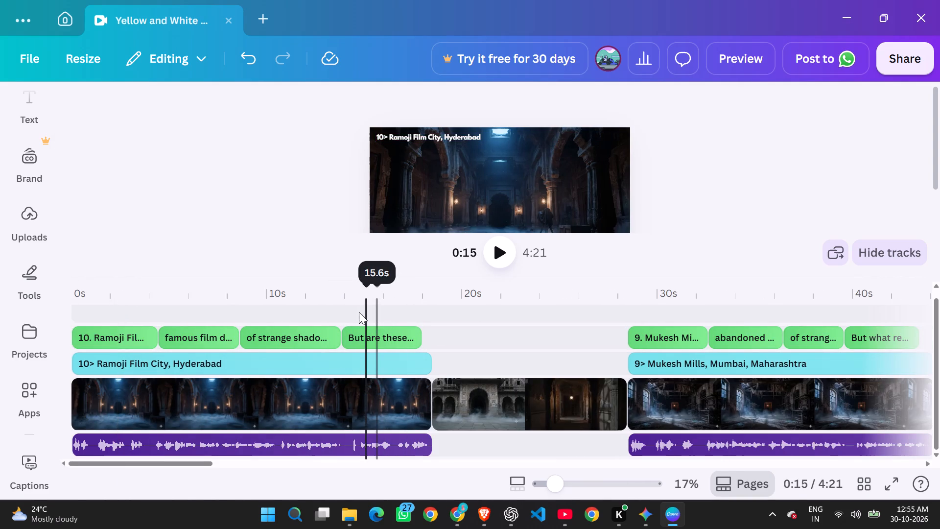
drag(366, 301, 84, 311)
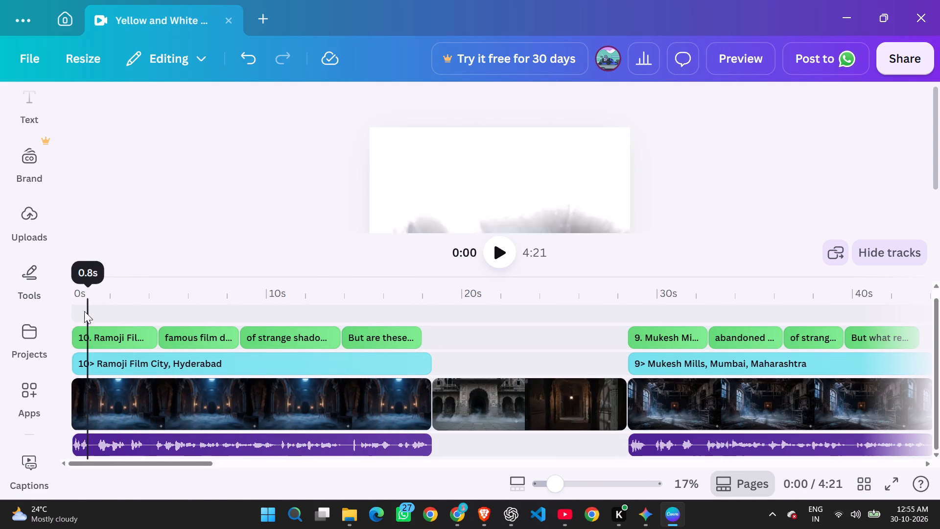
drag(84, 311, 70, 310)
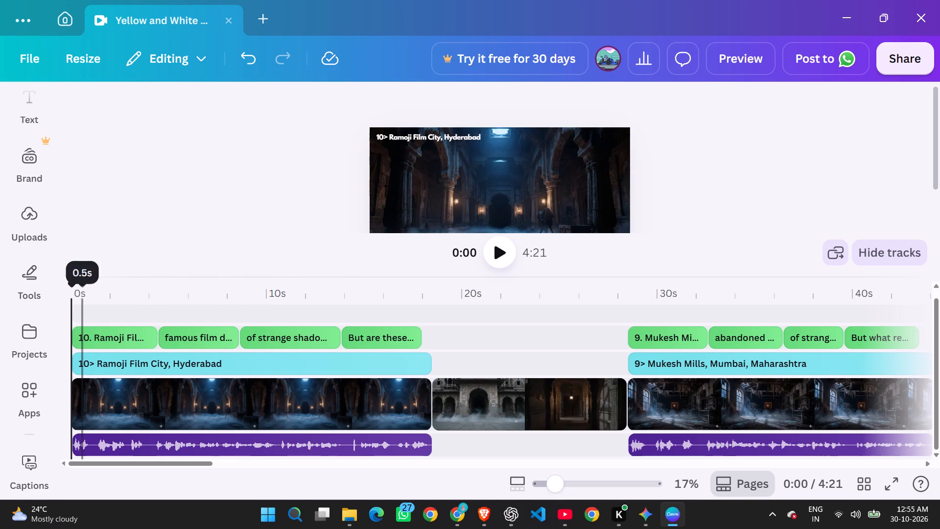
Upload the H1 intro video from Downloads and insert it as the opening clip before Ramoji Film City, Hyderabad.
scroll(29, 290, down, 2)
scroll(39, 364, up, 5)
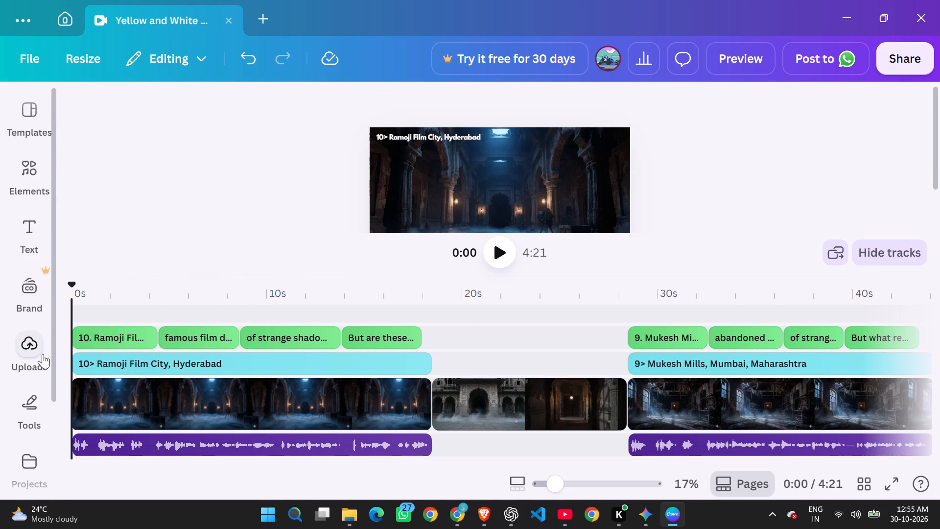
scroll(43, 354, up, 1)
scroll(20, 160, down, 4)
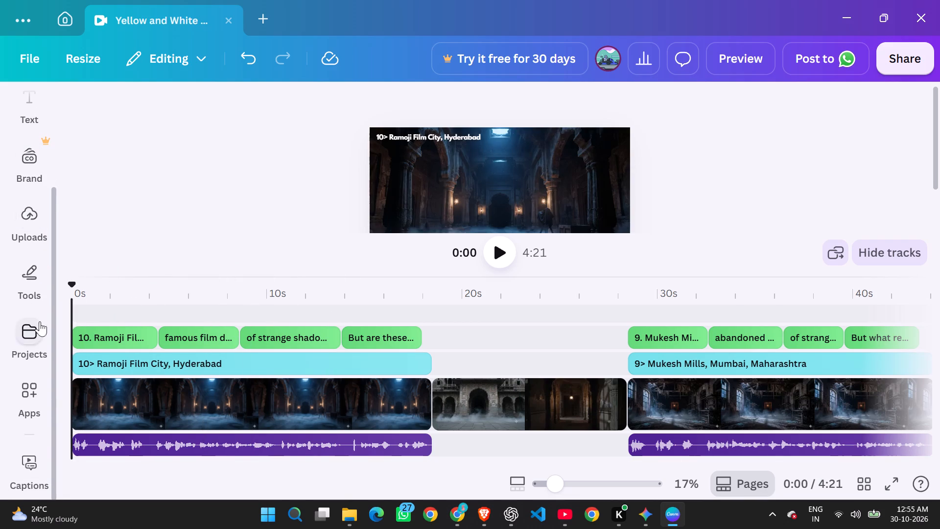
click(23, 232)
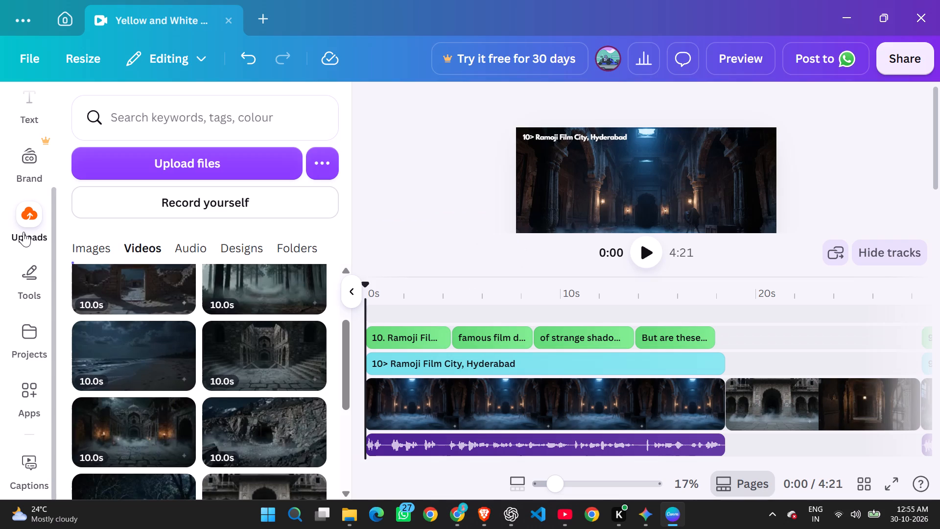
scroll(147, 293, down, 2)
scroll(154, 313, up, 7)
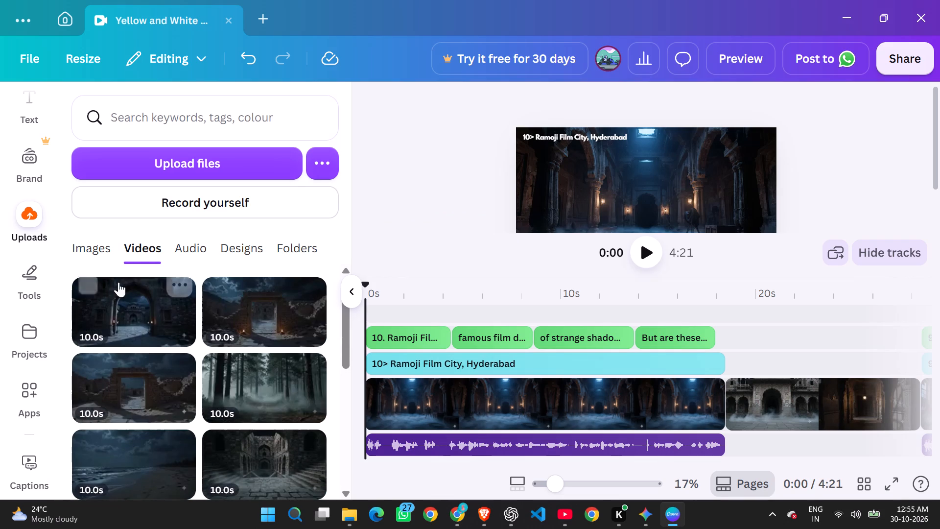
click(210, 169)
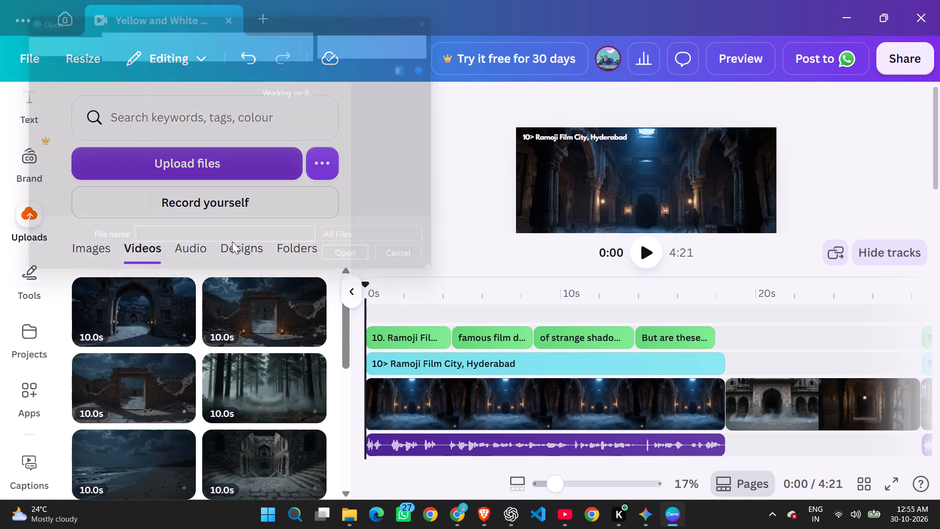
scroll(271, 185, down, 2)
scroll(271, 185, up, 2)
click(177, 133)
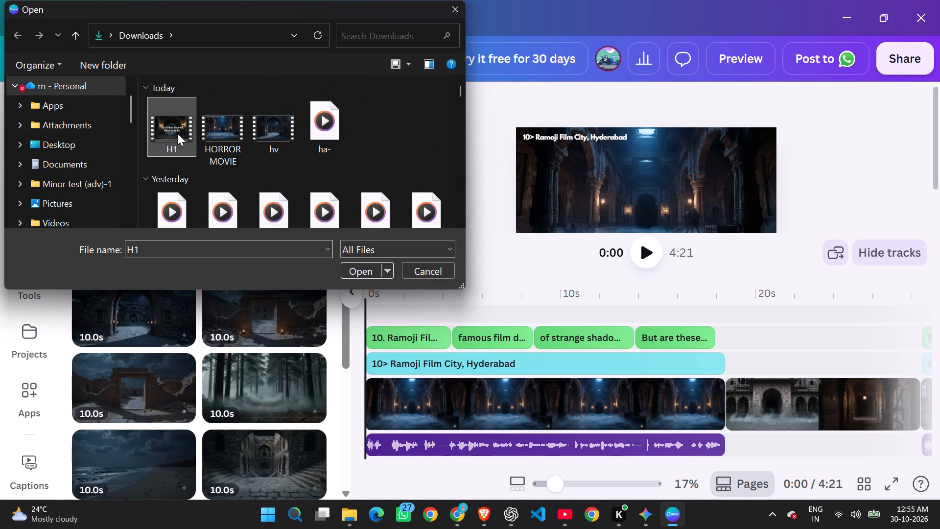
click(177, 133)
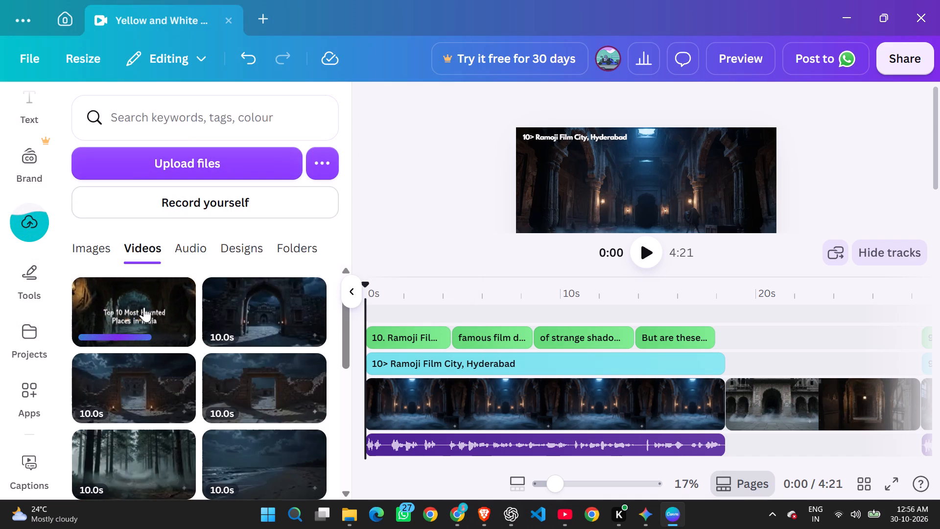
click(123, 320)
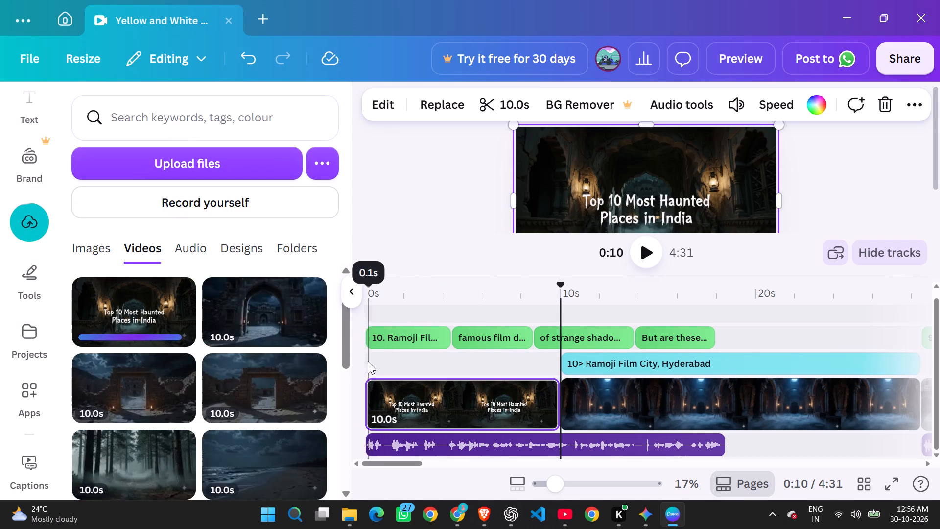
Play back the new intro clip in the timeline and in full screen, checking it against the narration and captions.
click(367, 361)
click(661, 255)
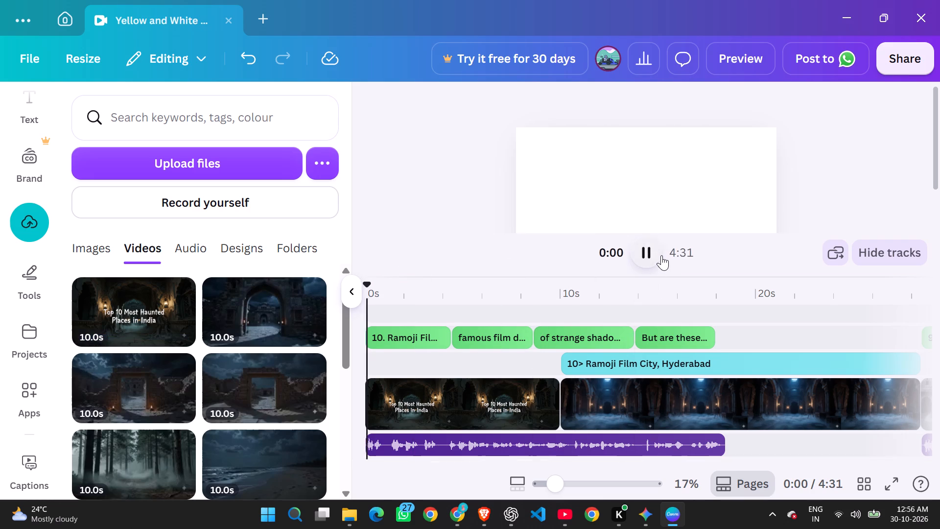
click(411, 409)
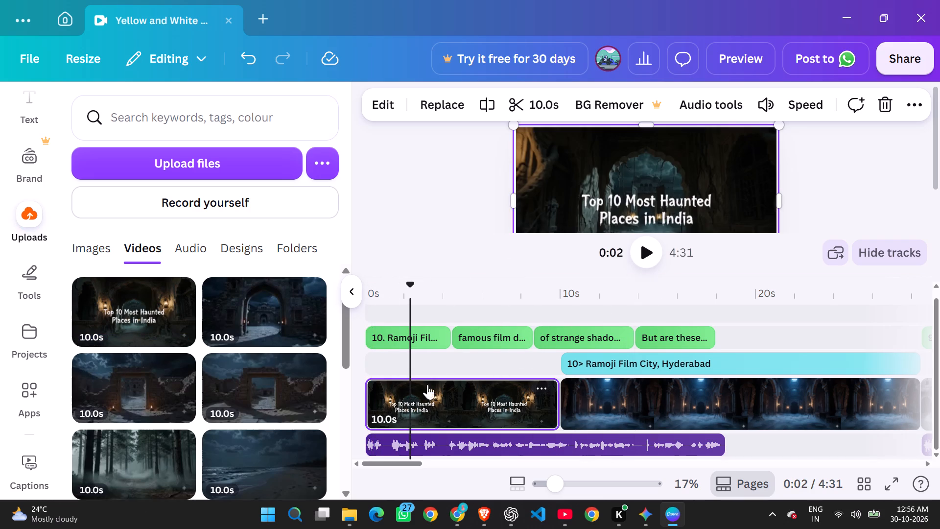
click(635, 256)
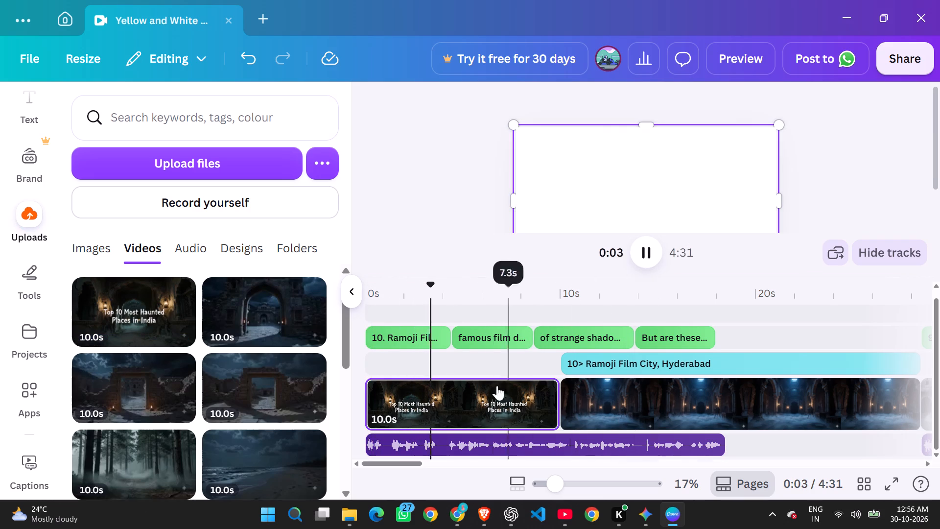
click(407, 415)
click(890, 483)
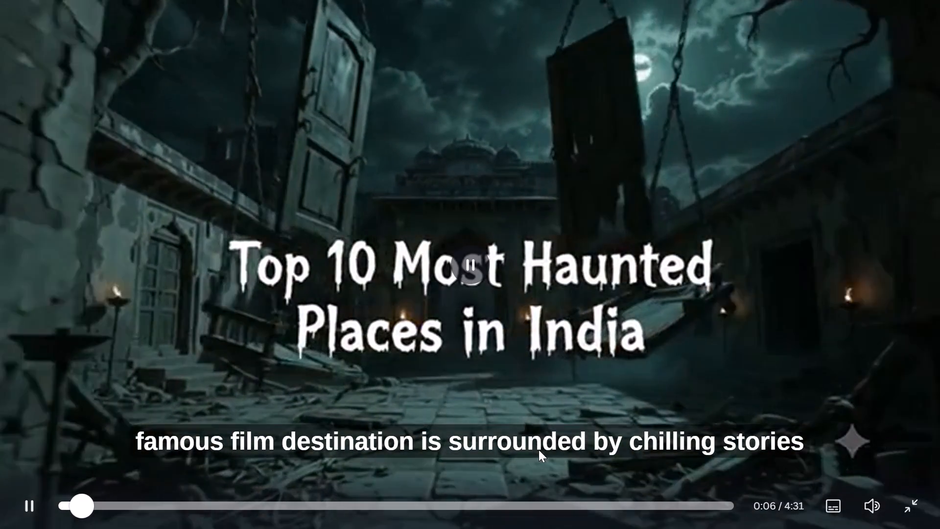
key(Escape)
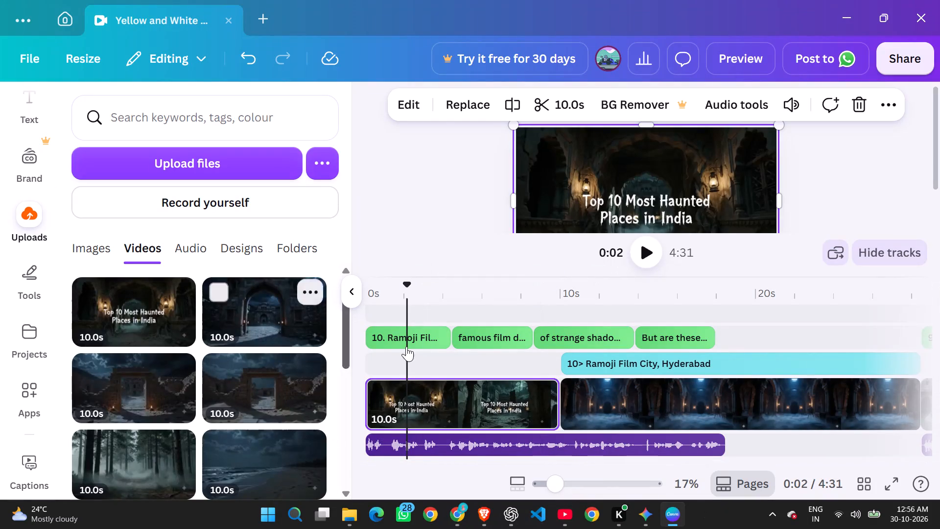
click(365, 310)
click(896, 481)
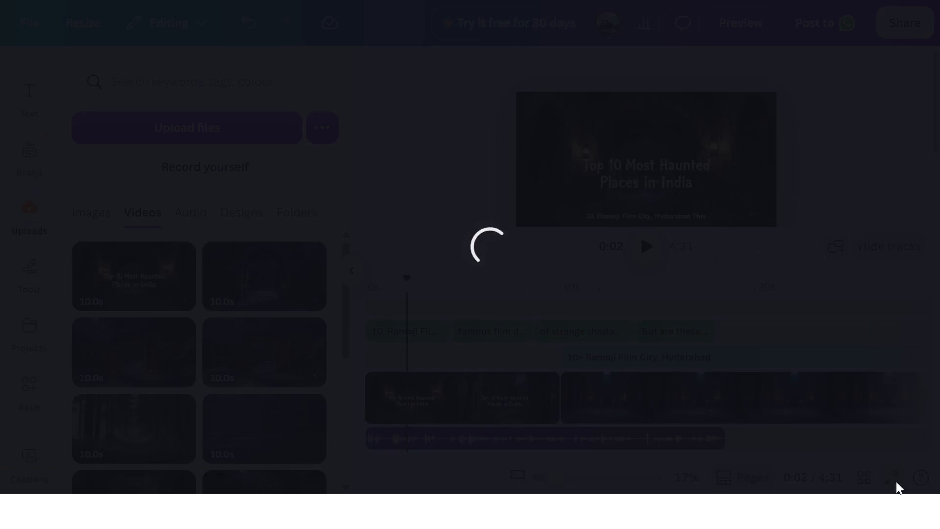
key(Escape)
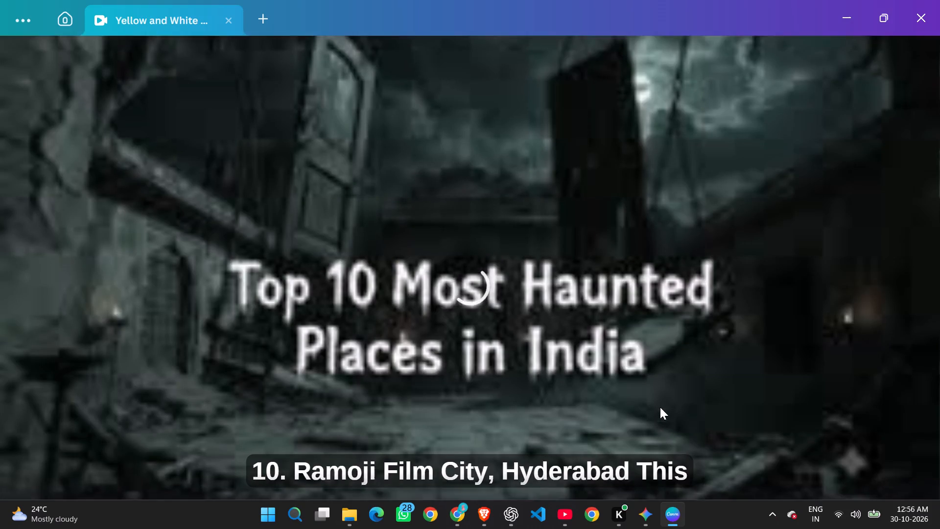
click(487, 390)
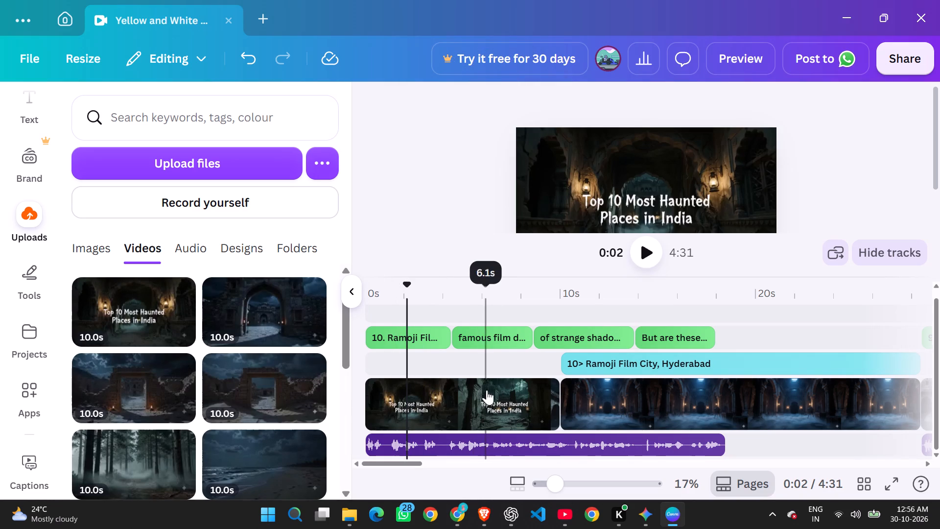
click(656, 246)
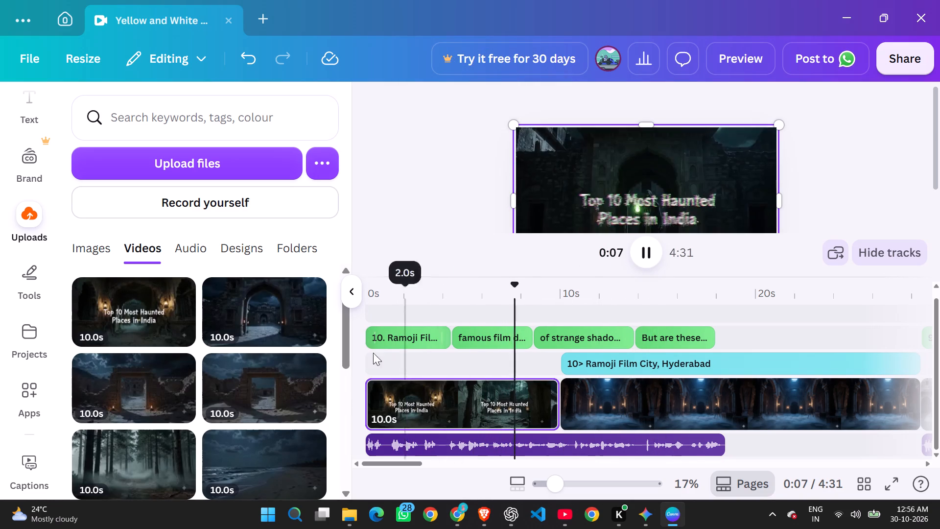
click(368, 370)
click(893, 482)
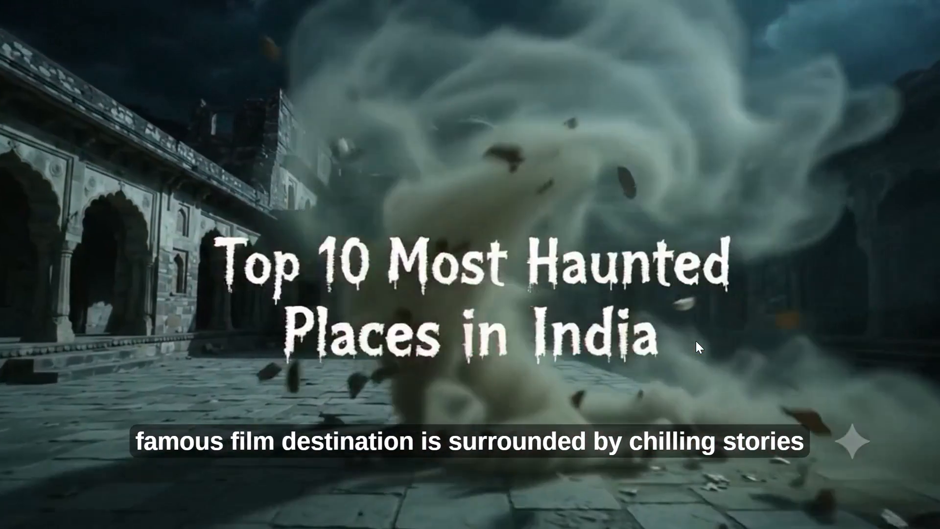
key(Escape)
Move the ha-1.mp3 voiceover to the 10 s mark so it starts with the Ramoji Film City clip.
drag(439, 444, 441, 444)
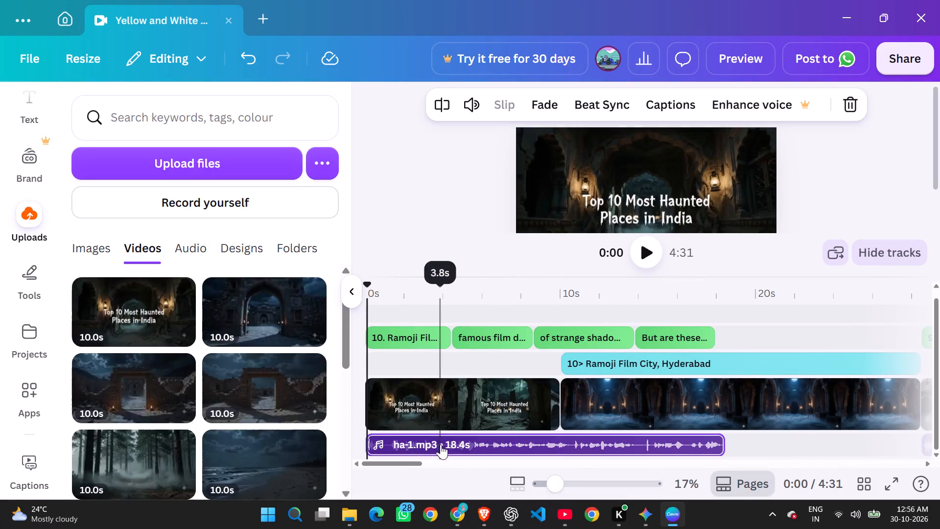
drag(441, 444, 631, 438)
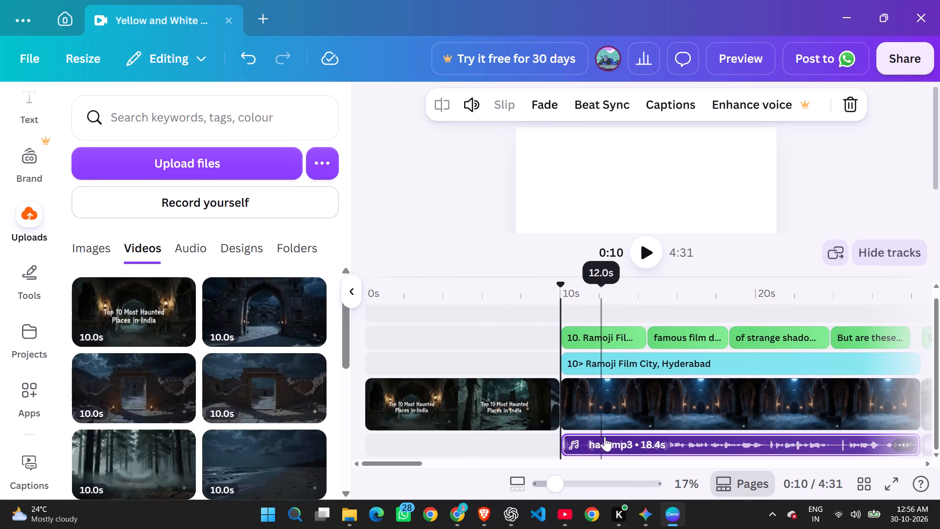
Check how the voiceovers and captions of the following locations line up with their clips along the timeline.
click(366, 357)
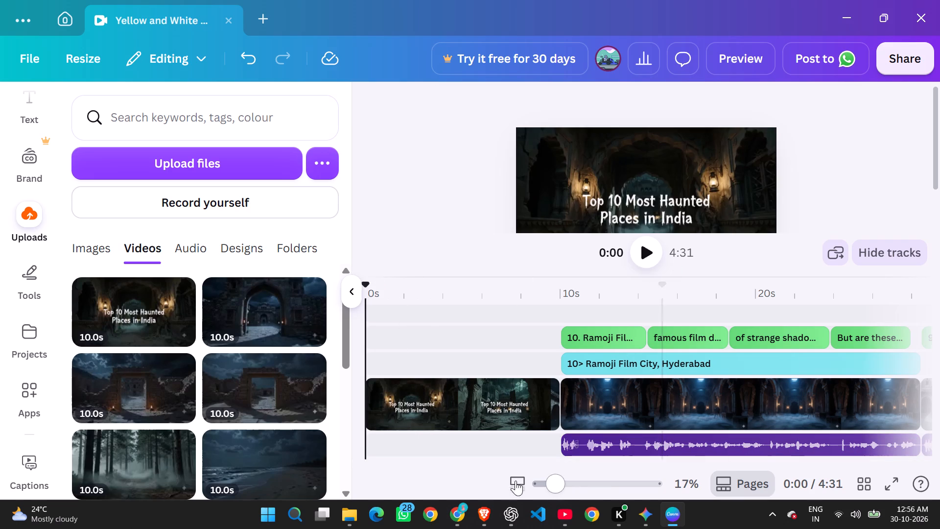
drag(418, 464, 420, 464)
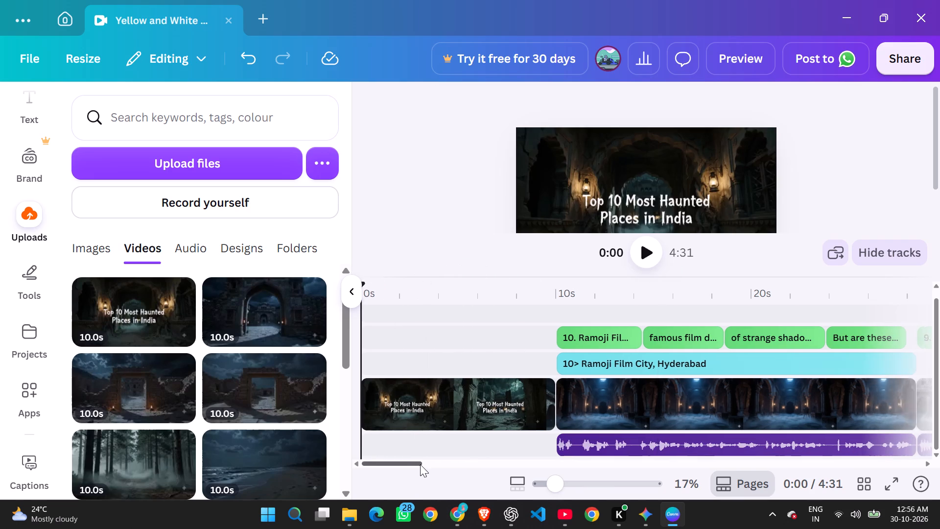
drag(420, 464, 469, 461)
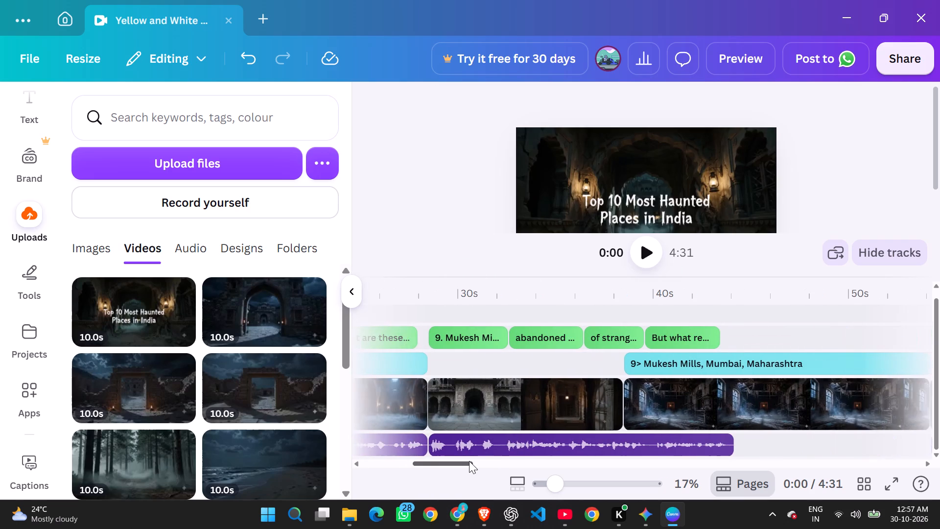
drag(469, 461, 537, 459)
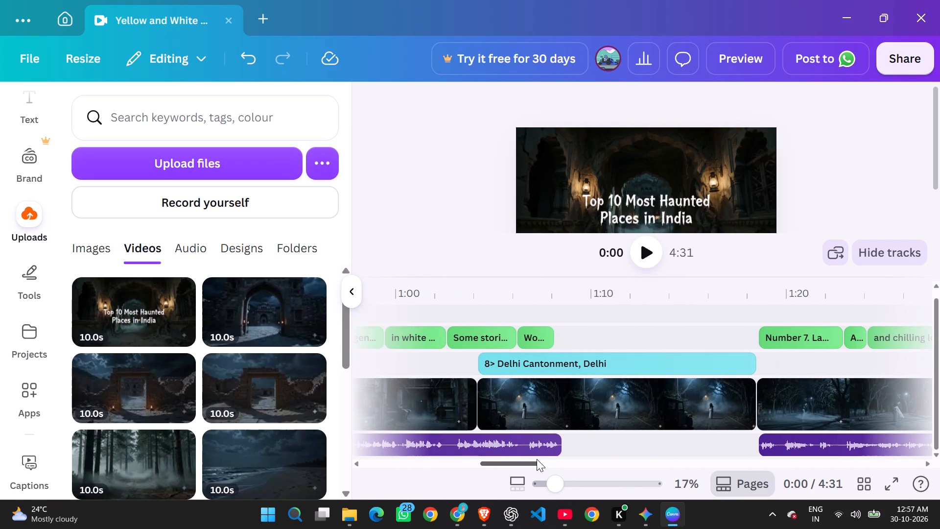
drag(537, 459, 372, 465)
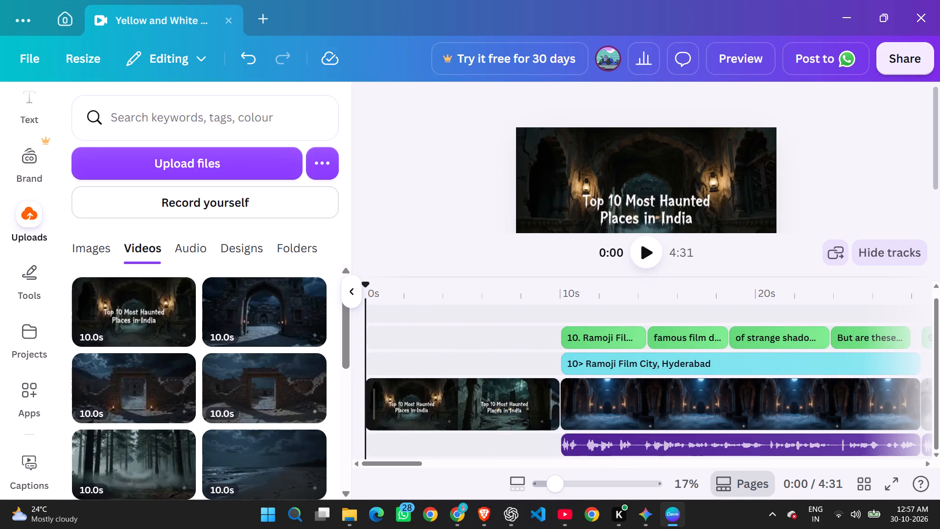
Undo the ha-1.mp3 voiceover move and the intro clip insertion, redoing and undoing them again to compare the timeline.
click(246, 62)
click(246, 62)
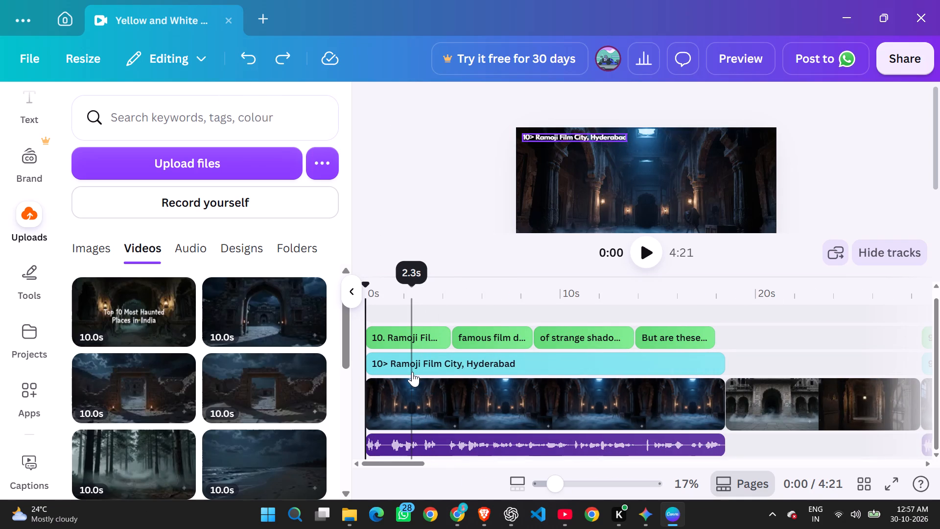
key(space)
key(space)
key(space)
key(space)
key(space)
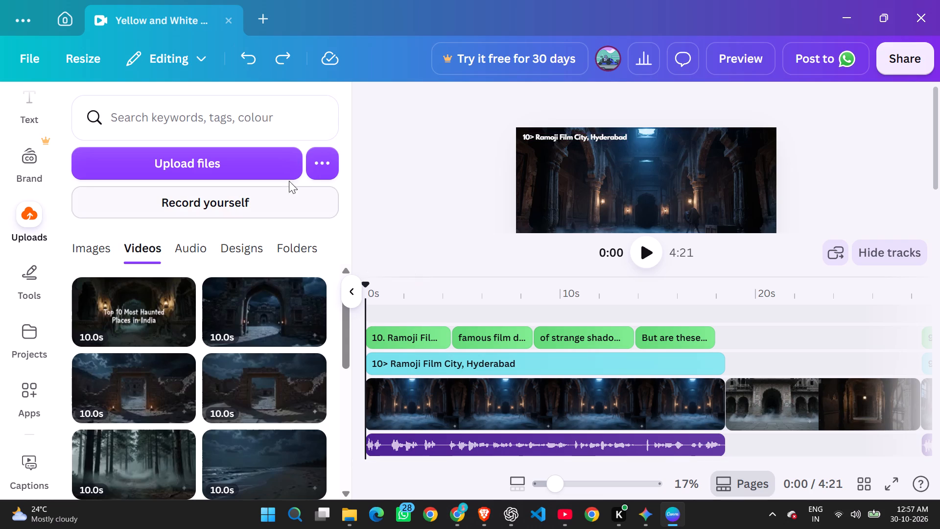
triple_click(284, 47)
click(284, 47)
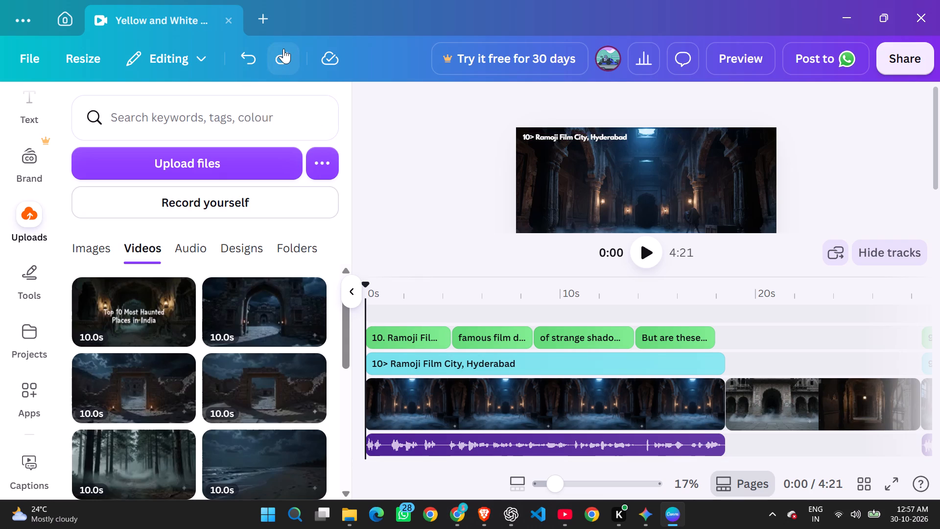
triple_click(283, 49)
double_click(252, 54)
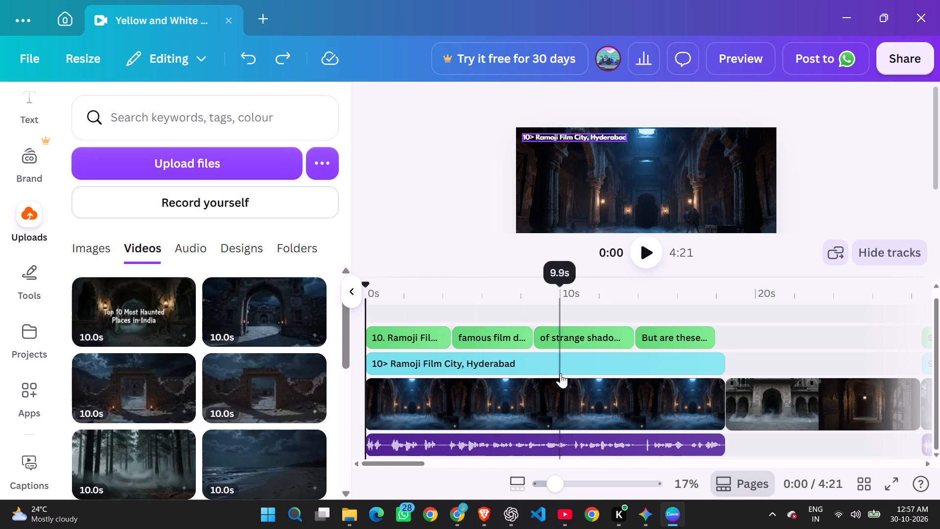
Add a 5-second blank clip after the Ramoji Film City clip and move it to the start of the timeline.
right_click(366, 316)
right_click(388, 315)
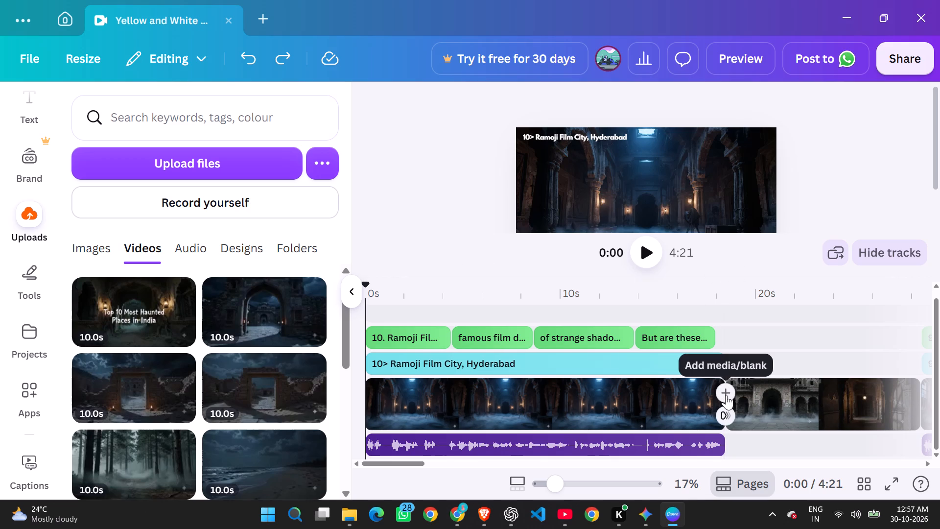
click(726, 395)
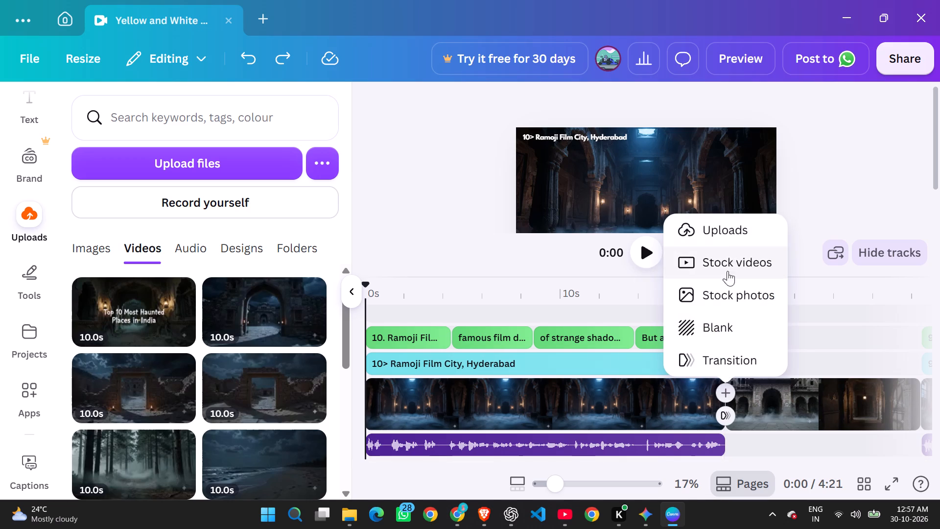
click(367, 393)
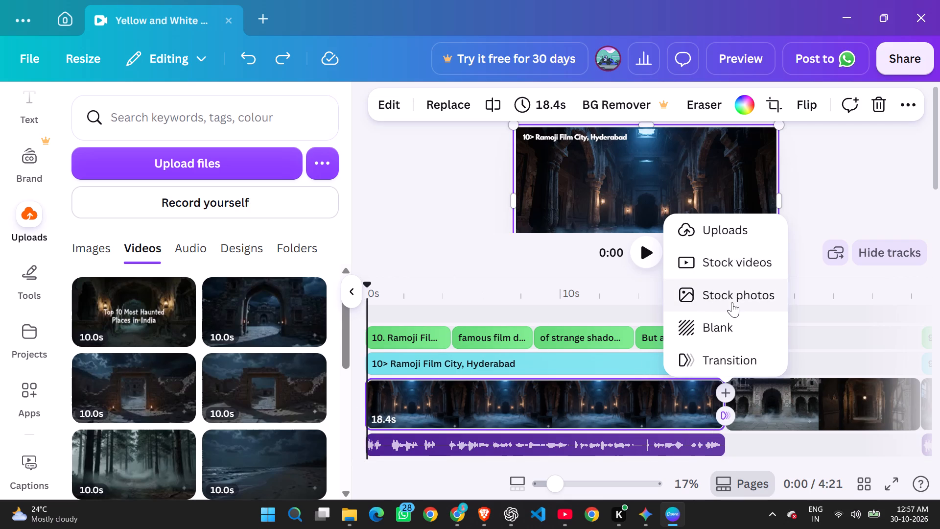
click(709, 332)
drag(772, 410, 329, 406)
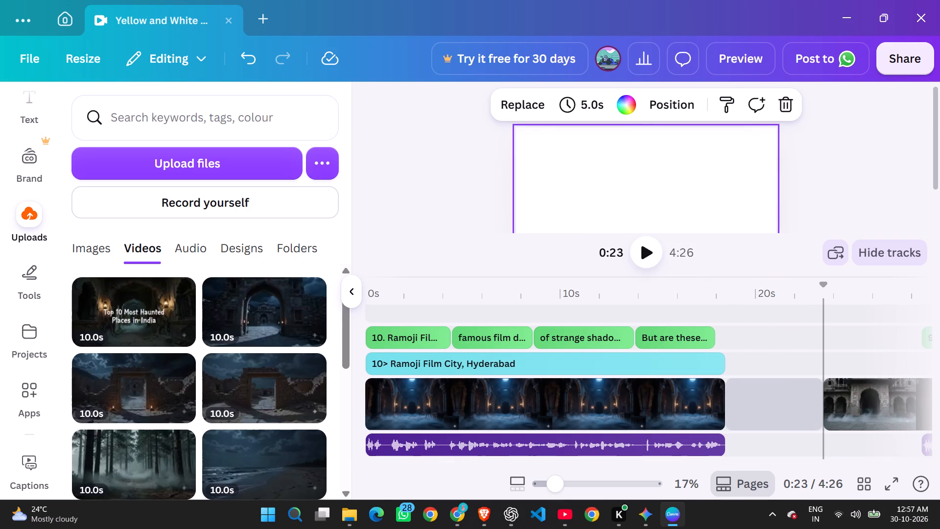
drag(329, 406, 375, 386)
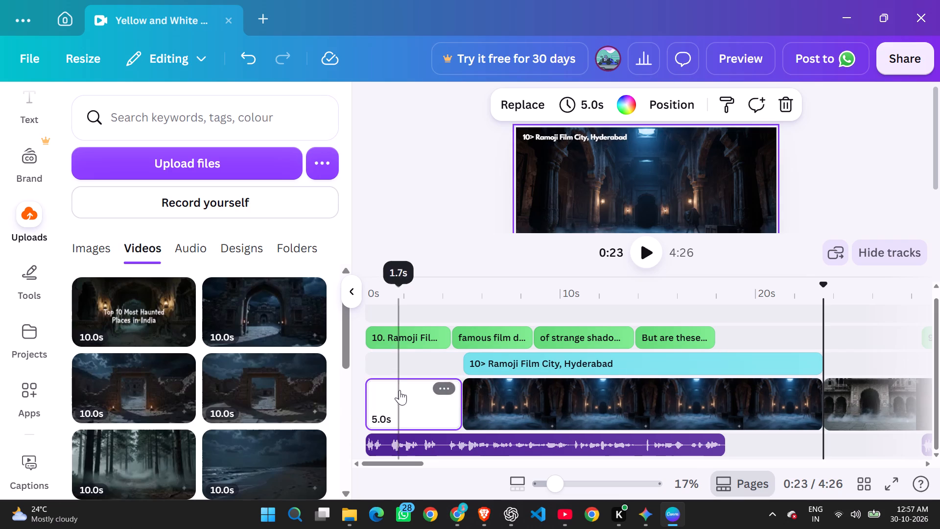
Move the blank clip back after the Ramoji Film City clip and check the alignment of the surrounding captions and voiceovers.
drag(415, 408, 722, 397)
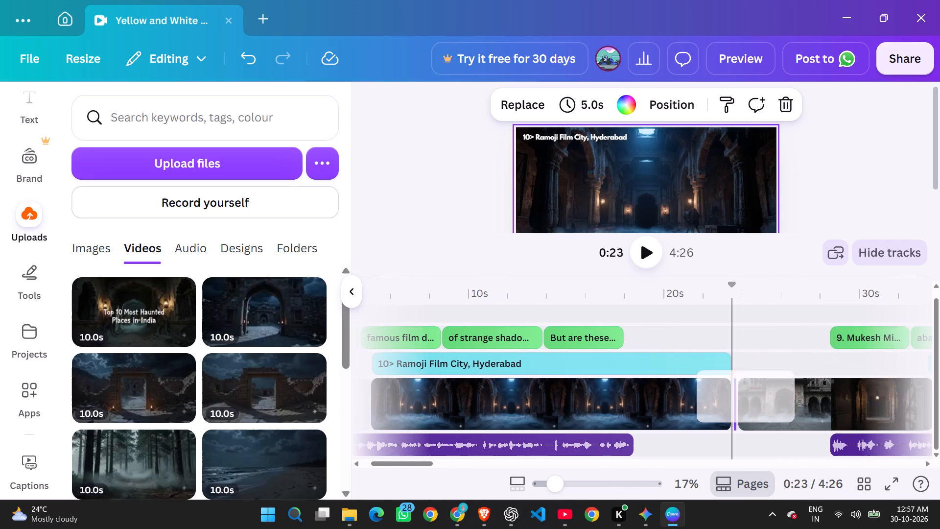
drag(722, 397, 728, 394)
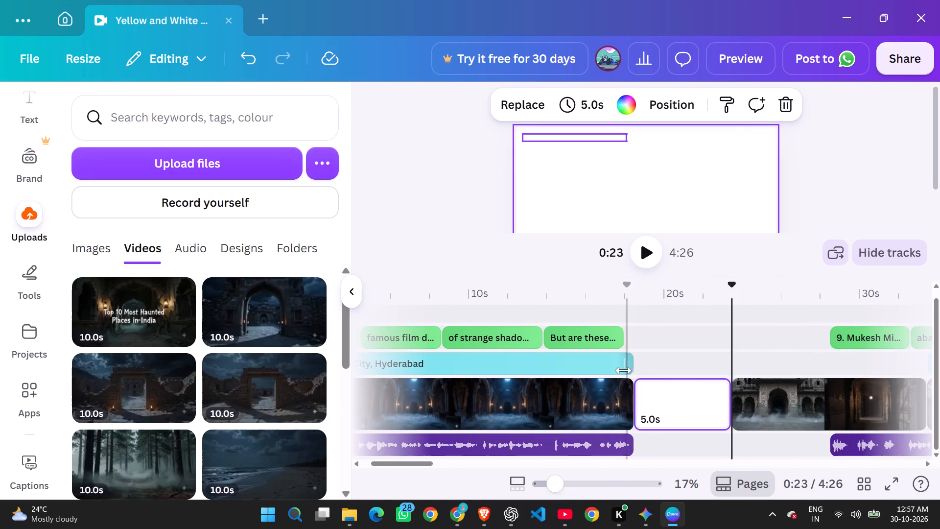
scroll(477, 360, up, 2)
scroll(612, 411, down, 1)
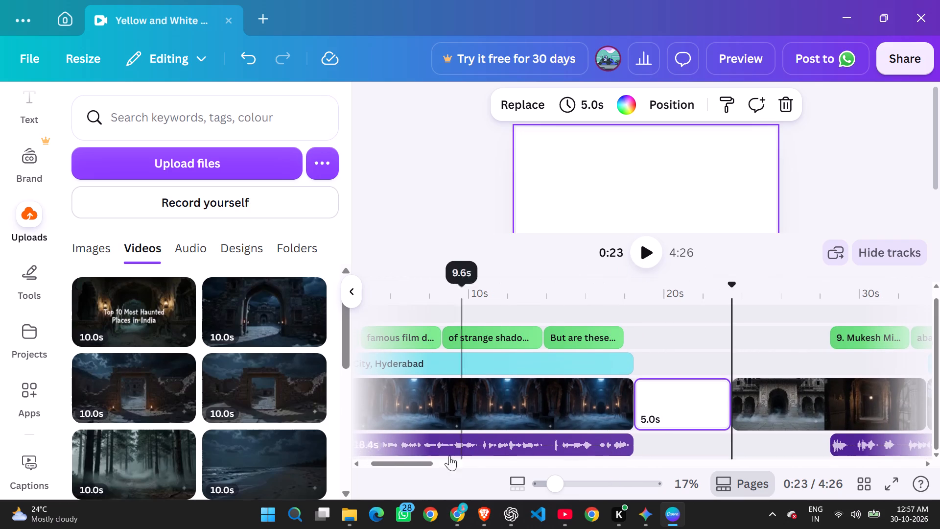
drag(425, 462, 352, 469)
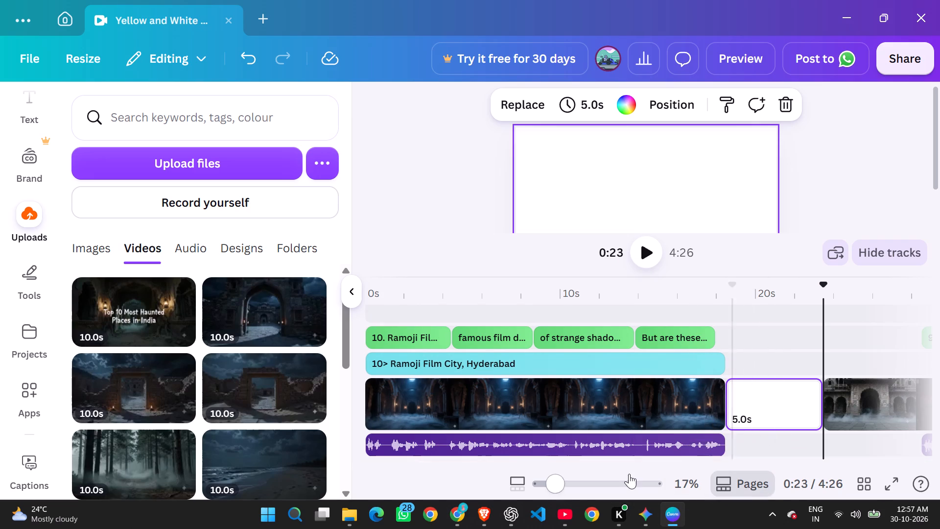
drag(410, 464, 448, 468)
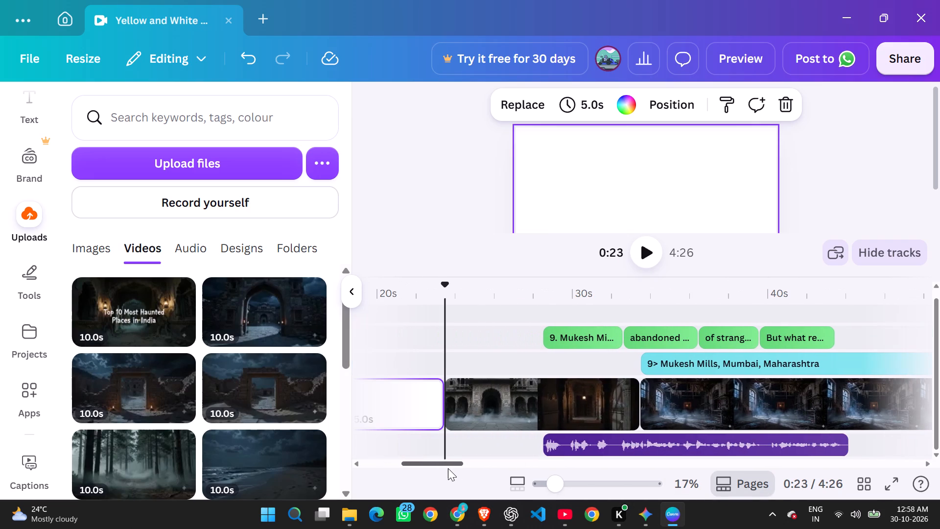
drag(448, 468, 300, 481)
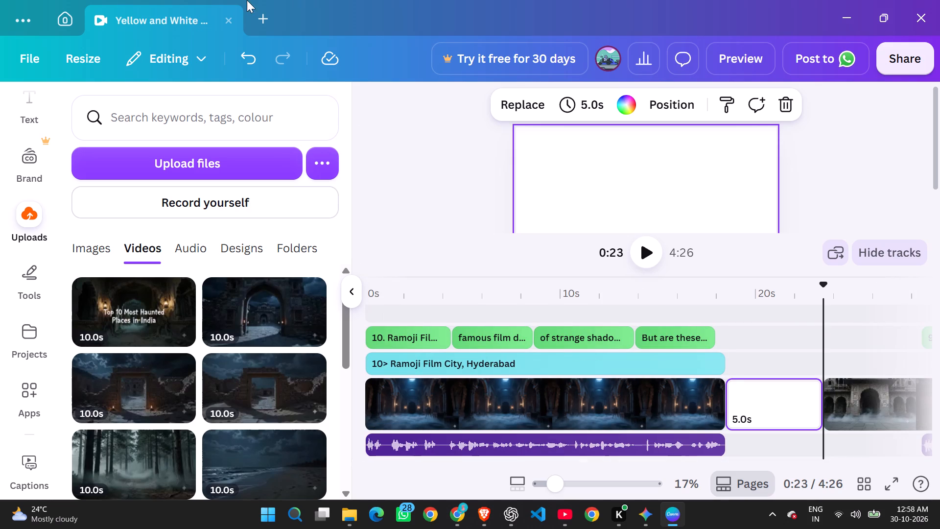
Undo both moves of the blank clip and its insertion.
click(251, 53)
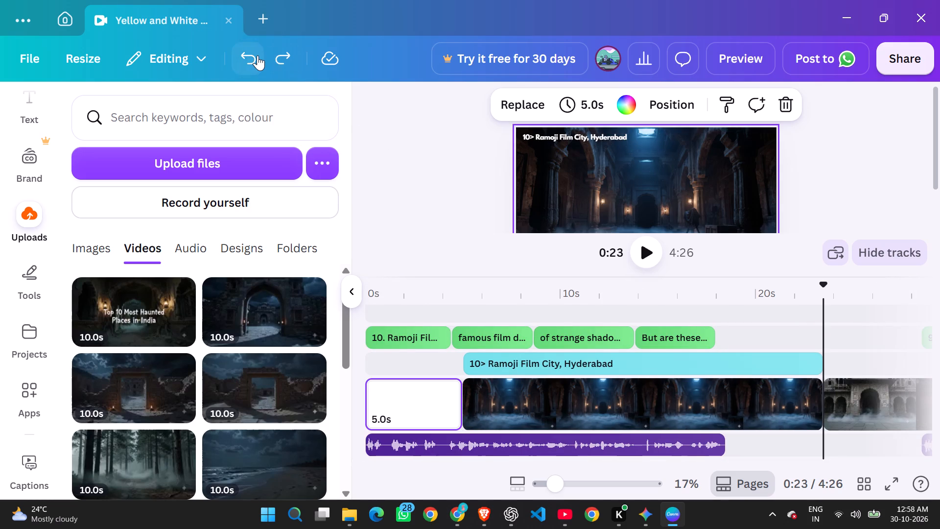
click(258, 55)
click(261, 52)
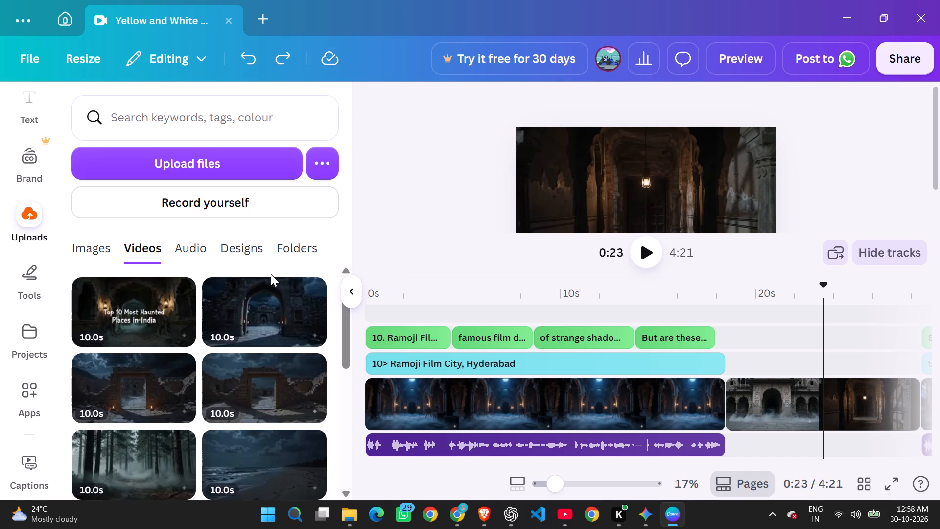
Insert the uploaded 10-second "Top 10 Most Haunted Places in India" intro video as the opening clip before Ramoji Film City.
click(365, 386)
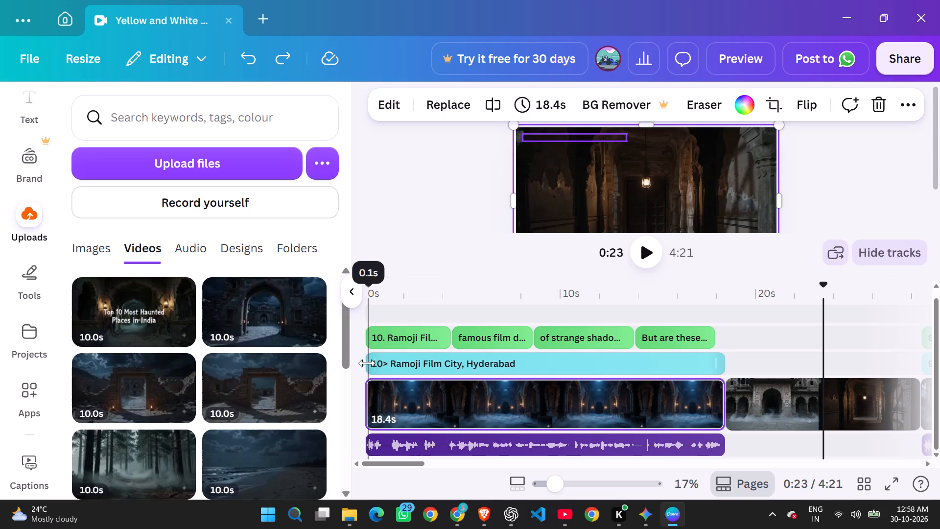
click(367, 311)
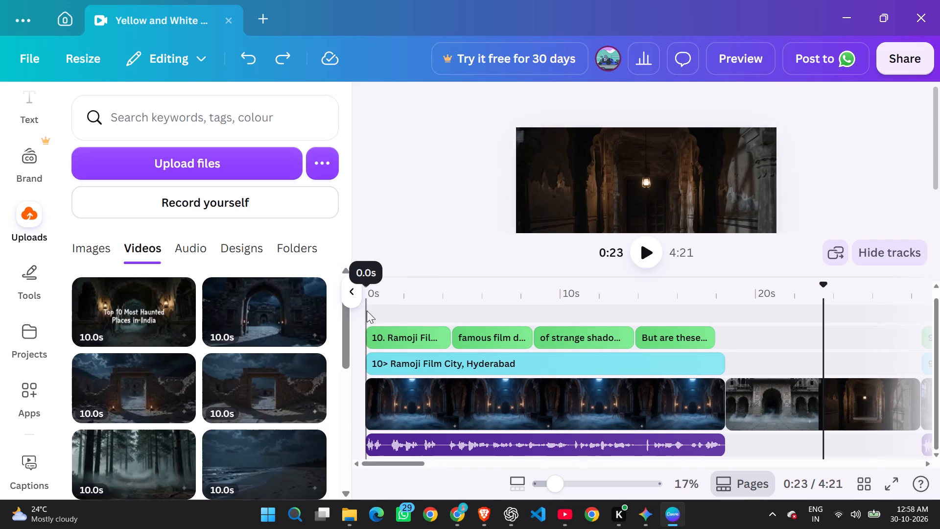
click(167, 320)
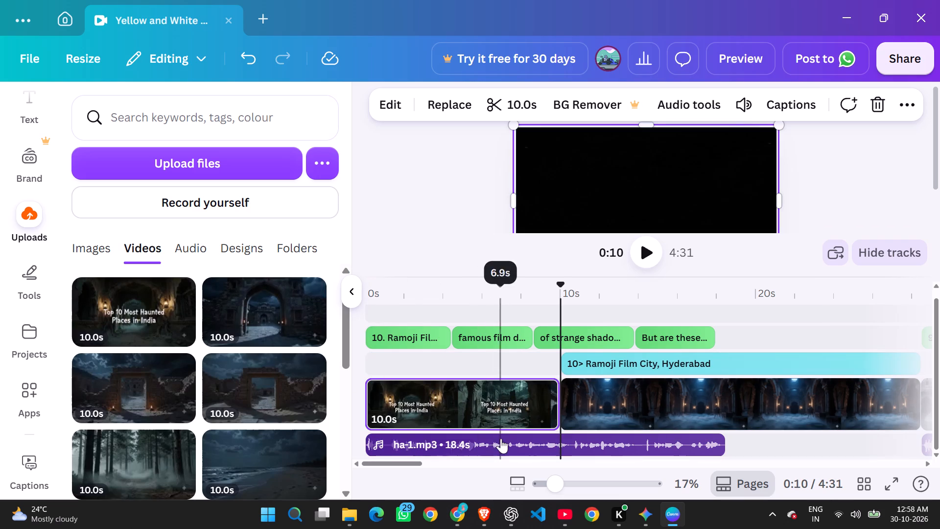
Move the ha-1.mp3 voiceover to the 10 s mark, where the Ramoji Film City clip starts.
drag(492, 445, 684, 434)
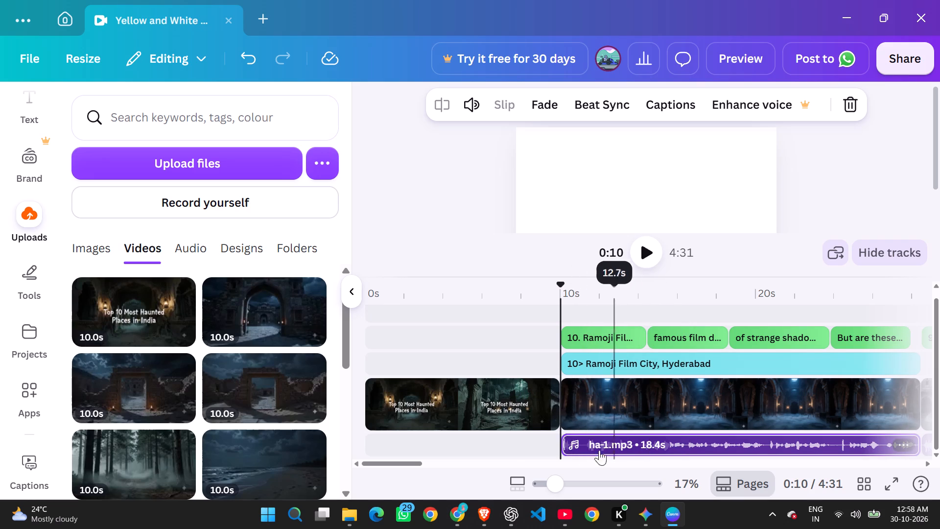
Move the ha-2.mp3 voiceover to about 0:38 so it starts with the Mukesh Mills, Mumbai clip.
drag(398, 469, 426, 469)
drag(399, 463, 482, 462)
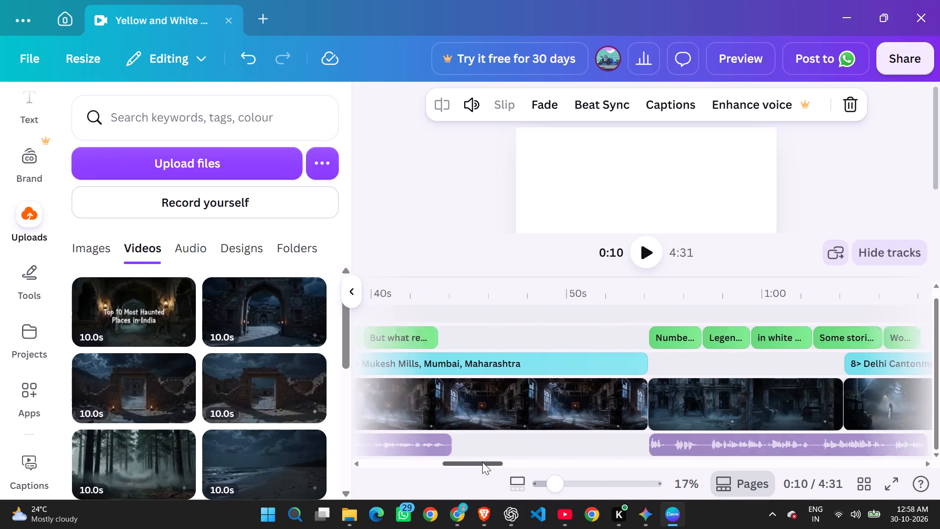
drag(482, 462, 434, 462)
drag(642, 438, 643, 438)
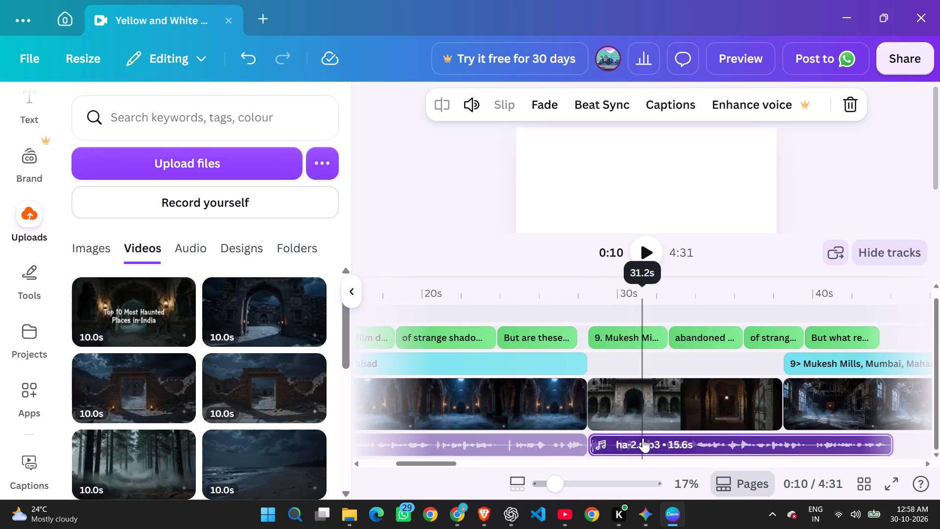
drag(643, 438, 813, 429)
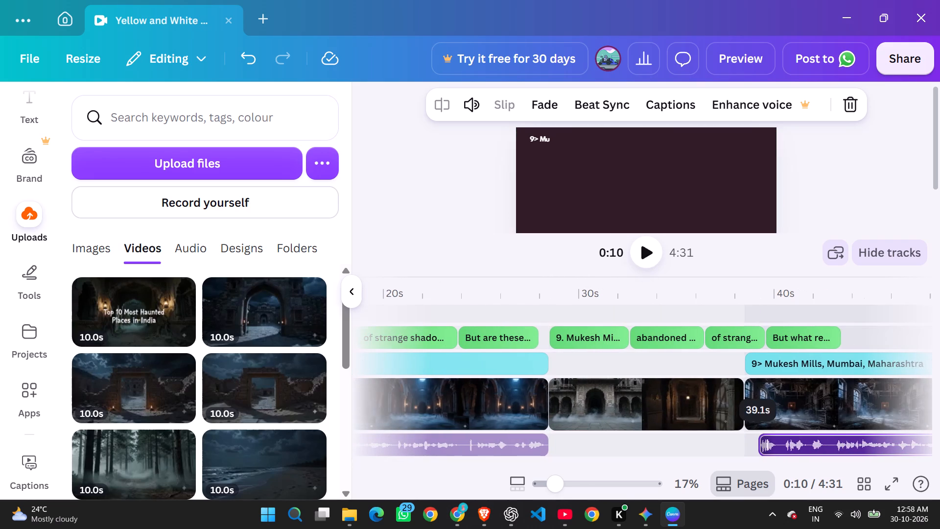
drag(813, 429, 772, 431)
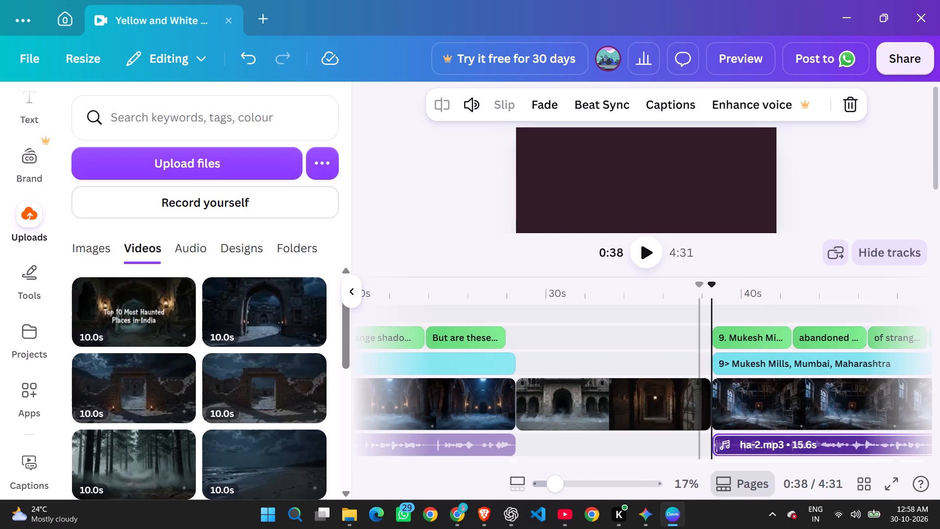
Move the number 8 voiceover to about 1:04 so it starts with the Delhi Cantonment clip.
drag(450, 464, 492, 464)
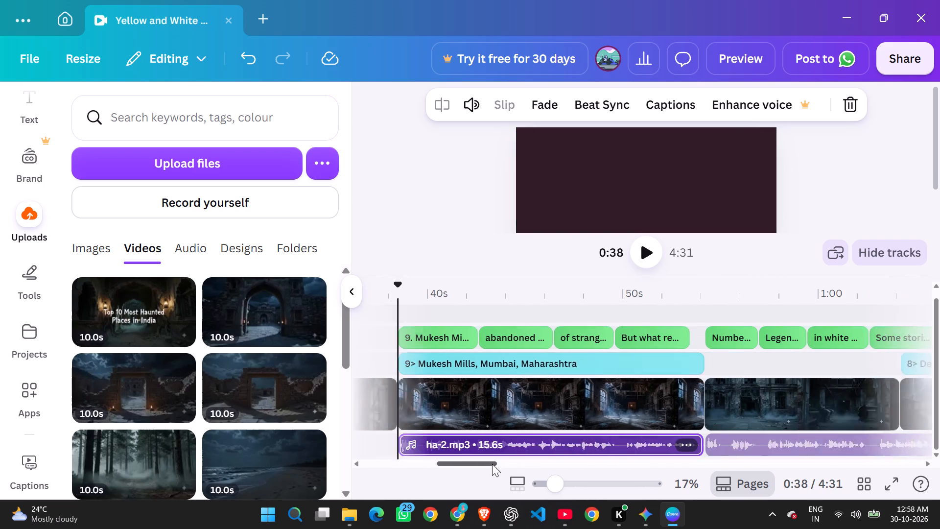
drag(492, 464, 509, 464)
drag(549, 450, 723, 444)
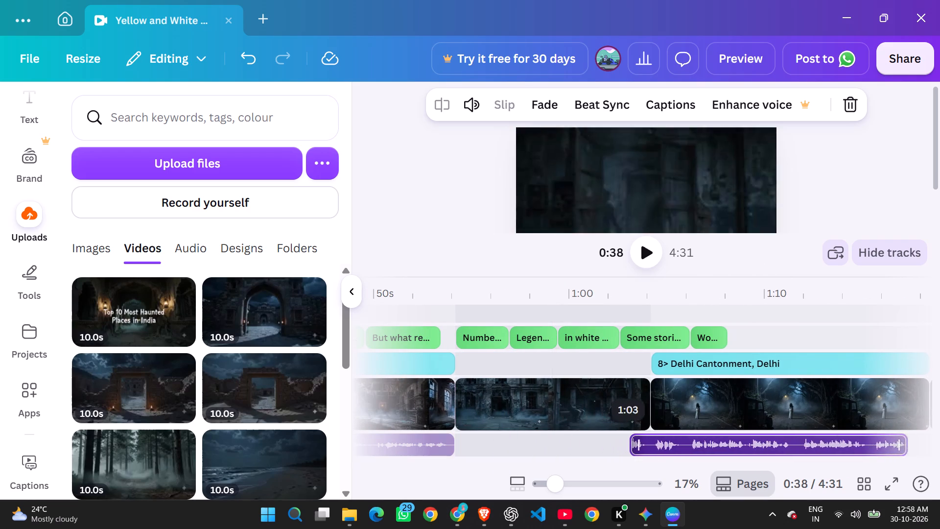
drag(723, 444, 741, 442)
Move the ha-4.mp3 voiceover to about 1:28 so it starts with the Lambi Dehar Mines, Uttarakhand clip.
drag(501, 462, 575, 463)
drag(513, 444, 696, 444)
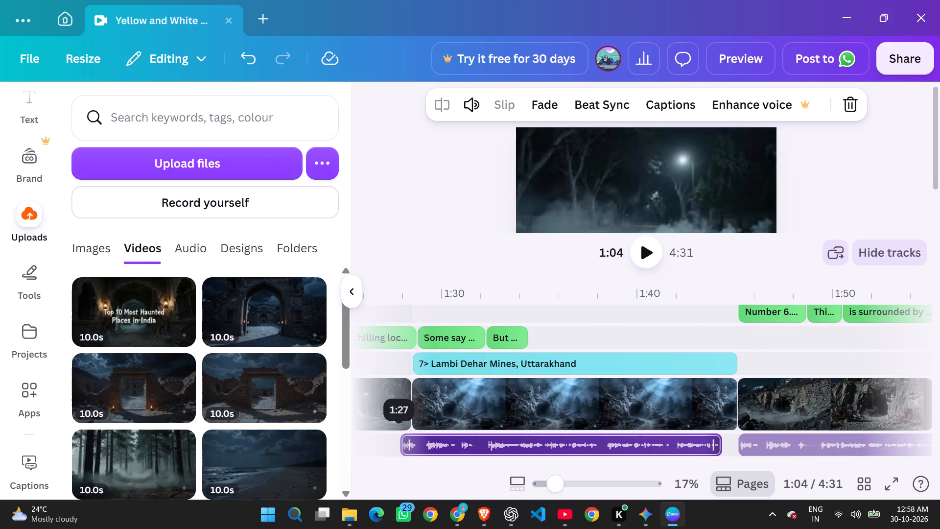
drag(696, 444, 709, 443)
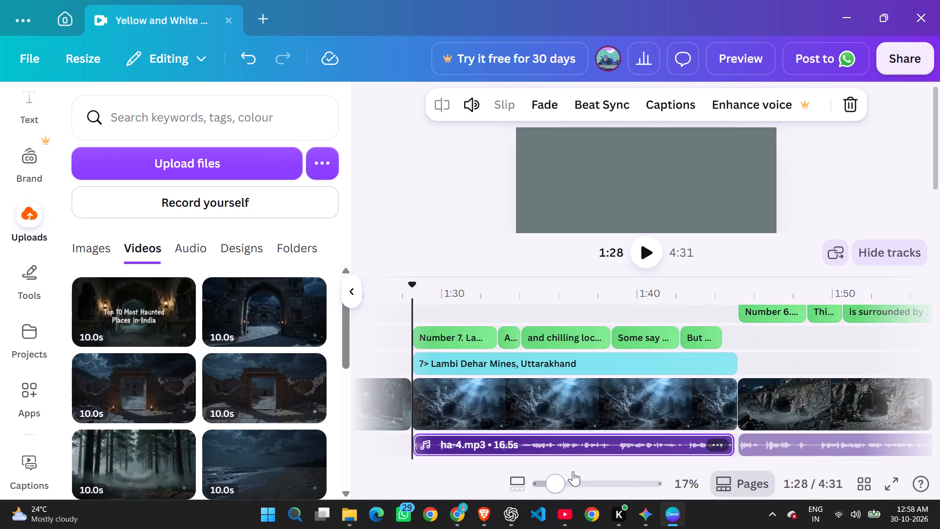
Move the number 6 voiceover, ha-.mp3, to about 1:55 so it starts with the Agrasen Ki Baoli, Delhi clip.
drag(564, 464, 627, 459)
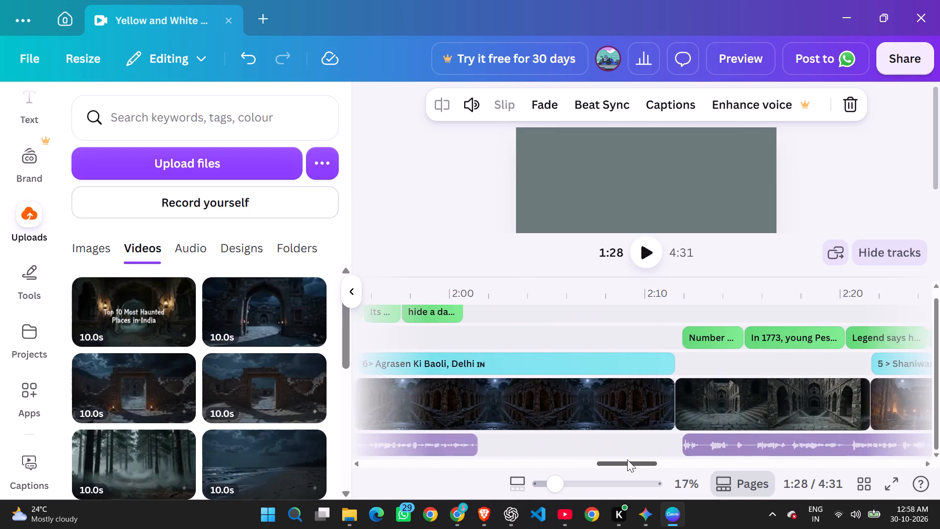
drag(627, 459, 587, 462)
drag(612, 446, 730, 441)
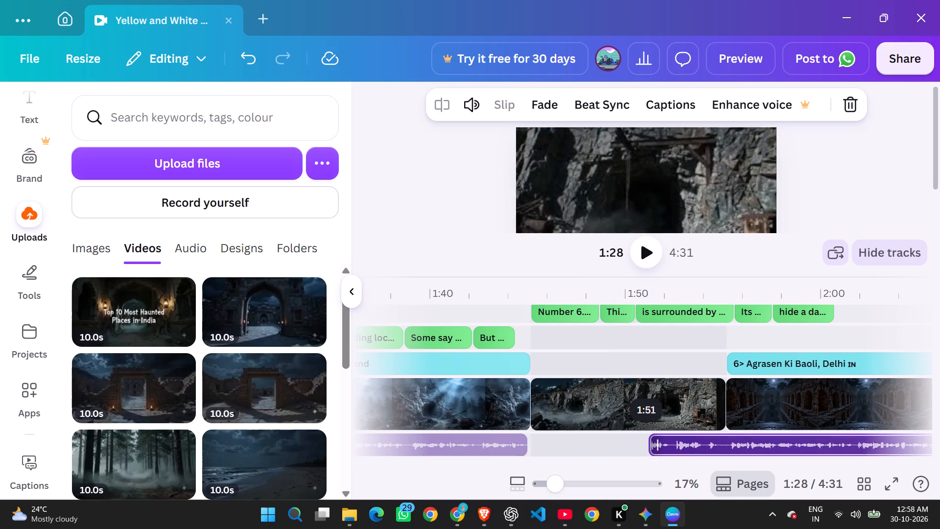
drag(730, 441, 798, 437)
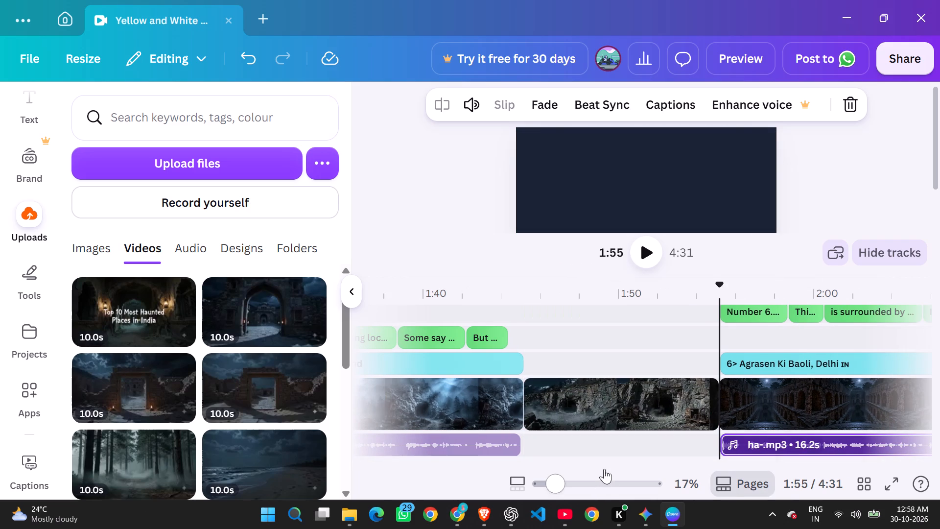
Move the ha-6.mp3 voiceover to about 2:21 so it starts with the Shaniwar Wada, Pune clip.
drag(578, 464, 648, 460)
drag(514, 447, 544, 447)
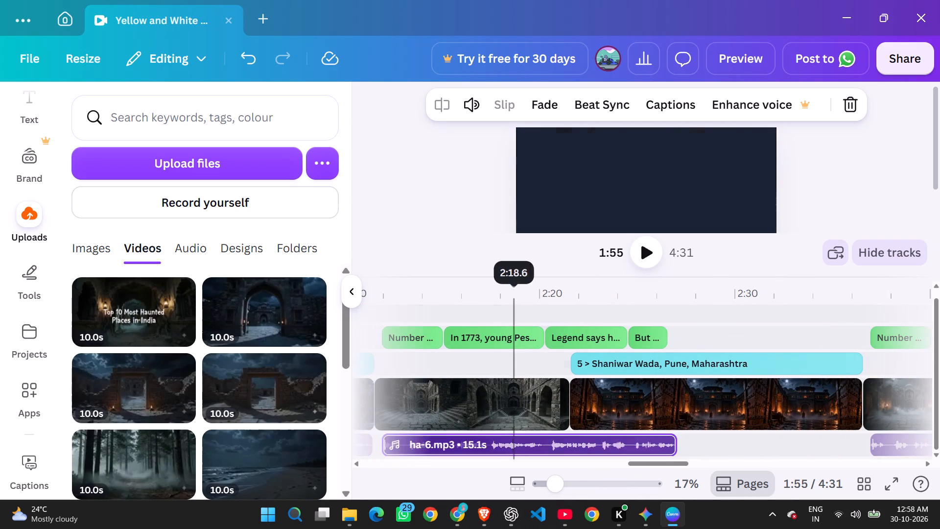
drag(544, 447, 700, 447)
drag(671, 463, 692, 463)
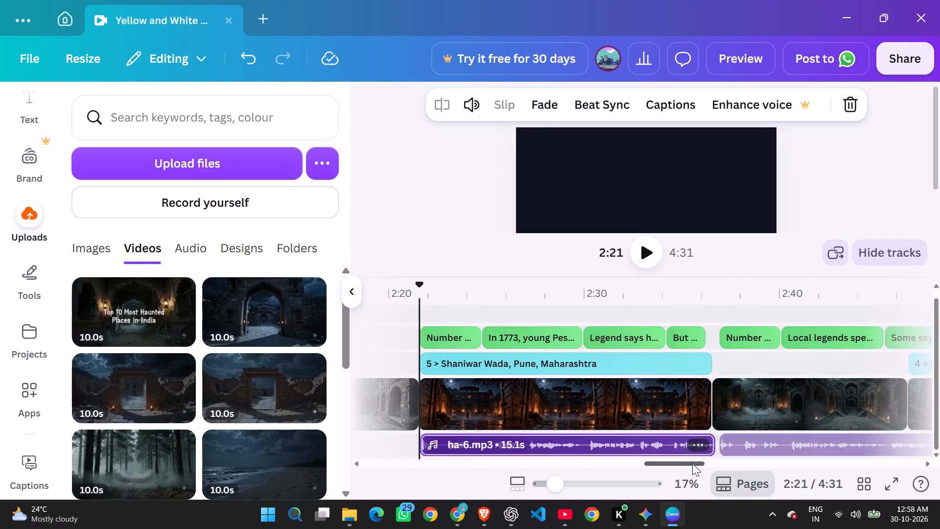
Move the number 4 voiceover to about 2:46 so it starts with the Dow Hill, Kurseong clip.
drag(692, 463, 731, 463)
drag(526, 452, 710, 451)
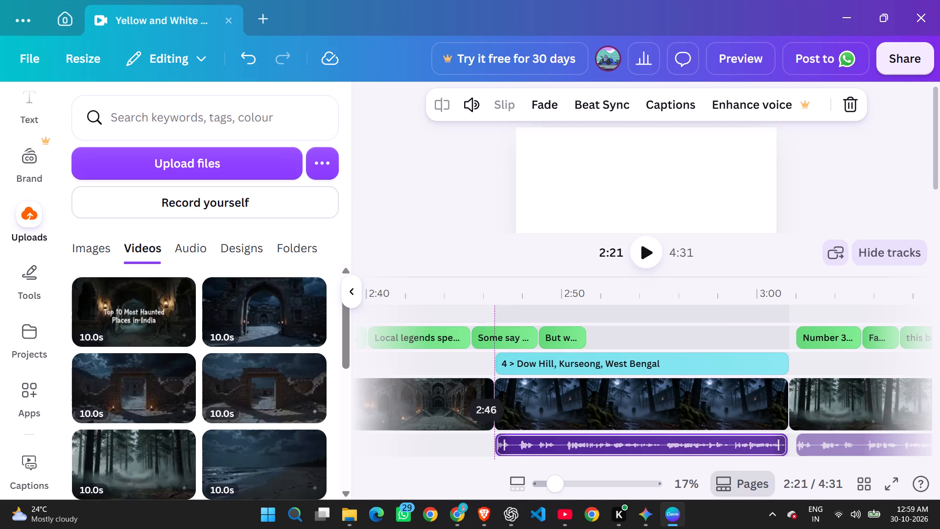
drag(710, 451, 715, 451)
Move the ha-8.mp3 voiceover to about 3:11 so it starts with the Dumas Beach, Gujarat clip.
drag(725, 464, 764, 463)
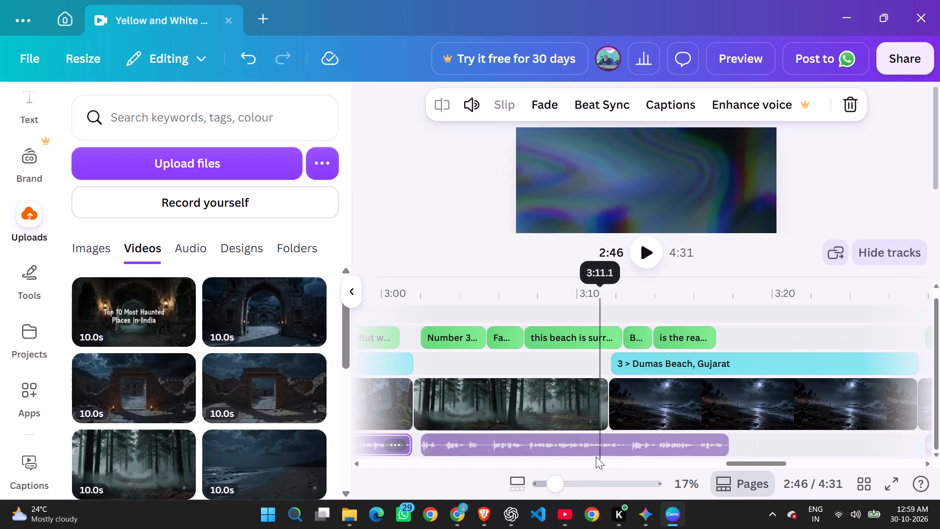
drag(580, 452, 765, 441)
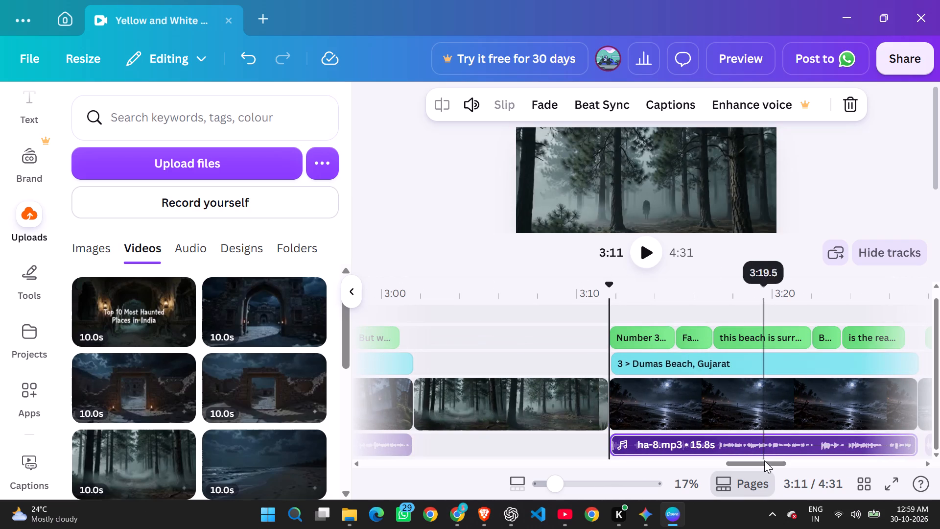
drag(742, 465, 723, 464)
click(640, 420)
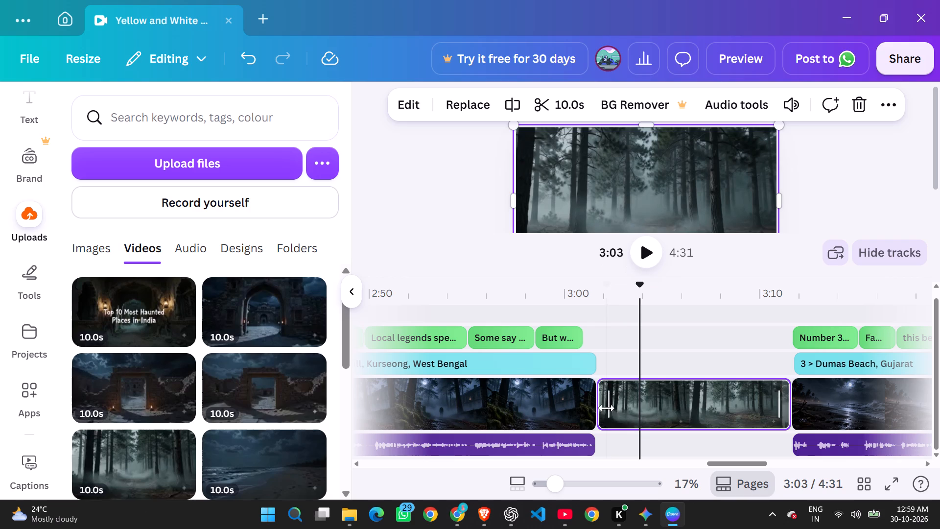
Move the ha-9.mp3 voiceover to about 3:37 so it starts with the Kuldhara Village, Rajasthan clip.
drag(736, 460, 789, 453)
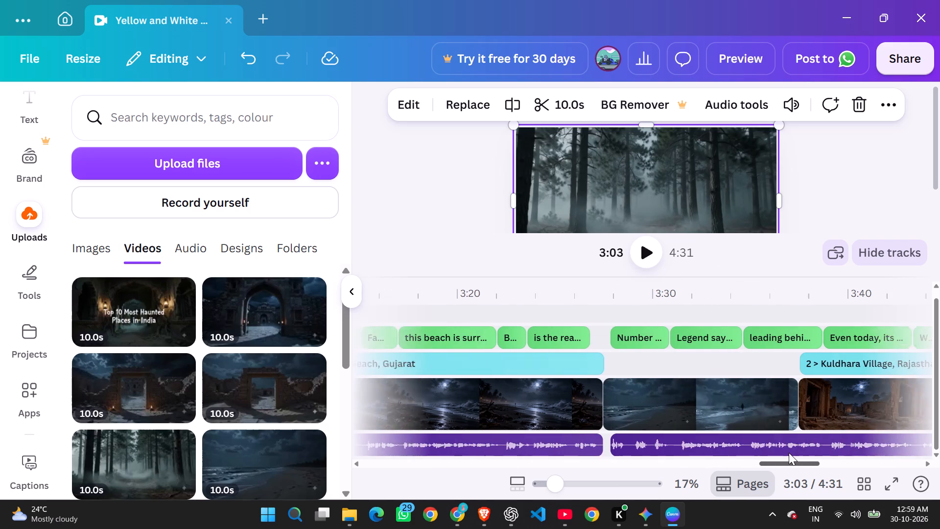
drag(789, 453, 803, 448)
drag(619, 447, 804, 433)
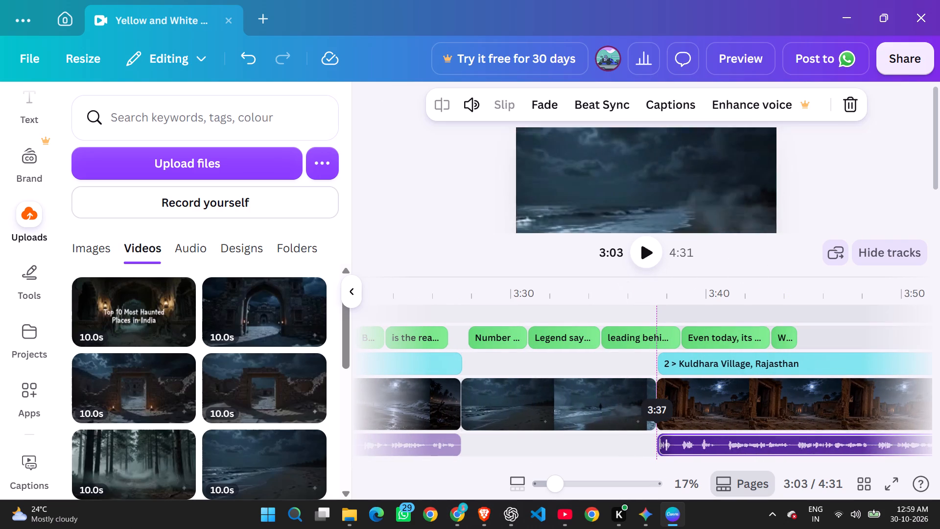
drag(804, 433, 808, 433)
Move the HA-10.mp3 voiceover to about 4:04 so it starts with the Bhangarh Fort, Rajasthan clip.
drag(806, 464, 829, 461)
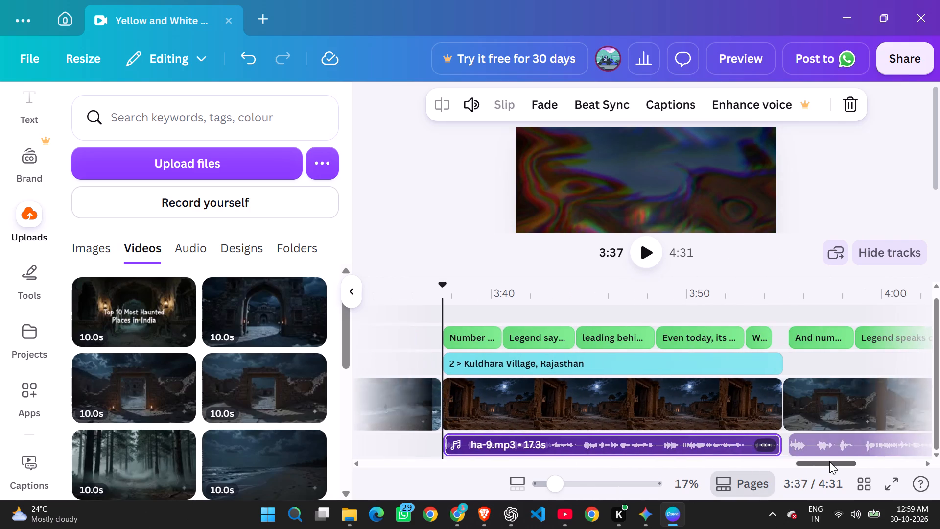
drag(829, 461, 865, 452)
drag(601, 443, 788, 440)
drag(841, 468, 862, 468)
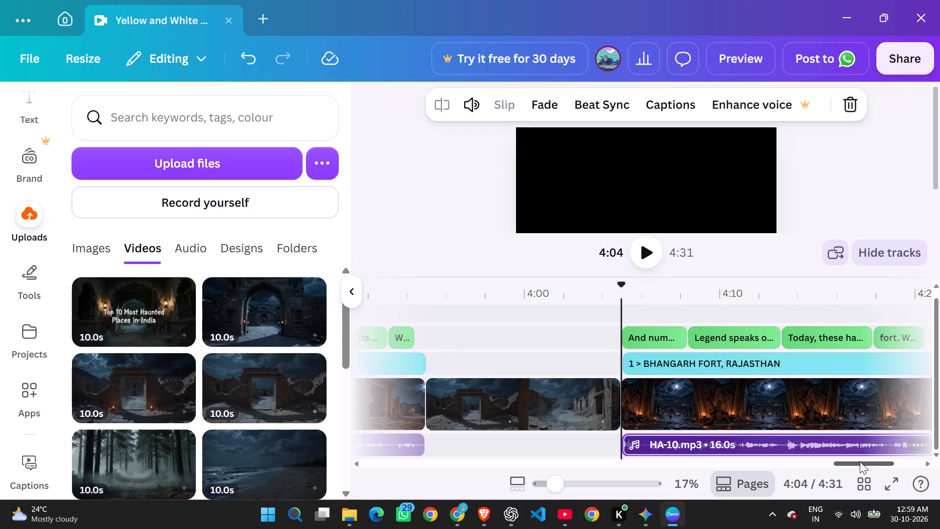
Play the video full screen from the start to check the intro and the Ramoji Film City opening, and return to the editor.
drag(860, 461, 568, 463)
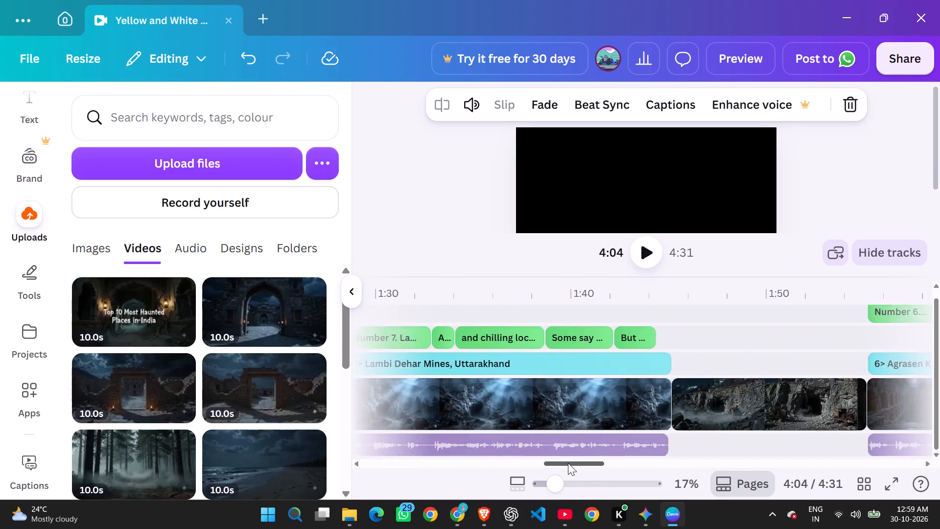
drag(568, 463, 228, 501)
click(892, 491)
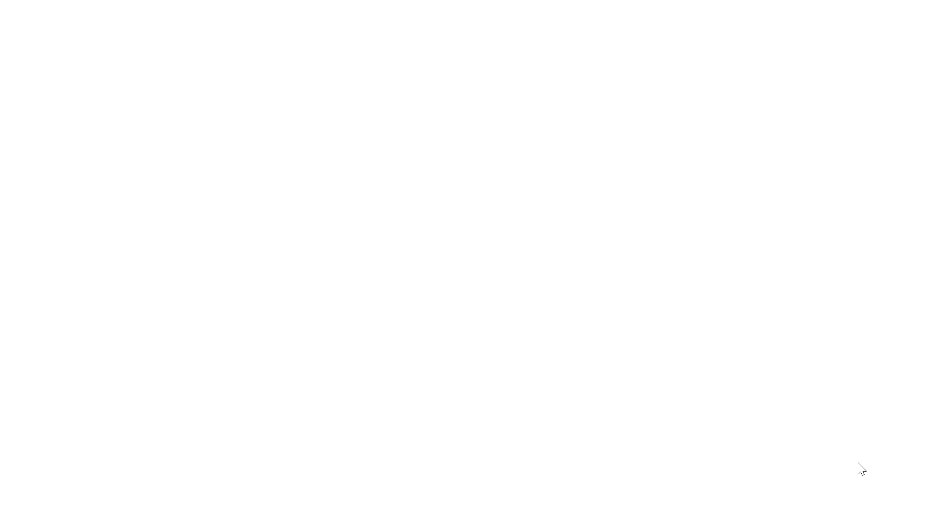
key(Escape)
click(888, 484)
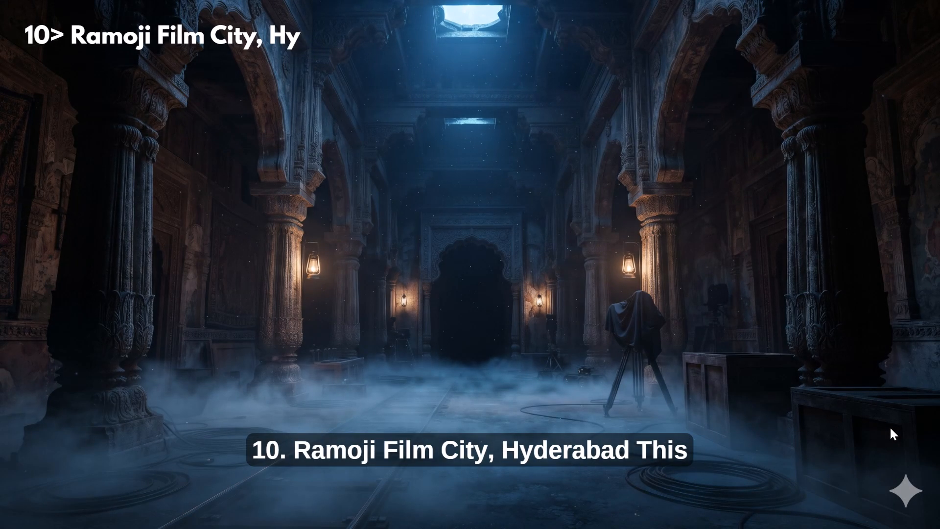
key(Escape)
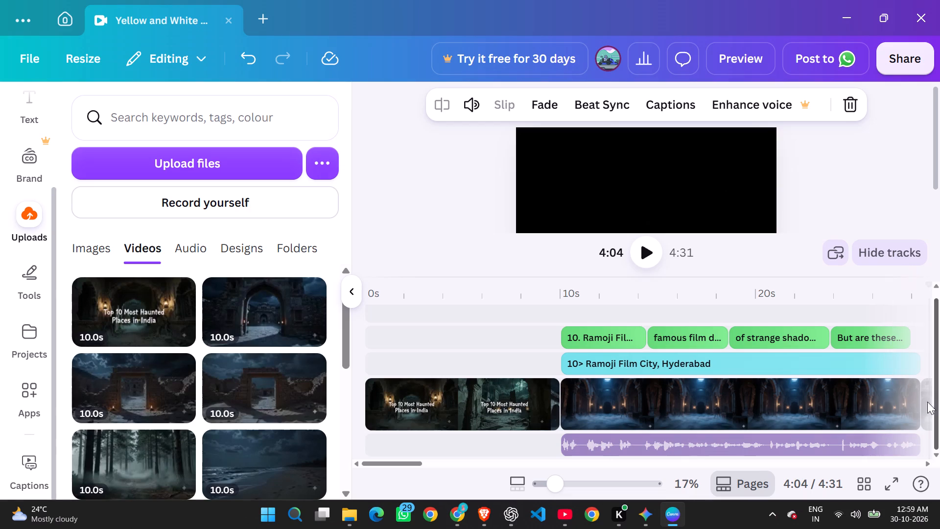
scroll(377, 380, up, 1)
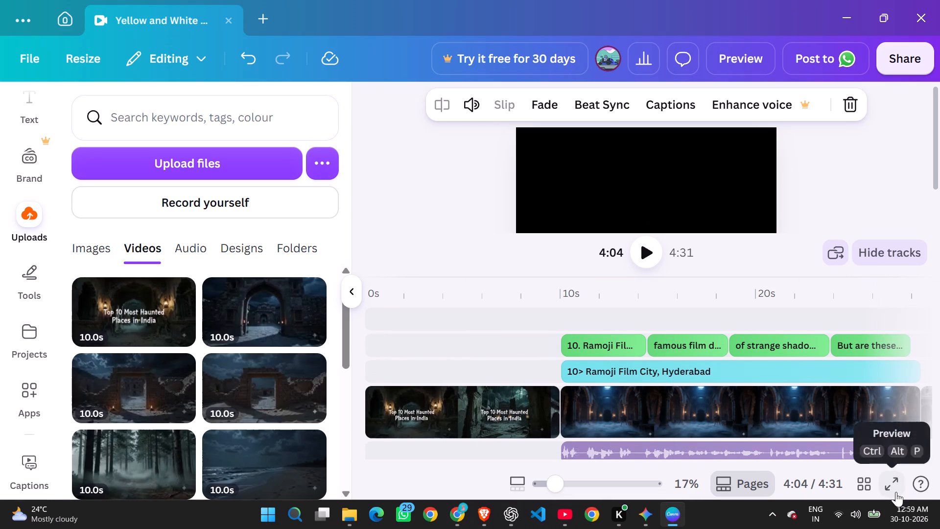
Download the finished design as an MP4 video at 1080p quality.
click(900, 63)
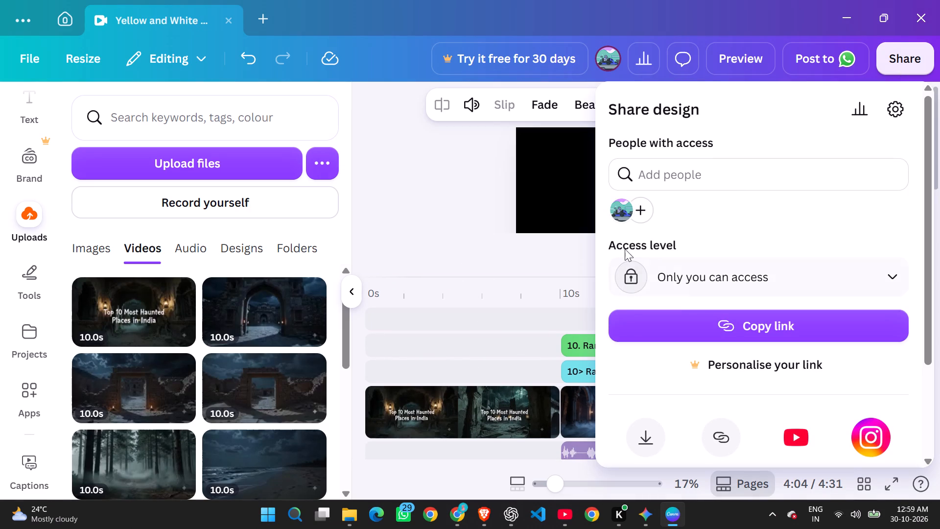
click(644, 448)
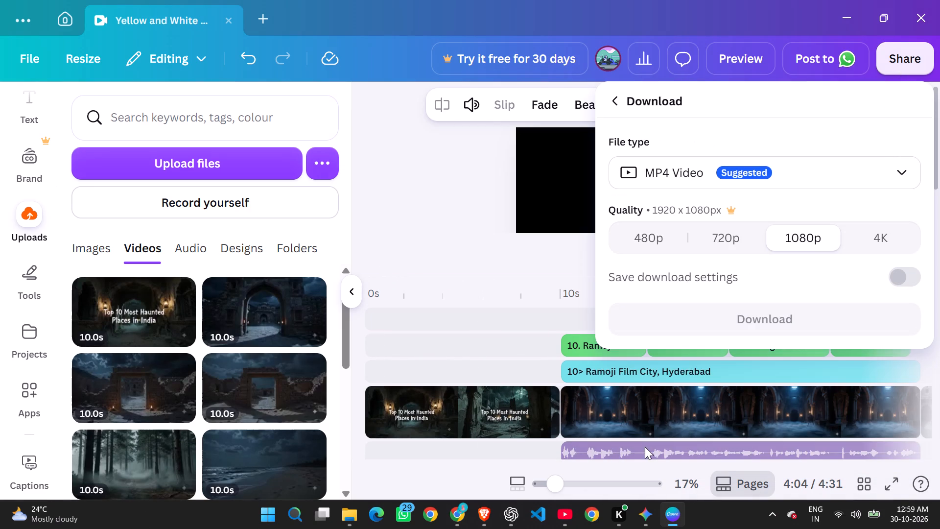
click(767, 328)
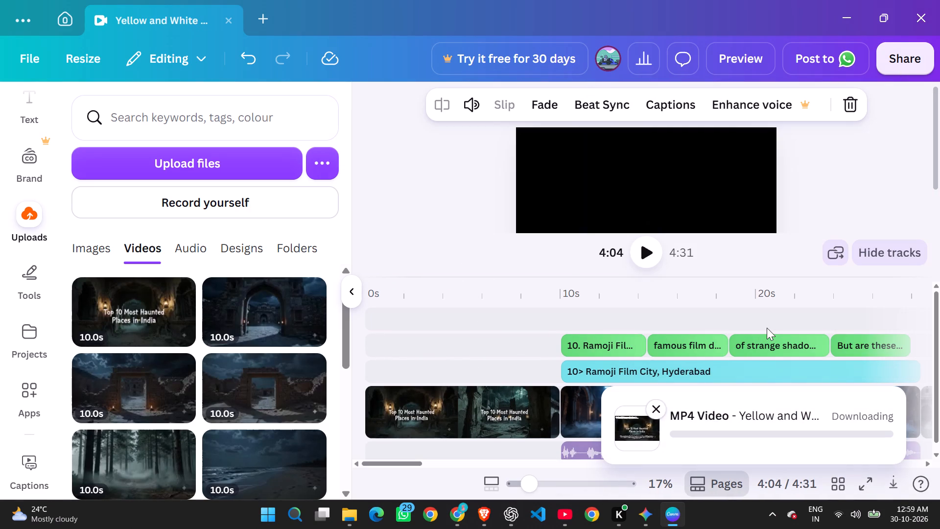
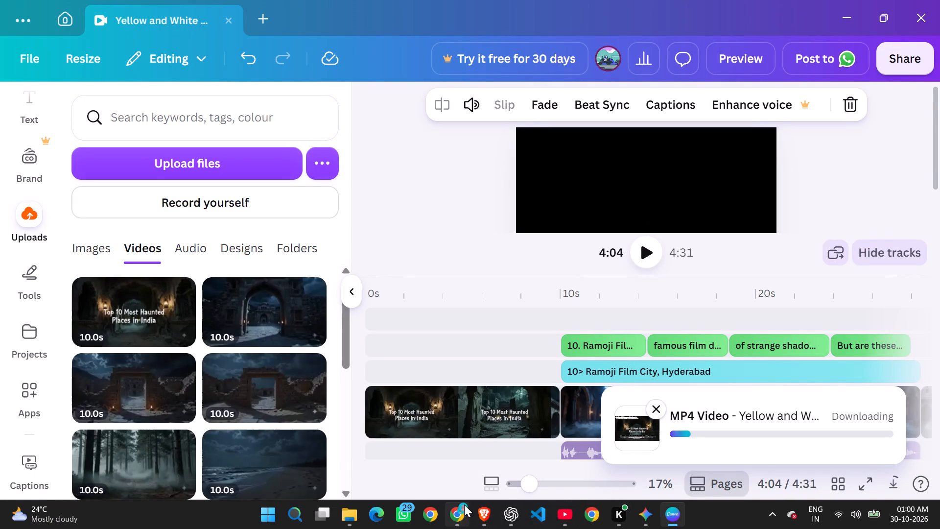
Switch to YouTube Music in Brave, play Zara Zara from the upcoming queue, and skip to about 0:45.
click(523, 484)
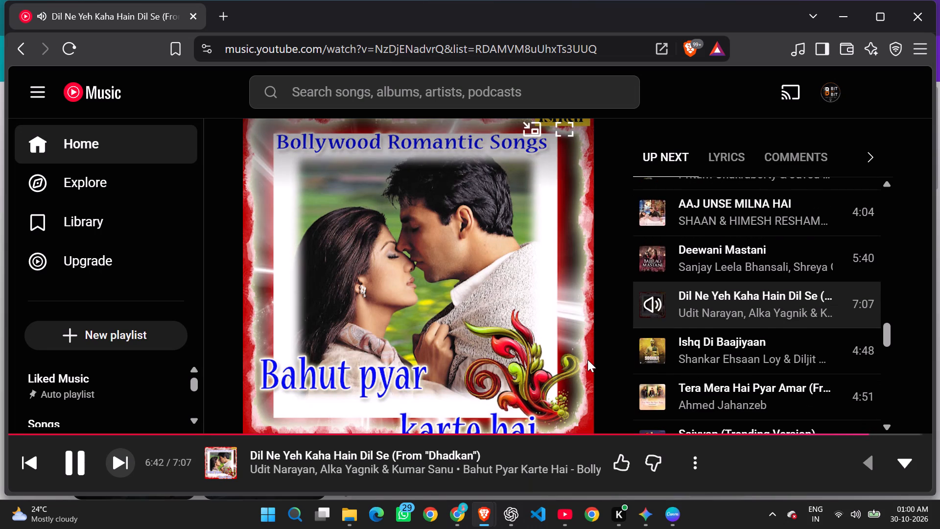
scroll(594, 384, down, 1)
scroll(805, 315, down, 2)
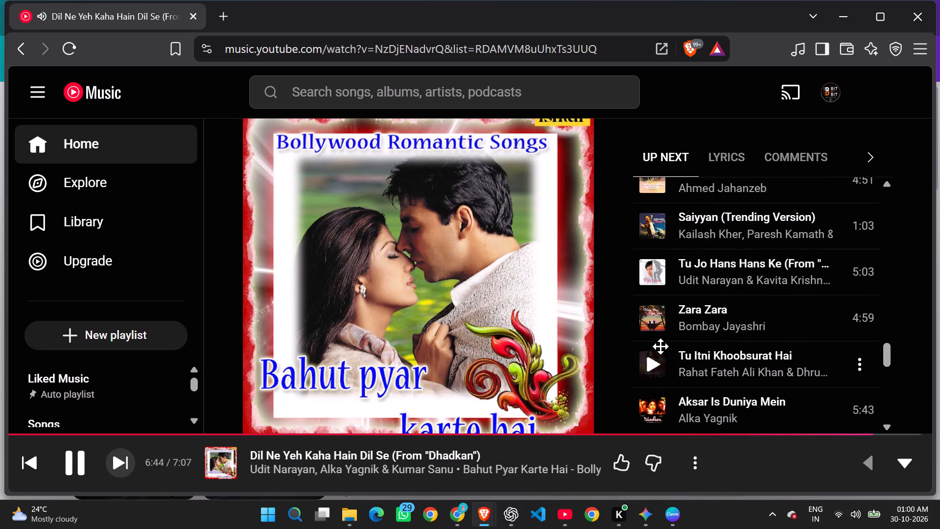
click(655, 324)
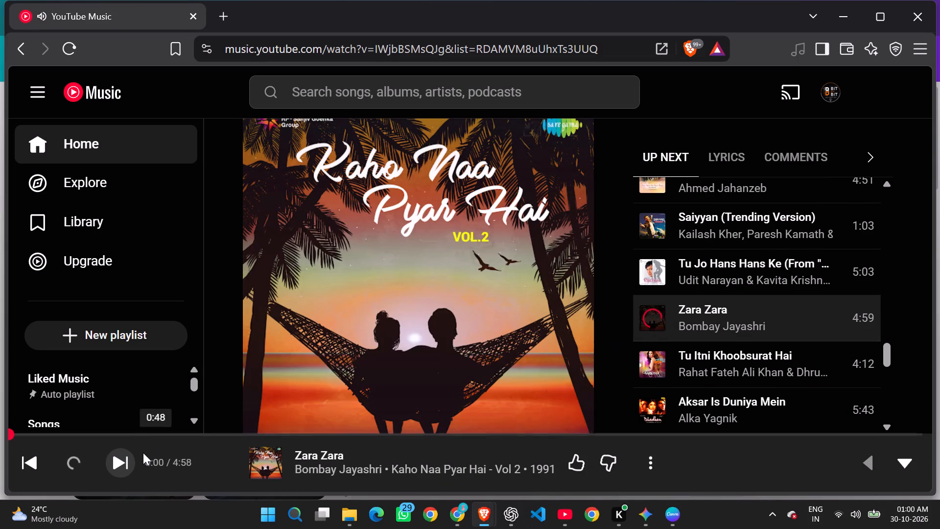
click(71, 435)
click(144, 442)
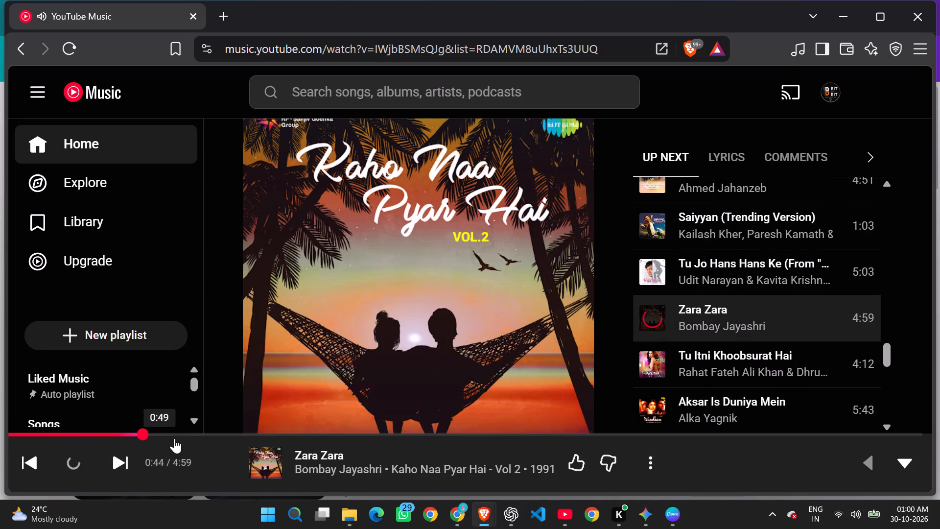
Open YouTube in a new tab, search for "zara zara behekta hai", and open the 2018 cover video.
click(235, 19)
click(226, 9)
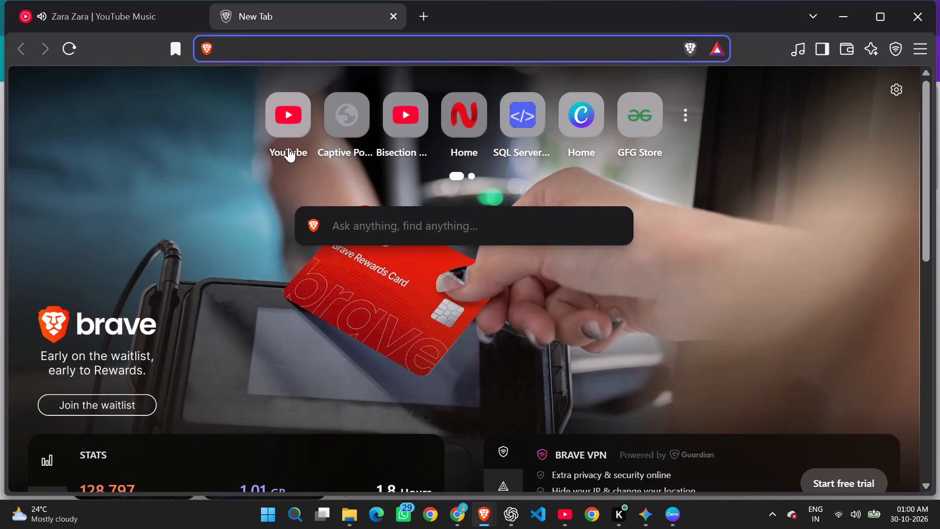
click(288, 147)
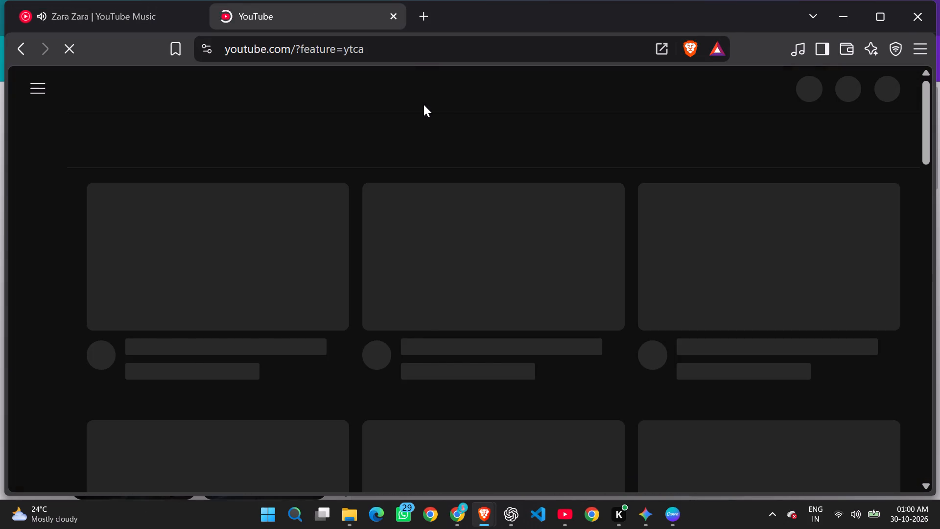
click(414, 98)
text(ZARA)
key(space)
key(Down)
key(Return)
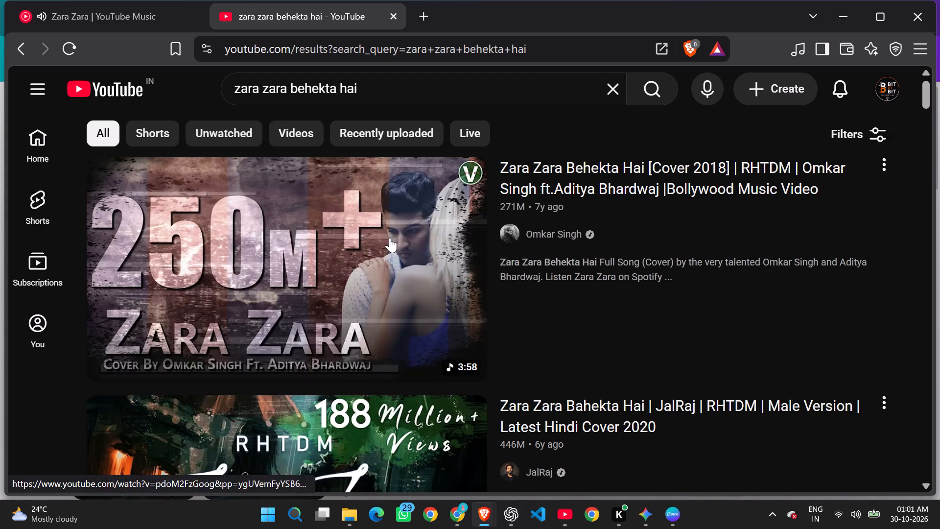
click(369, 244)
click(337, 275)
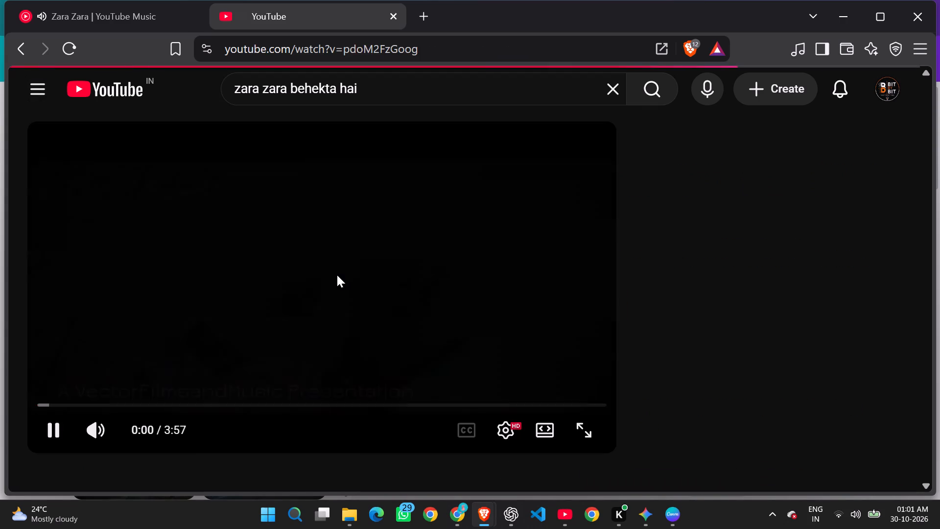
Pause YouTube Music and watch the Zara Zara cover video full screen, skipping ahead and back towards its beginning.
drag(54, 0, 56, 5)
click(69, 22)
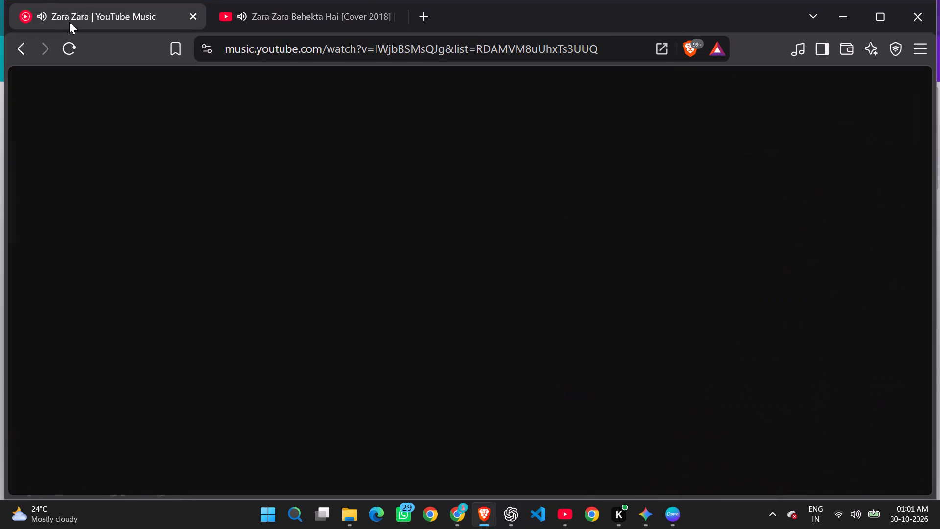
key(space)
click(272, 15)
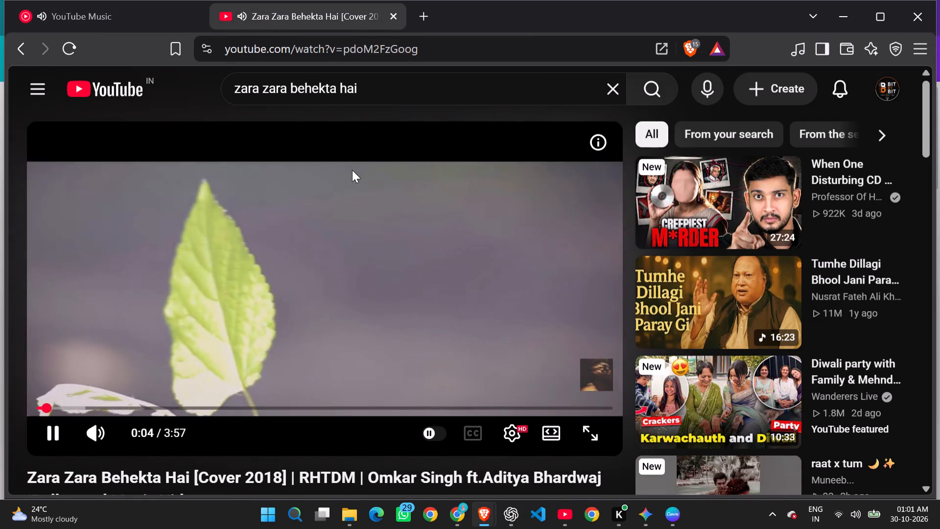
key(Right)
key(Right)
key(Right)
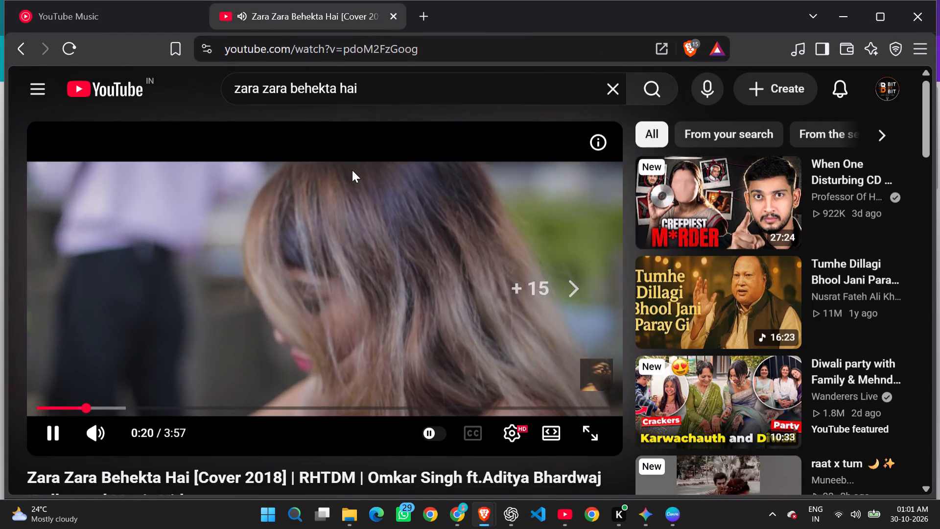
key(f)
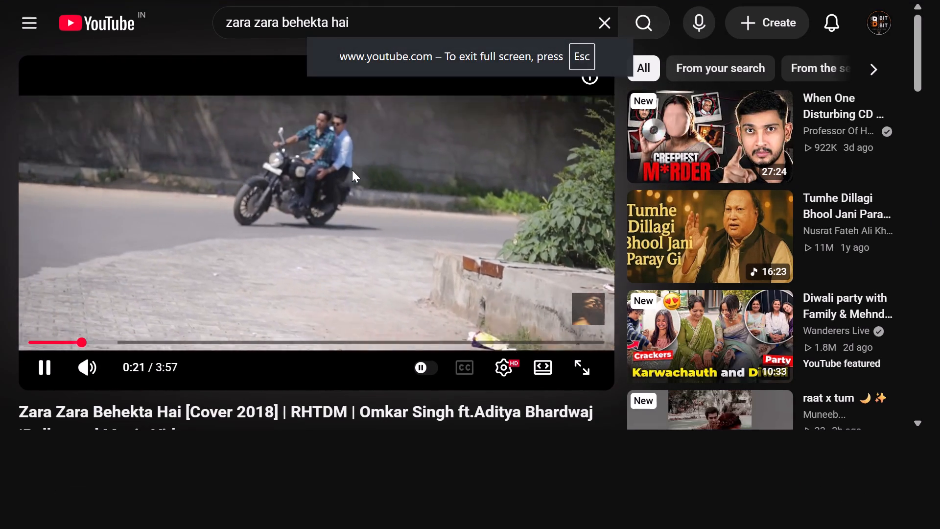
key(Right)
key(Right)
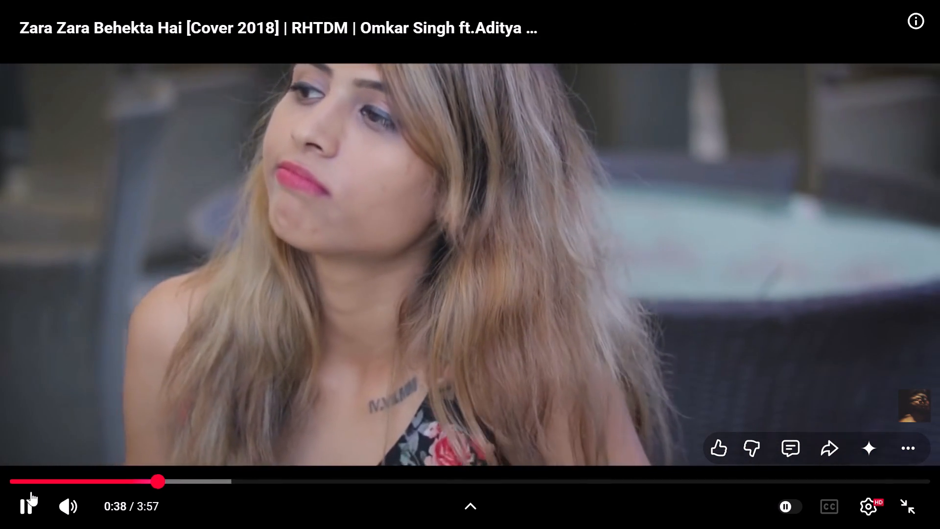
click(28, 481)
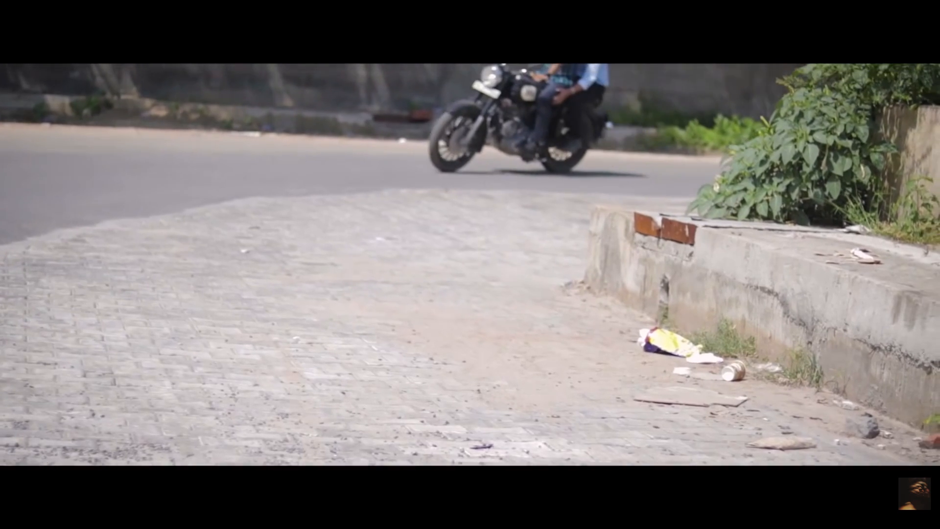
Return to Canva and save the exported MP4 in Downloads as "TOP 10 INDIA FINAL".
key(alt+Tab)
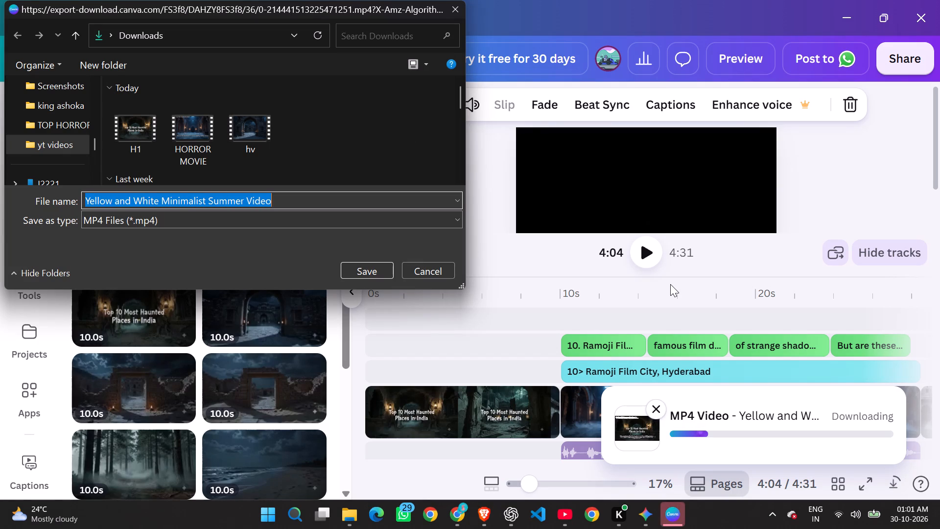
text(TOPM 10)
key(space)
key(BackSpace)
key(BackSpace)
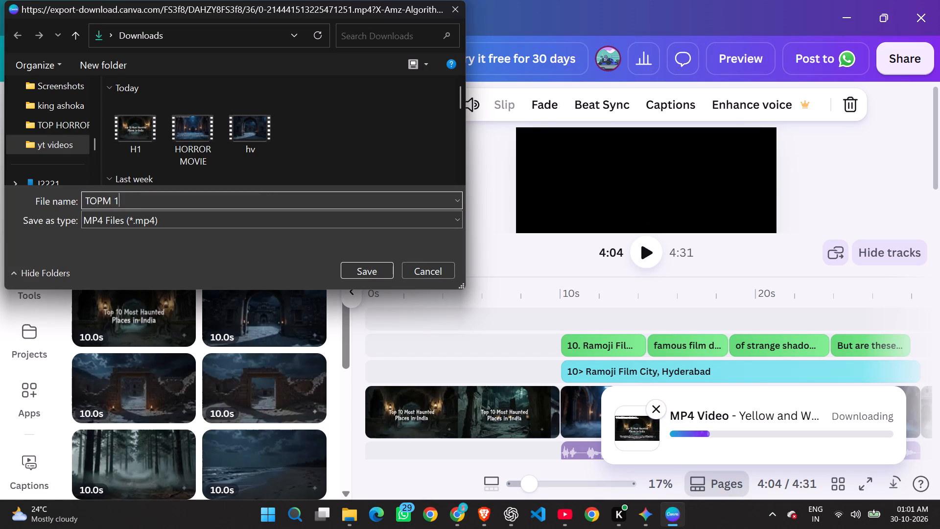
key(BackSpace)
key(BackSpace)
key(BackSpace)
key(space)
text(10 HORROR FINAL)
key(Left)
key(Left)
key(Left)
key(Left)
key(Left)
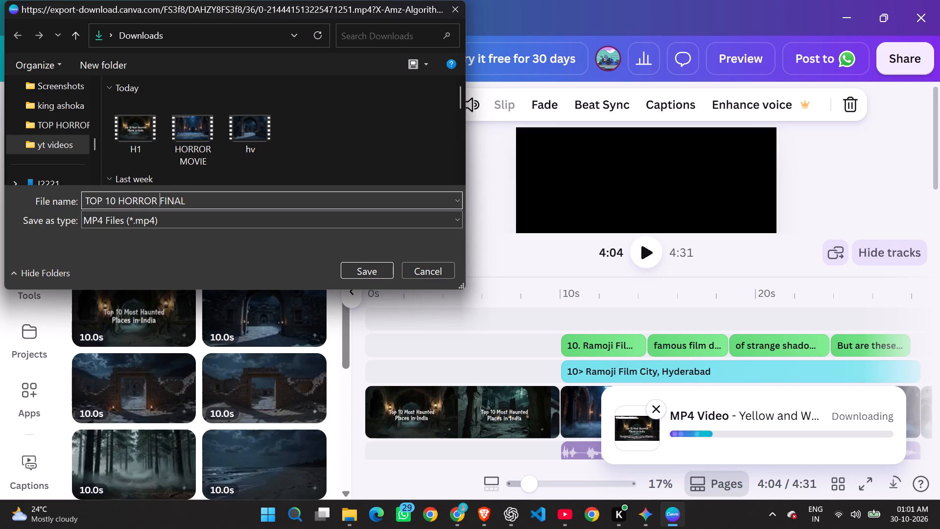
key(i)
key(BackSpace)
key(BackSpace)
key(BackSpace)
key(BackSpace)
key(BackSpace)
key(BackSpace)
key(BackSpace)
key(BackSpace)
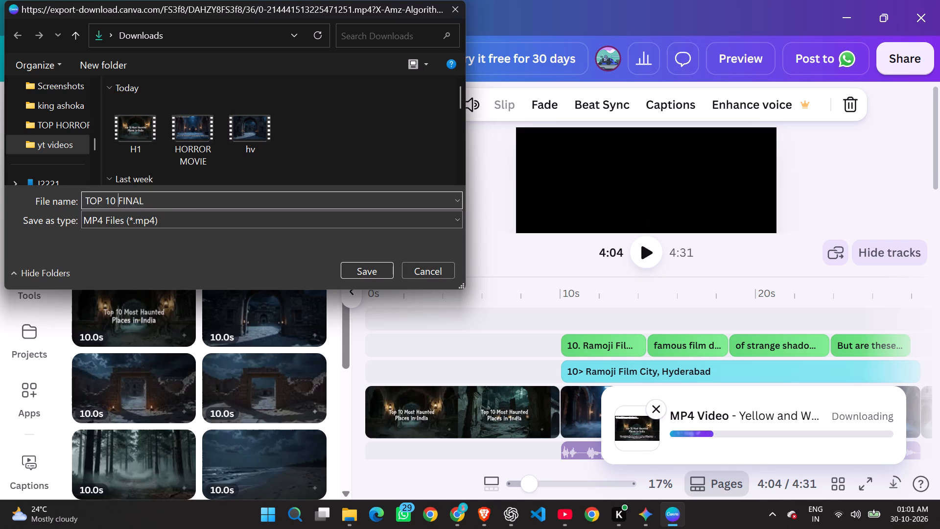
text(INDO)
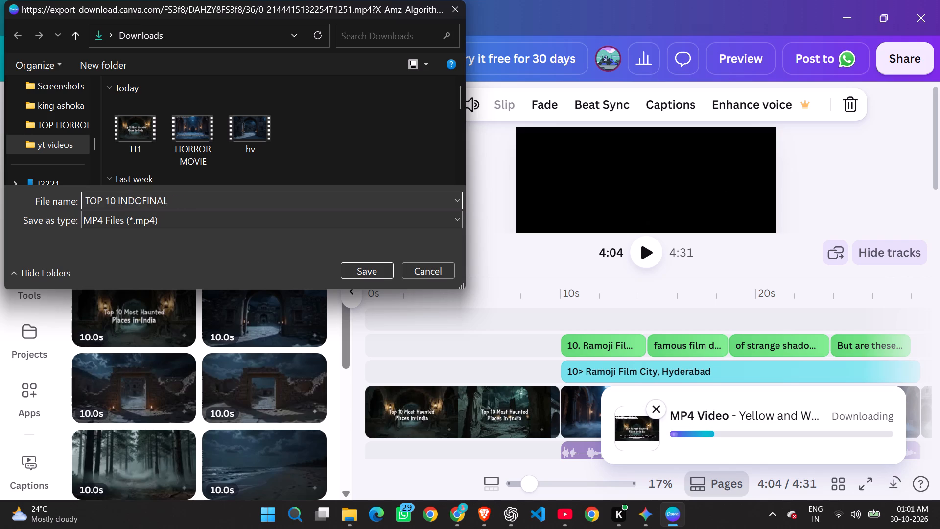
key(BackSpace)
text(IA)
key(space)
key(Return)
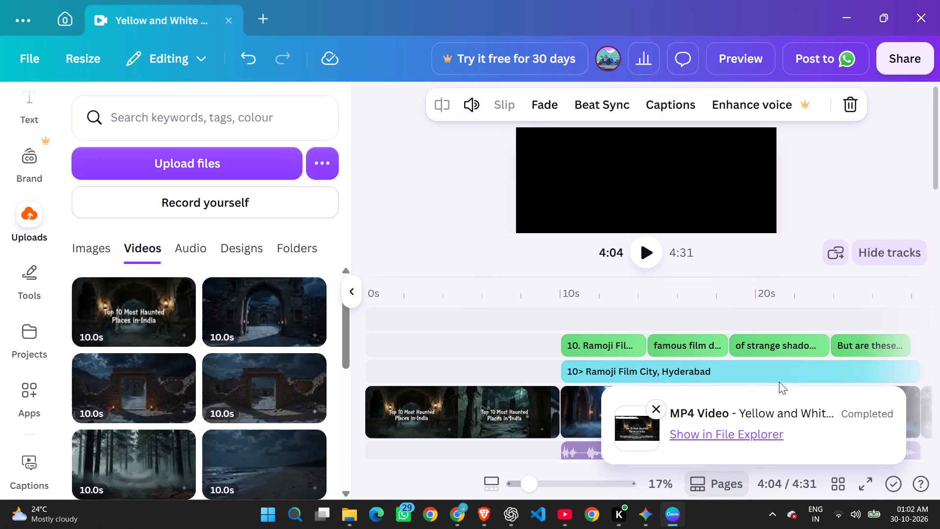
Open the saved TOP 10 INDIA FINAL video from its Downloads folder and play the intro from the start.
click(705, 433)
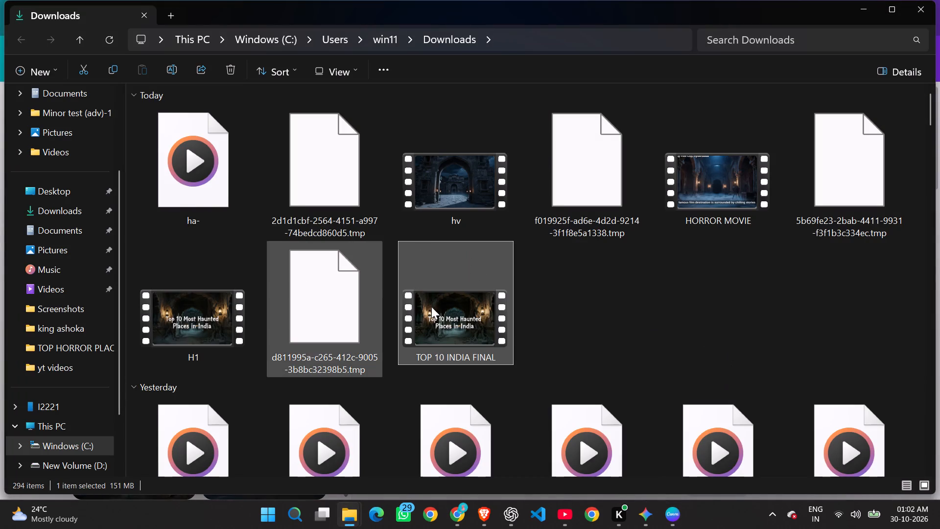
double_click(431, 322)
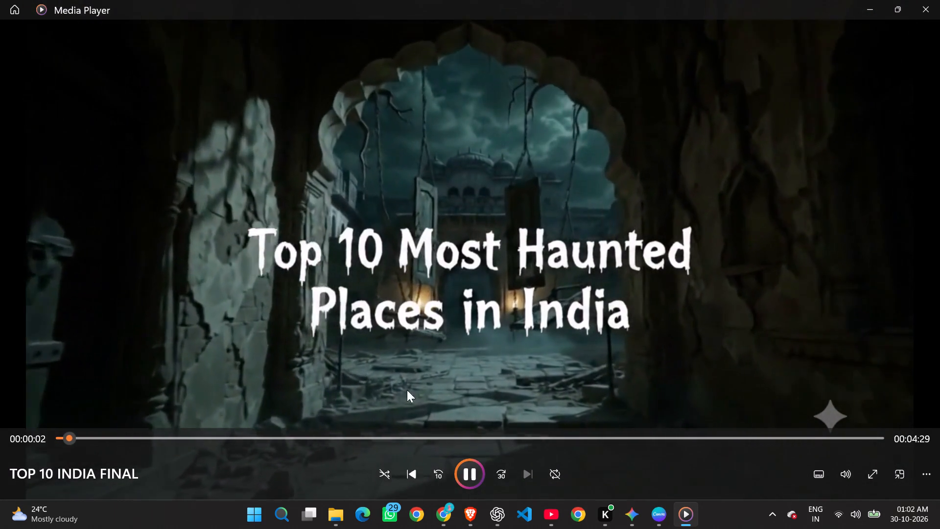
key(Insert)
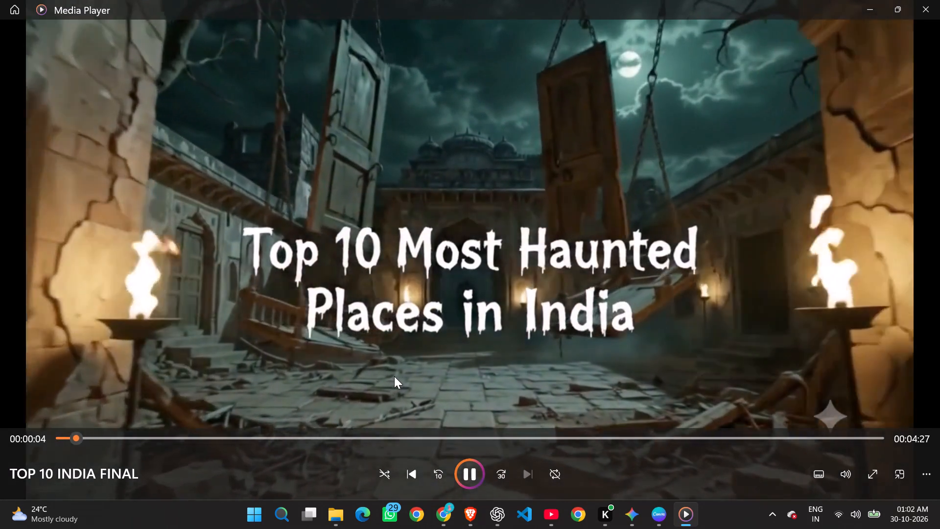
key(Left)
key(Left)
key(Down)
key(Left)
key(Left)
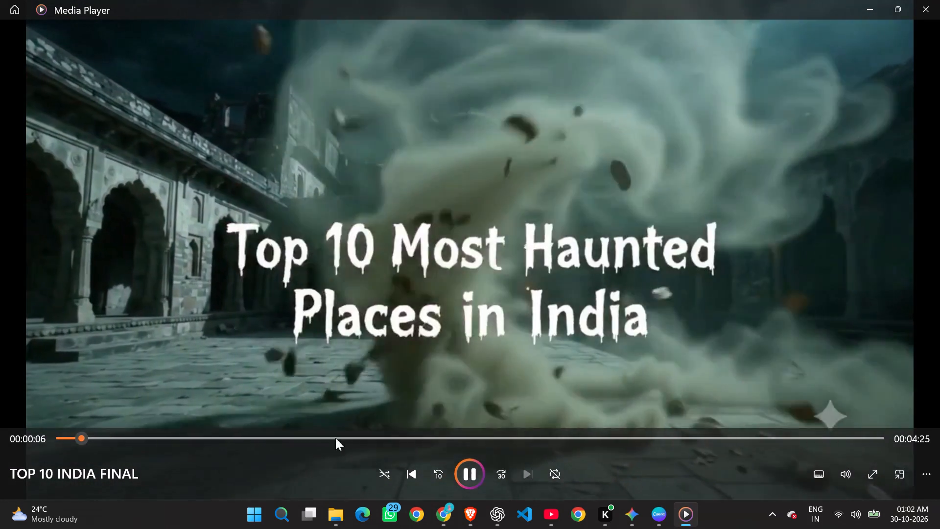
drag(77, 434, 52, 434)
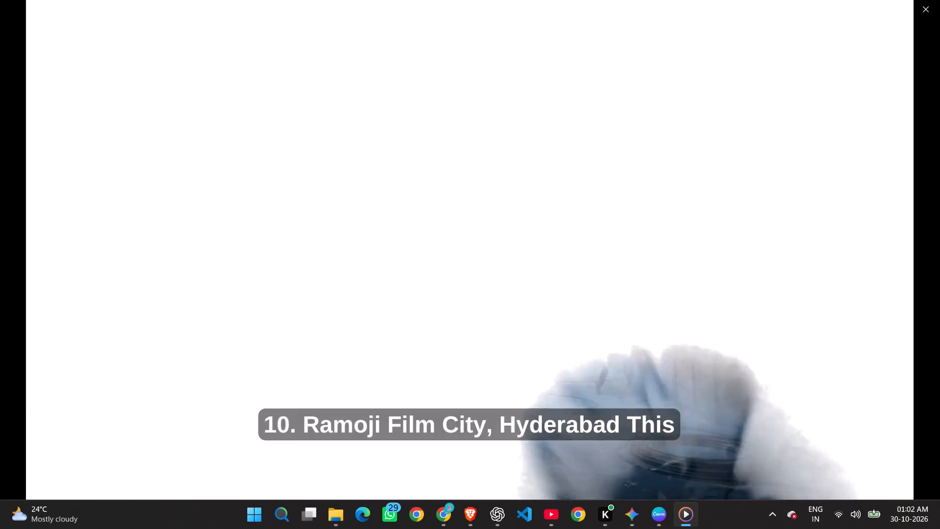
Skip through the exported video to check the Ramoji Film City, Mukesh Mills and Delhi Cantonment sections.
key(Right)
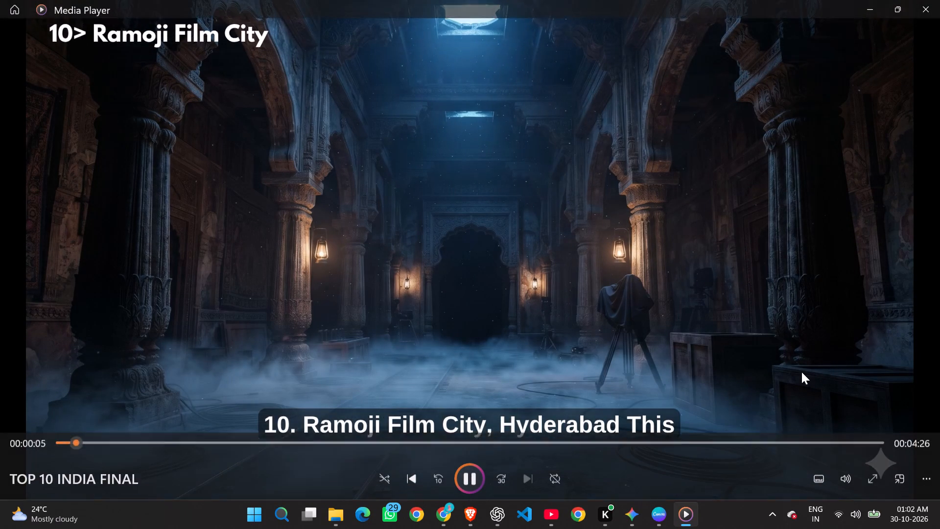
key(Right)
key(Right)
key(Right)
key(Right)
key(Right)
key(Right)
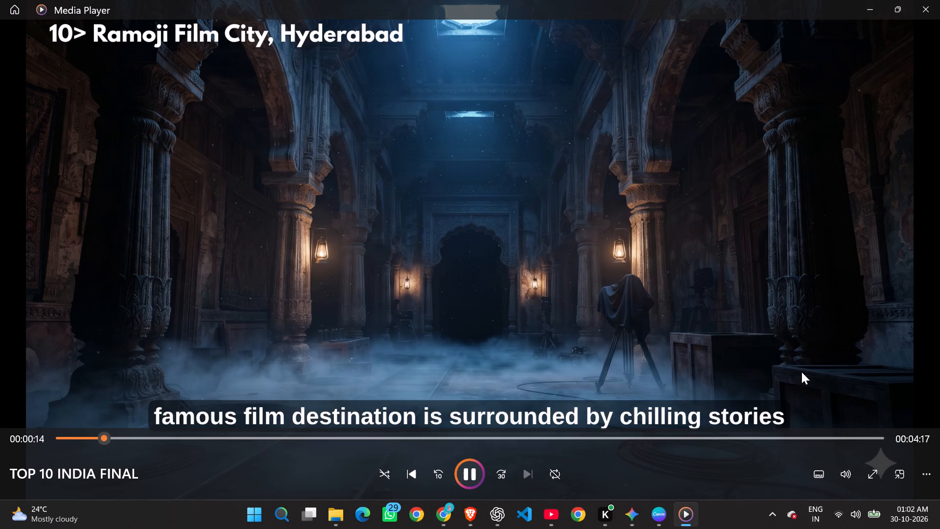
click(847, 344)
click(729, 351)
key(Right)
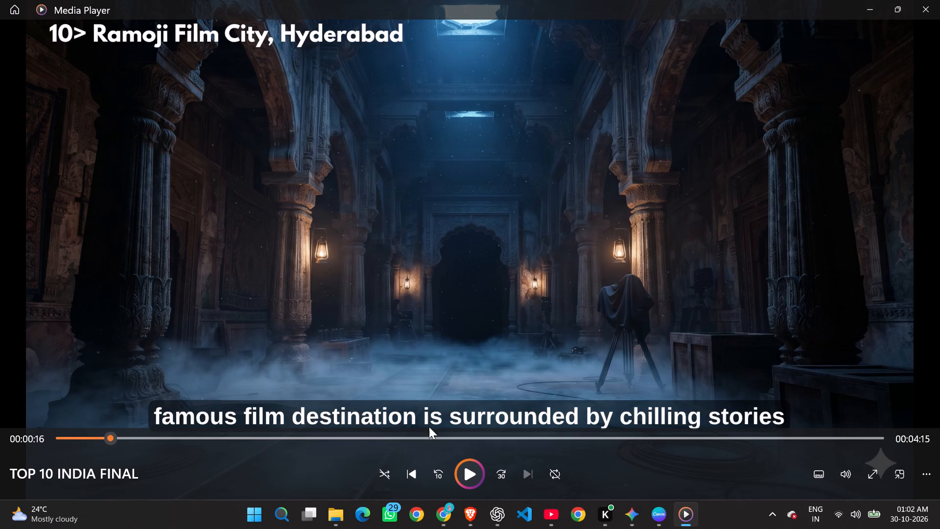
click(213, 442)
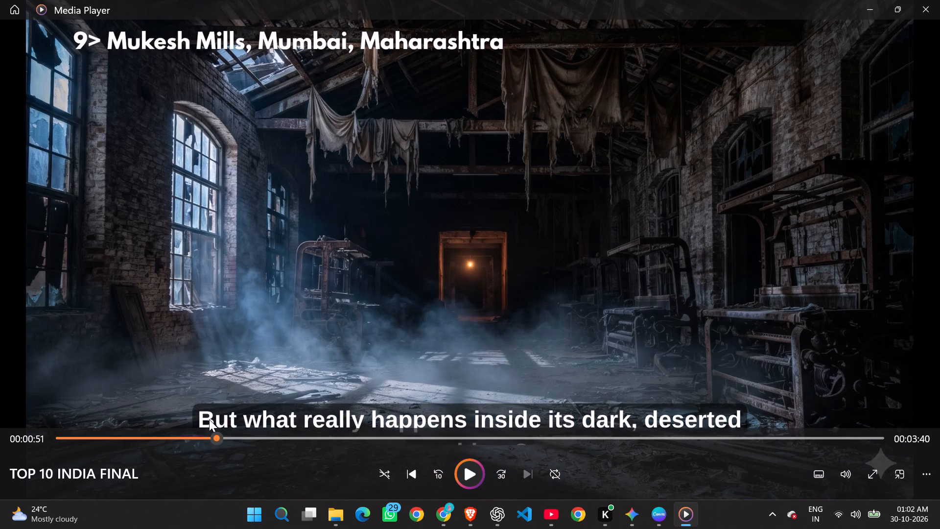
click(260, 441)
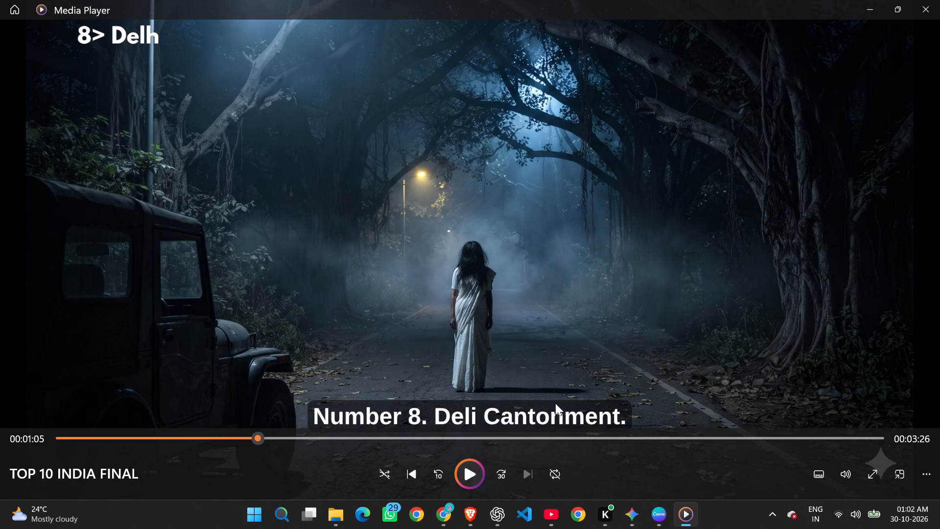
click(483, 471)
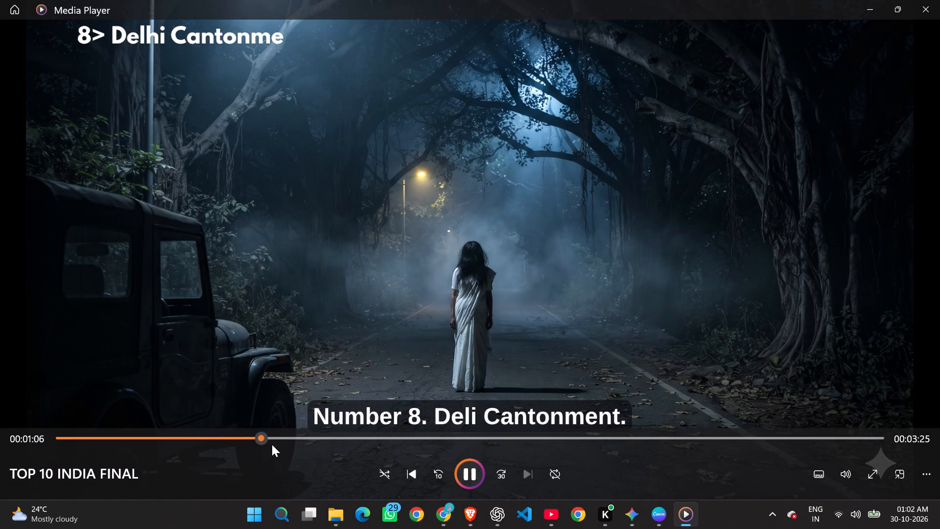
click(277, 444)
click(295, 441)
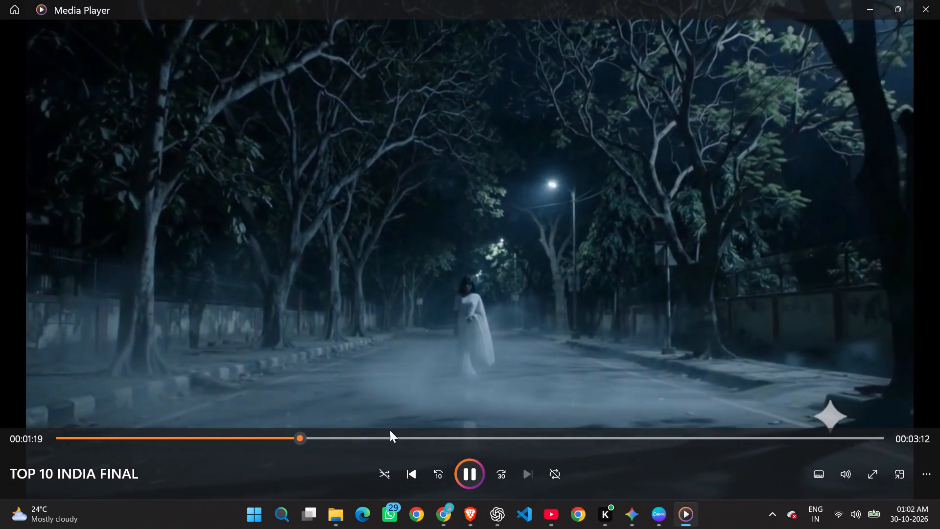
Show the exported video full screen and skip ahead to the Dow Hill, Kurseong, West Bengal section.
click(866, 480)
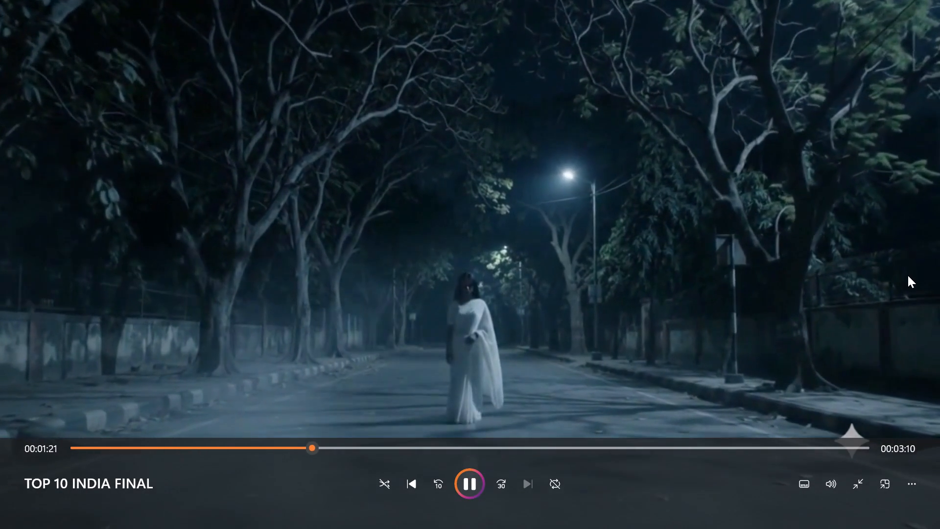
key(Right)
key(Right)
key(Right)
key(Up)
key(space)
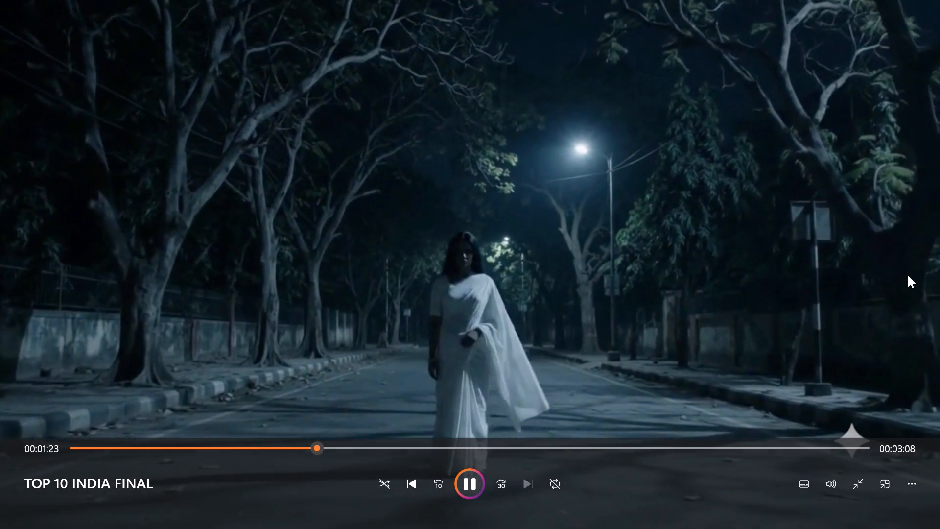
key(space)
click(587, 449)
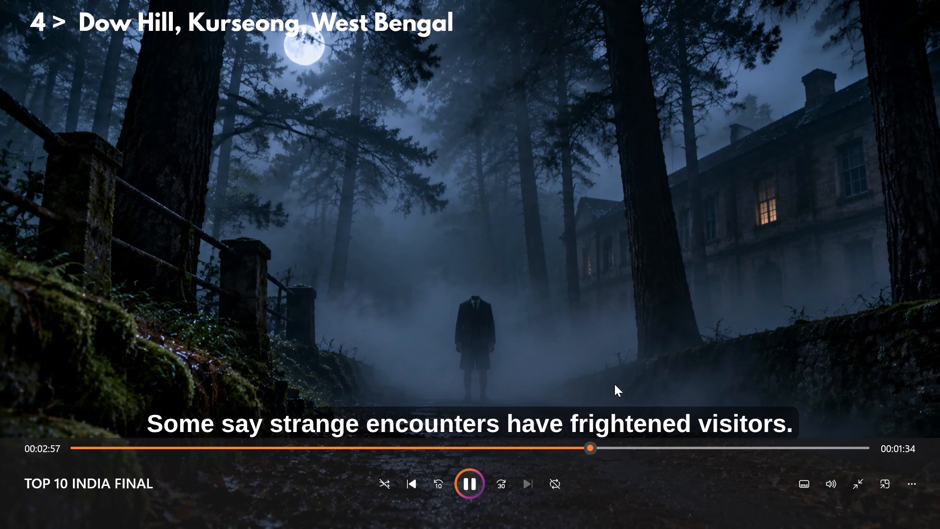
click(614, 384)
key(Right)
key(Right)
key(Right)
key(Right)
key(space)
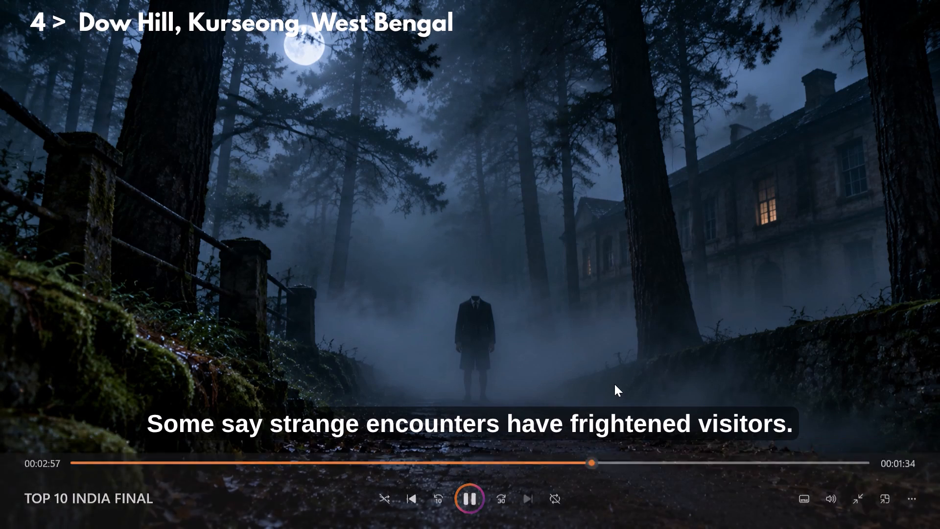
Skip forward in the exported video to check the Kuldhara Village section and the closing part of the countdown.
click(667, 454)
click(720, 449)
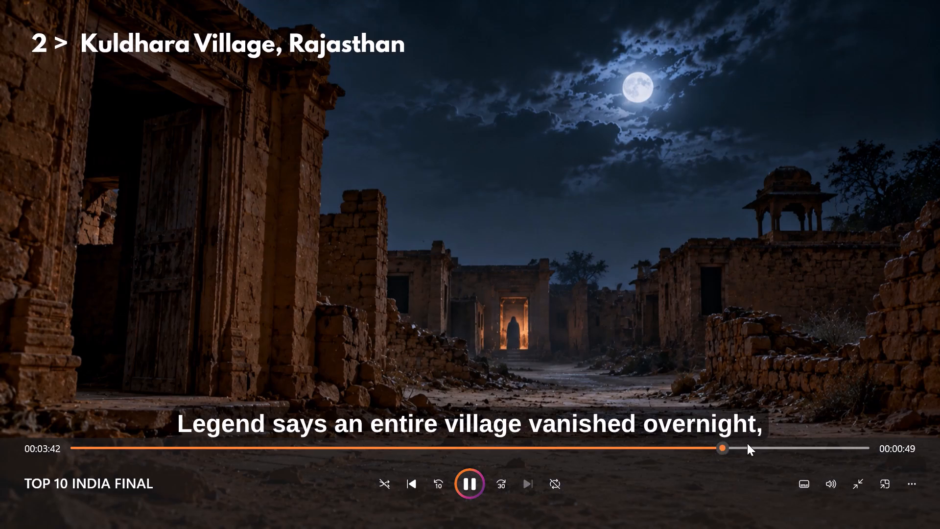
click(749, 444)
click(759, 448)
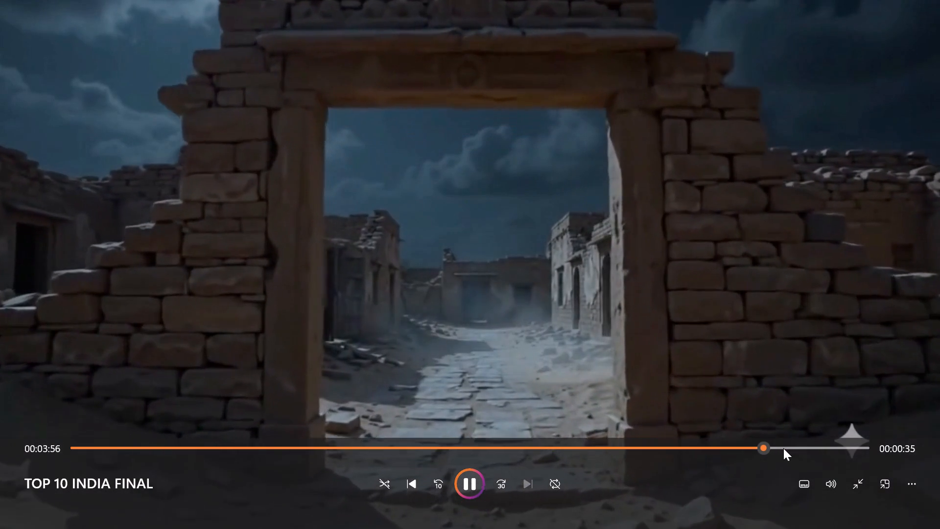
click(783, 448)
click(817, 446)
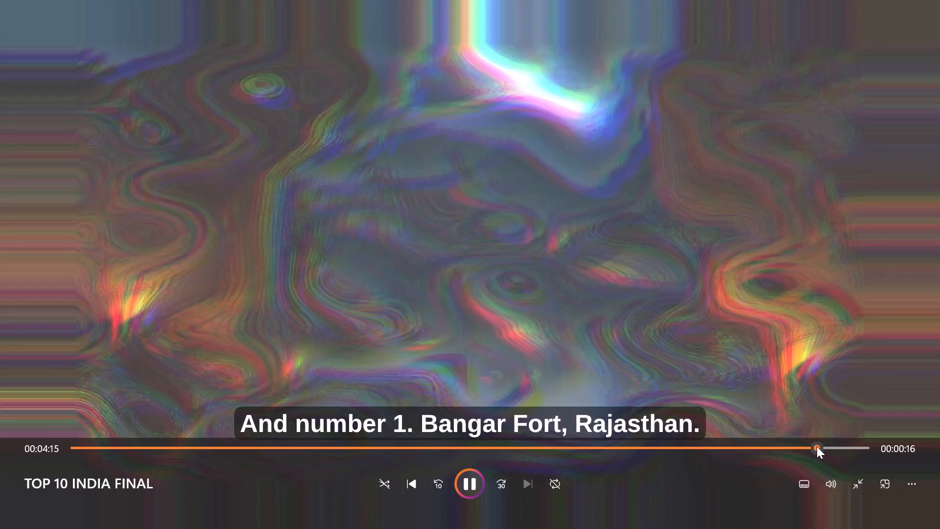
Go back to the Bhangarh Fort, Rajasthan section and review it through to the end of the exported video.
click(770, 454)
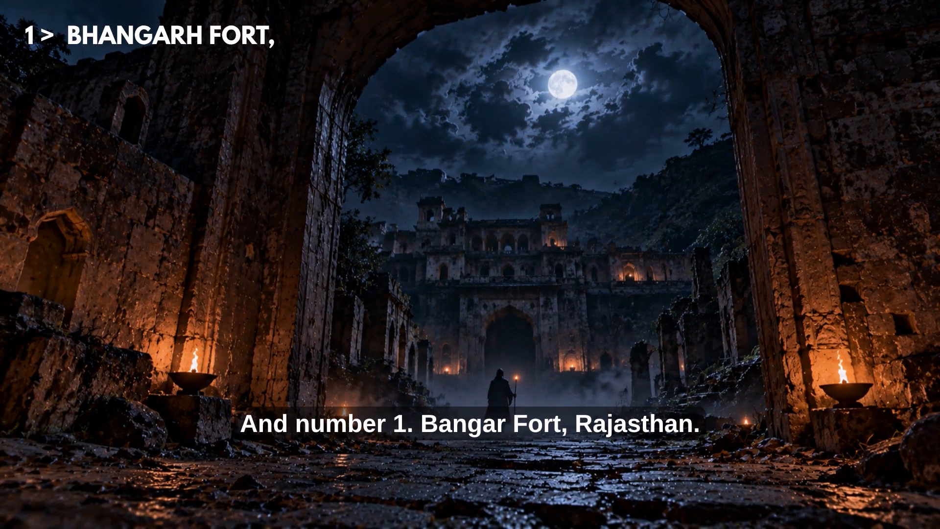
key(Right)
key(Right)
key(Right)
key(Up)
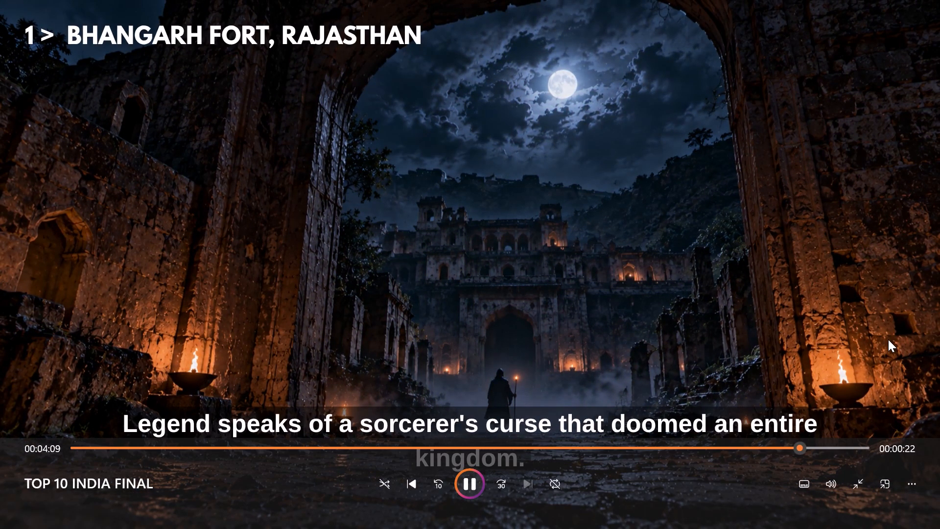
key(Left)
key(Left)
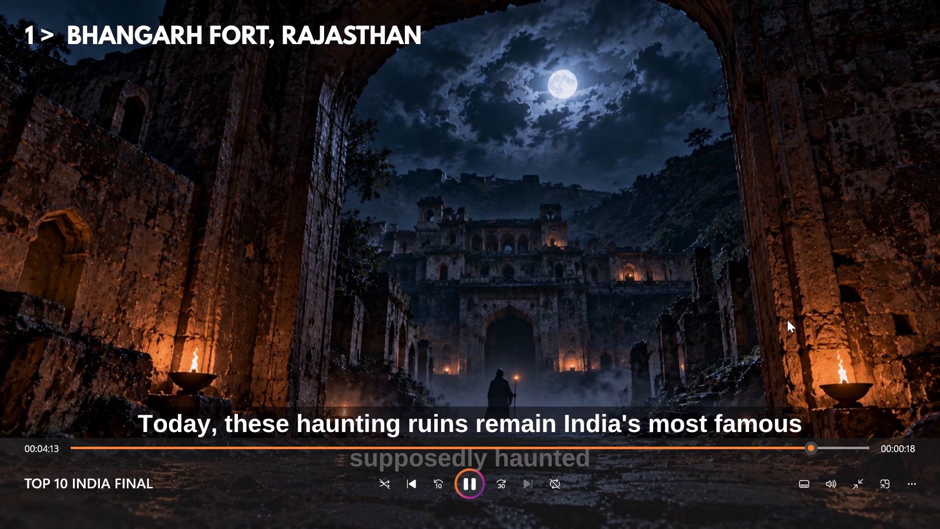
click(827, 452)
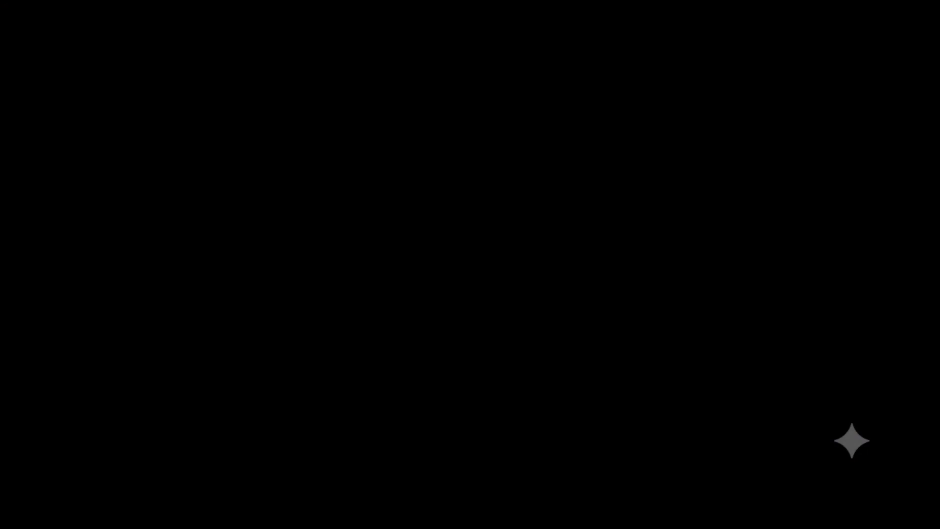
Leave full screen and close the TOP 10 INDIA FINAL video.
double_click(273, 313)
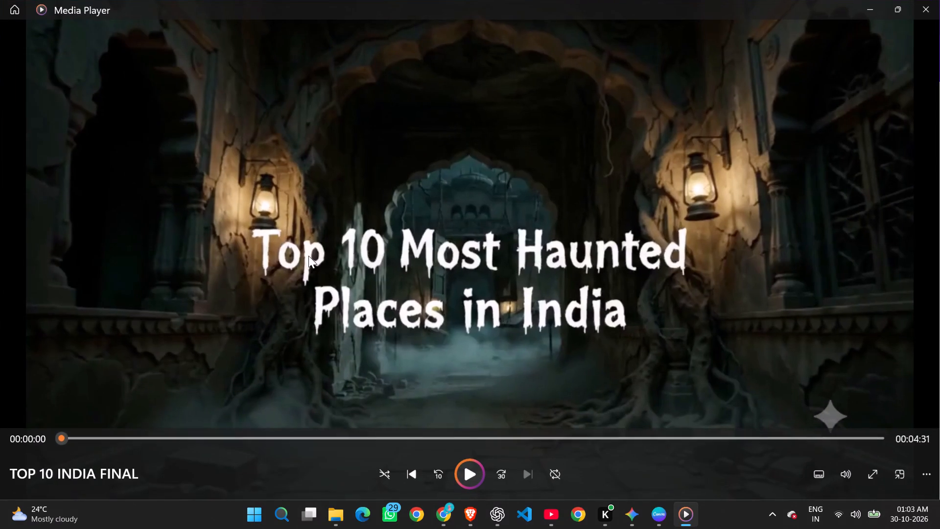
click(928, 14)
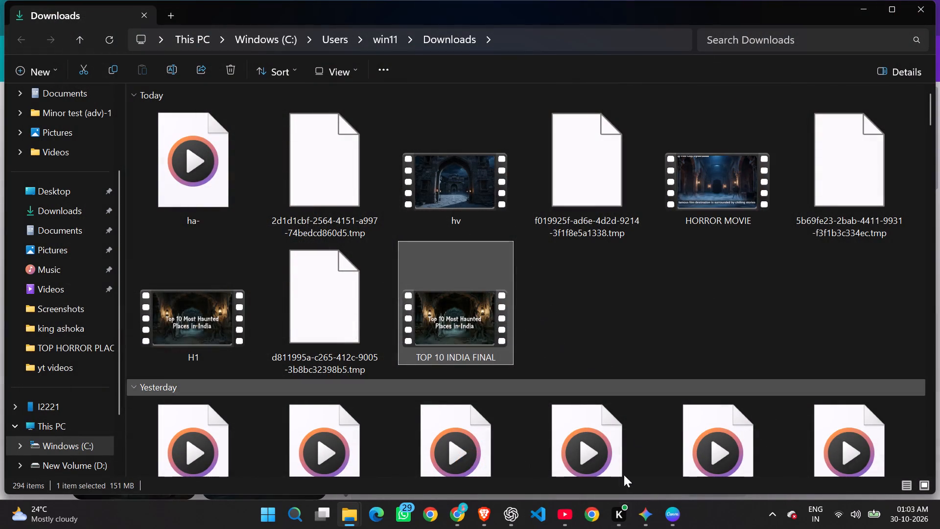
Switch to the Brave window with the Zara Zara cover video and watch it full screen.
click(556, 528)
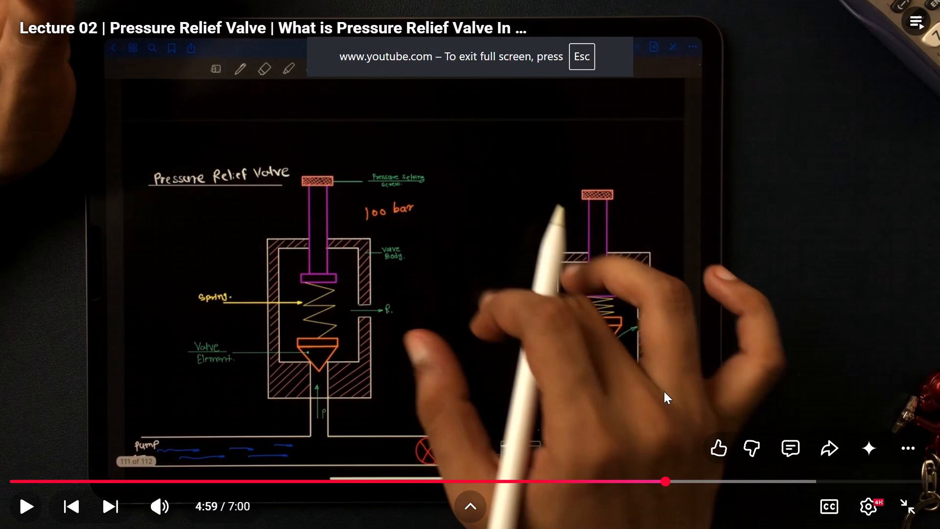
key(alt+Tab)
key(alt+Tab)
key(alt+Tab)
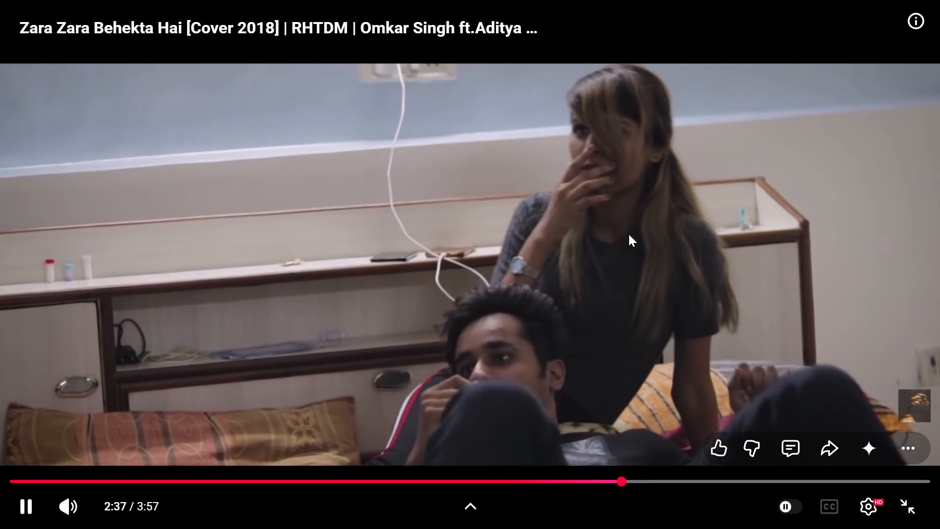
Shrink the cover to the miniplayer, play Jjust Music's "Zara Zara | Rehnaa hai terre Dil Mein" from the search results and expand it.
key(f)
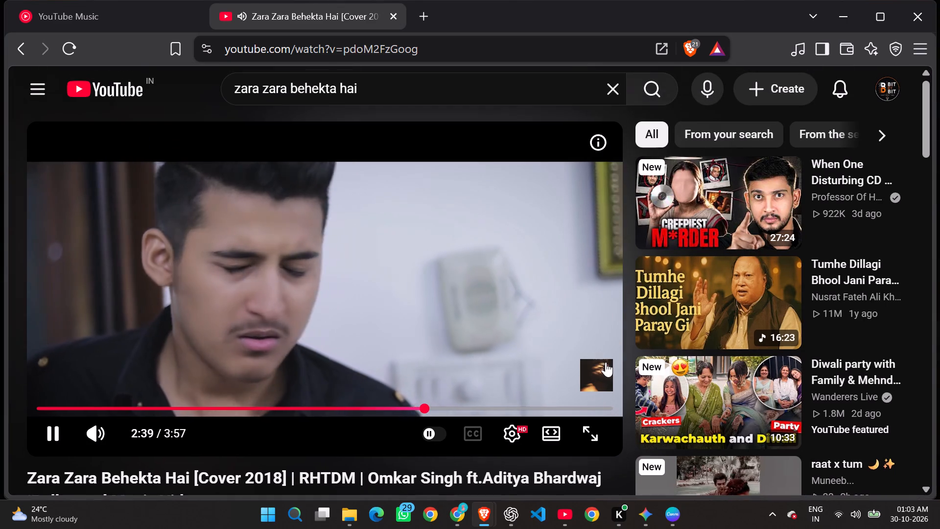
key(i)
scroll(443, 333, down, 4)
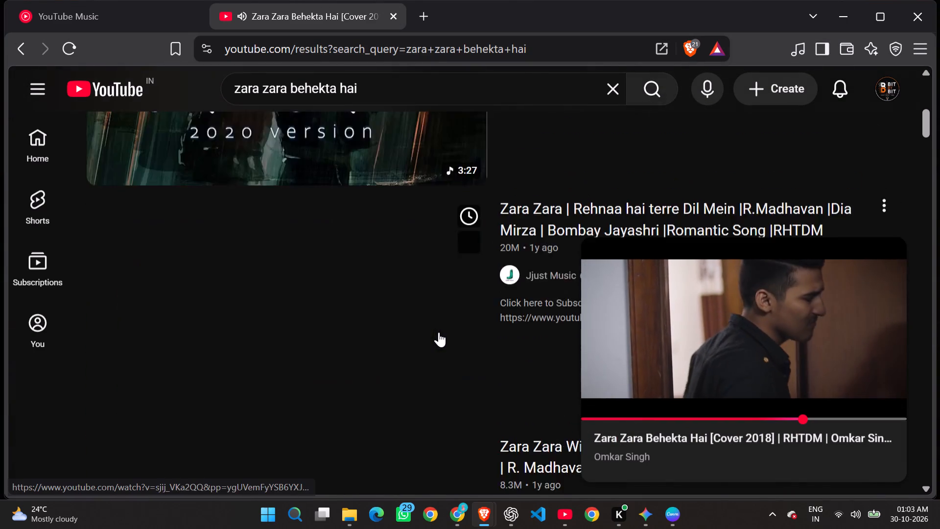
scroll(439, 332, up, 2)
scroll(412, 292, down, 2)
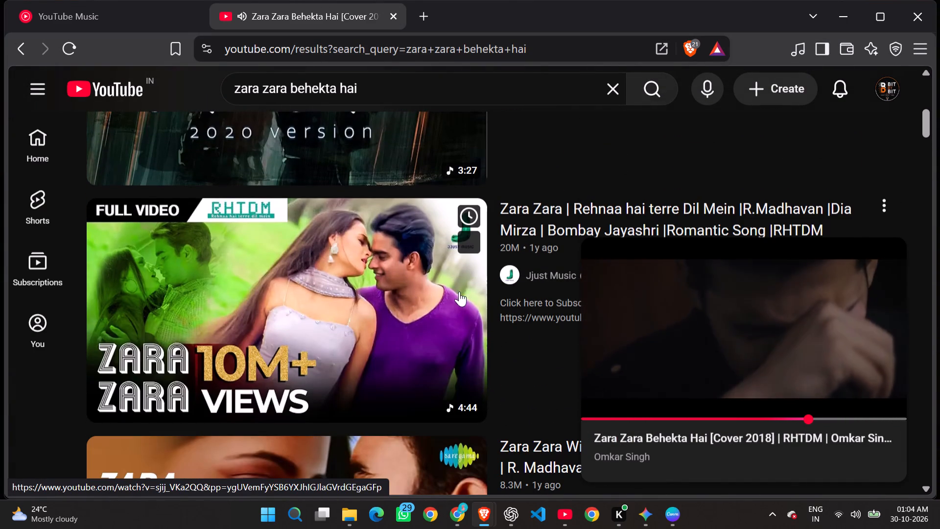
click(395, 312)
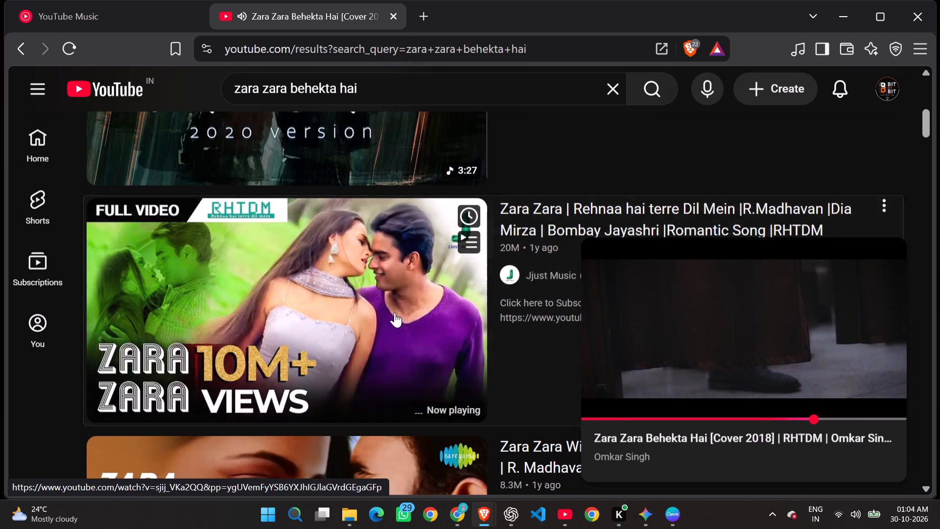
scroll(395, 313, down, 2)
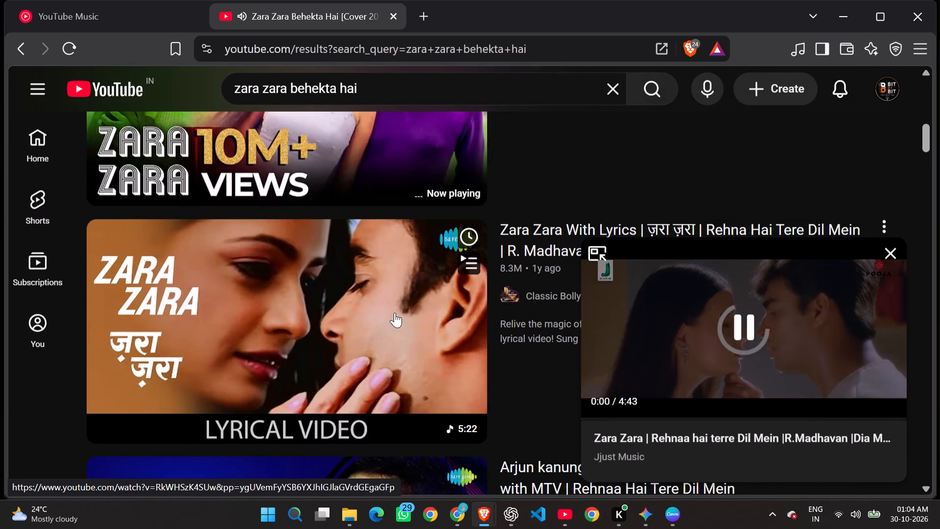
click(604, 254)
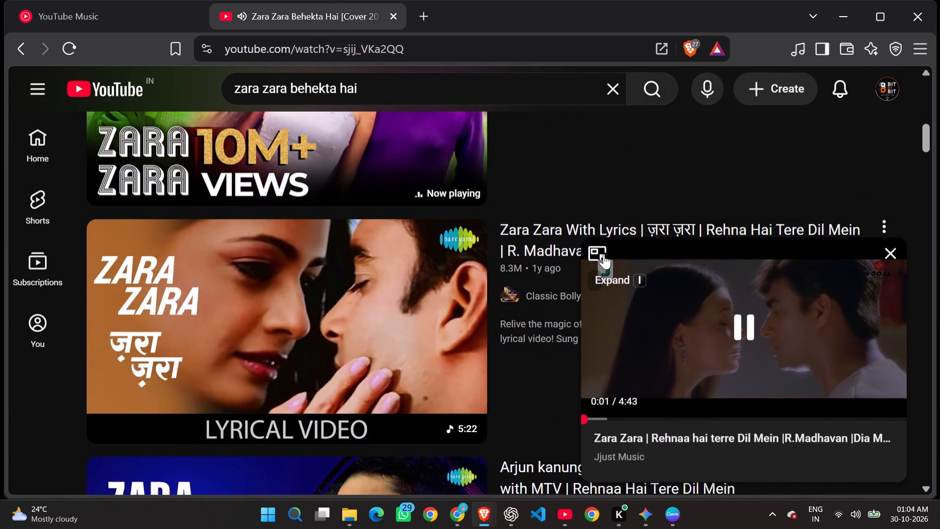
Skip ahead through the Jjust Music Zara Zara video, watch it full screen and set its volume to 90%.
key(Right)
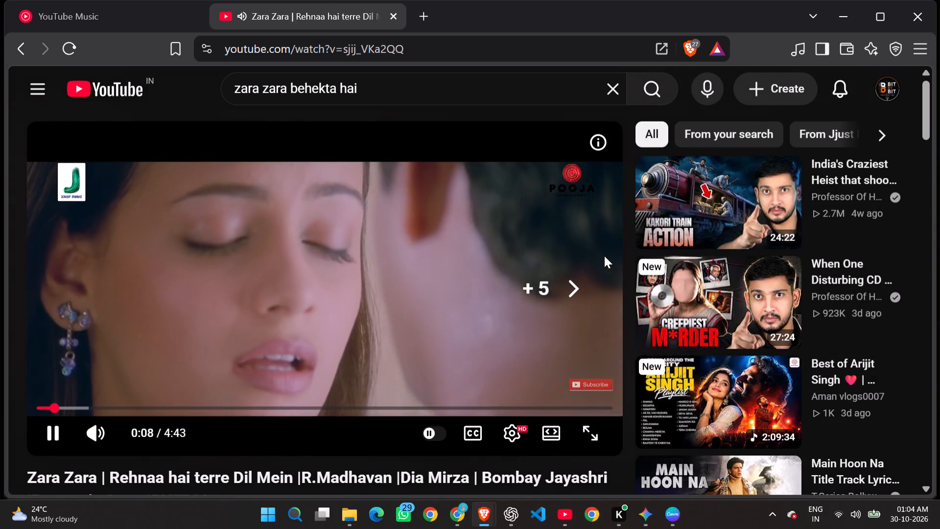
key(Right)
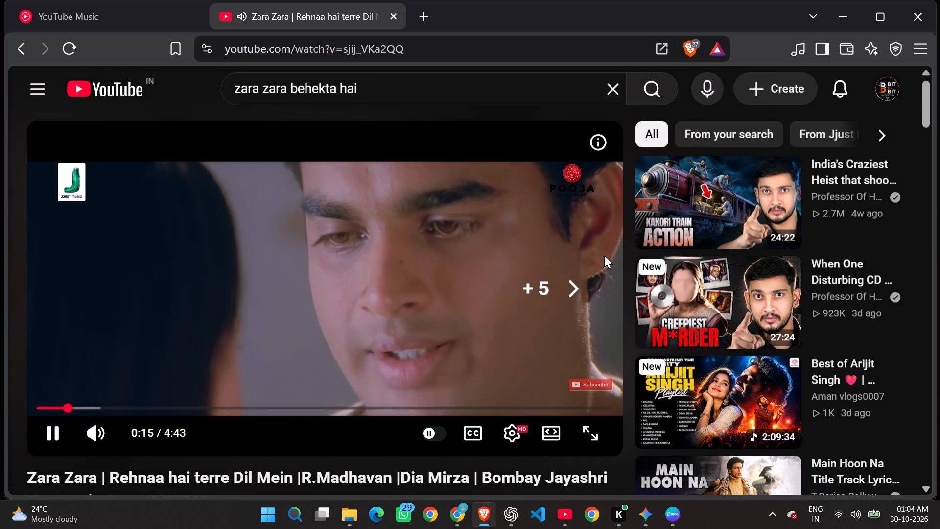
key(Right)
key(f)
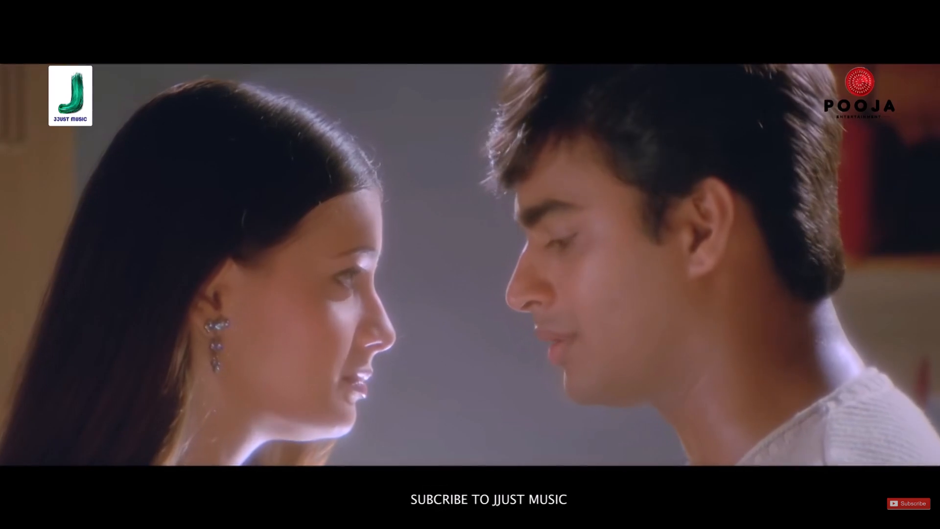
key(Right)
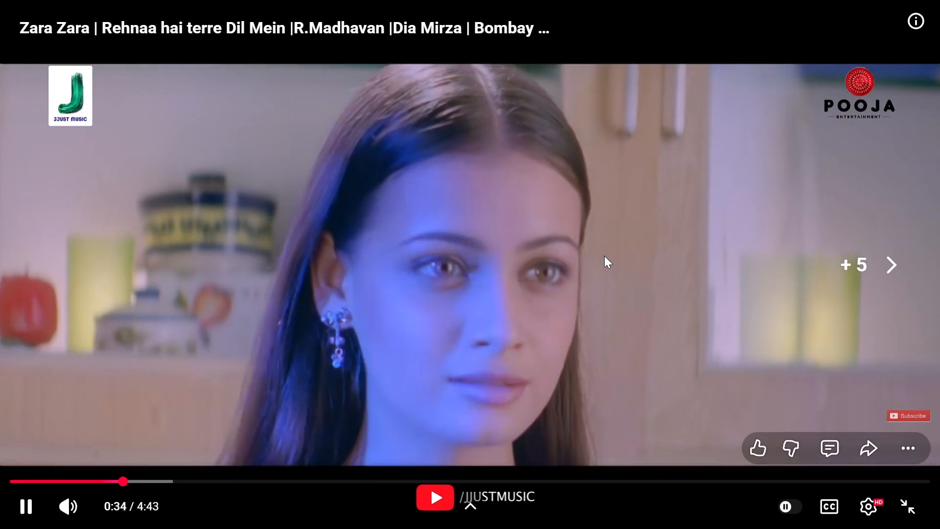
key(Right)
key(Up)
key(Up)
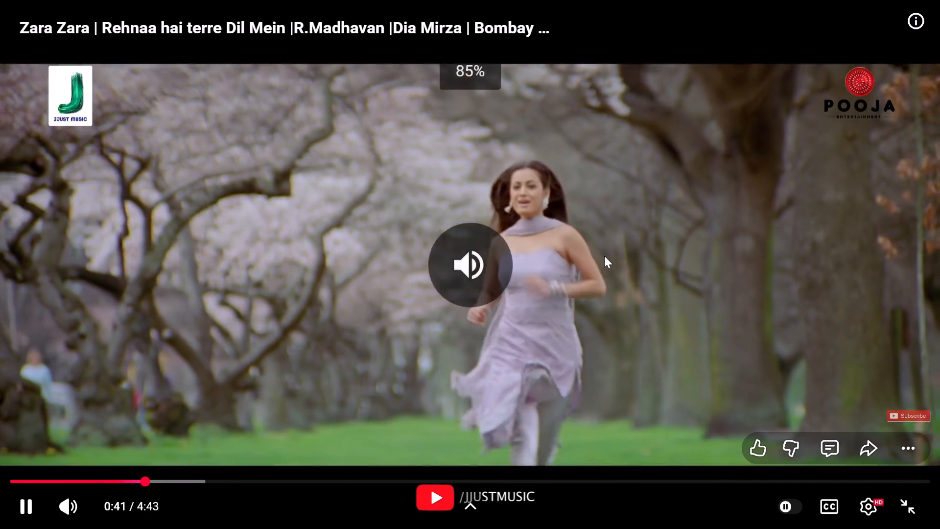
key(Up)
key(Down)
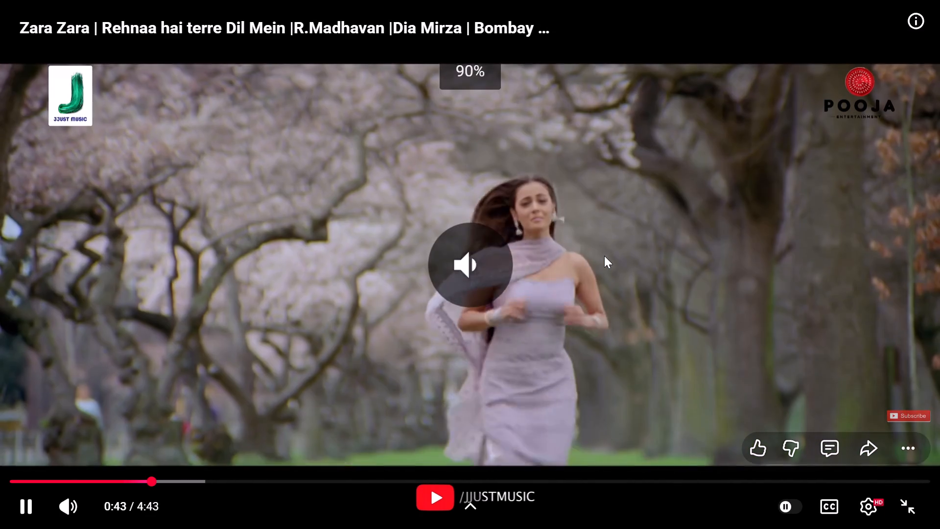
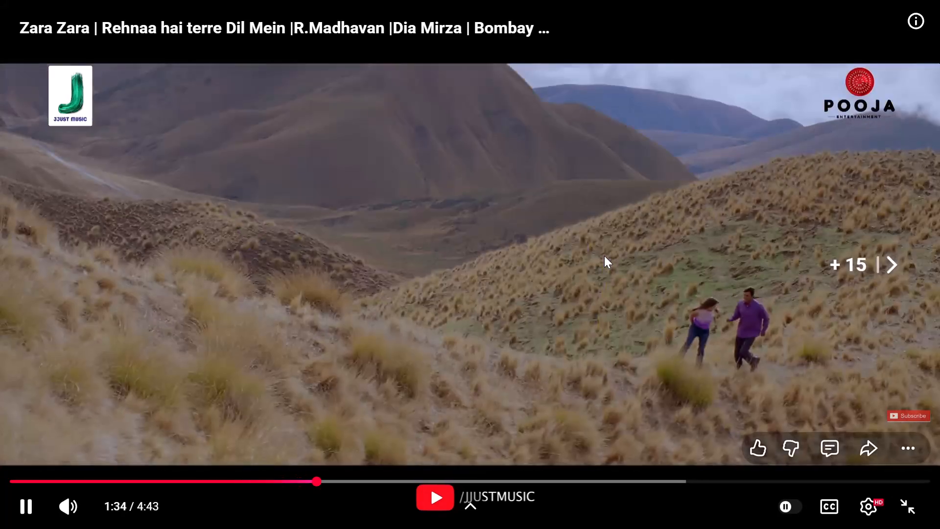
Skip further ahead in the Jjust Music Zara Zara video and keep watching it full screen while adjusting its volume.
key(Right)
key(Right)
key(Right)
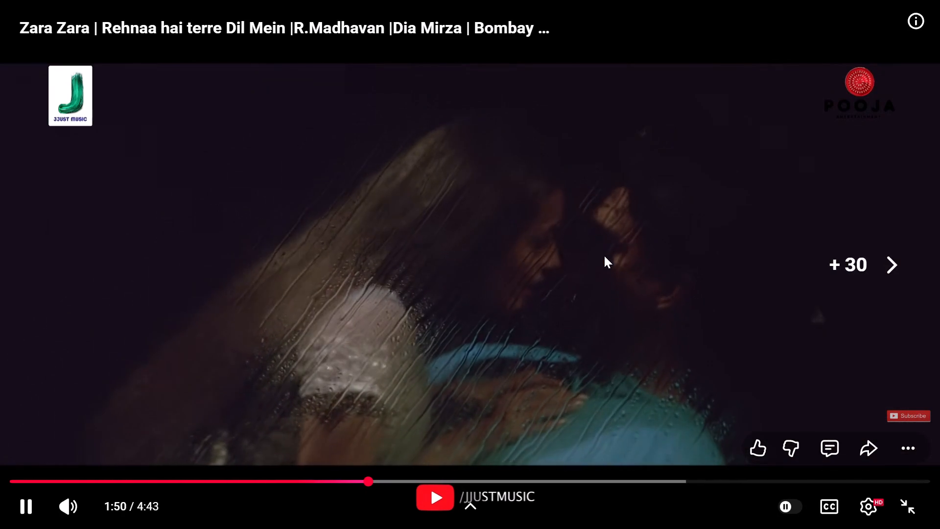
key(Up)
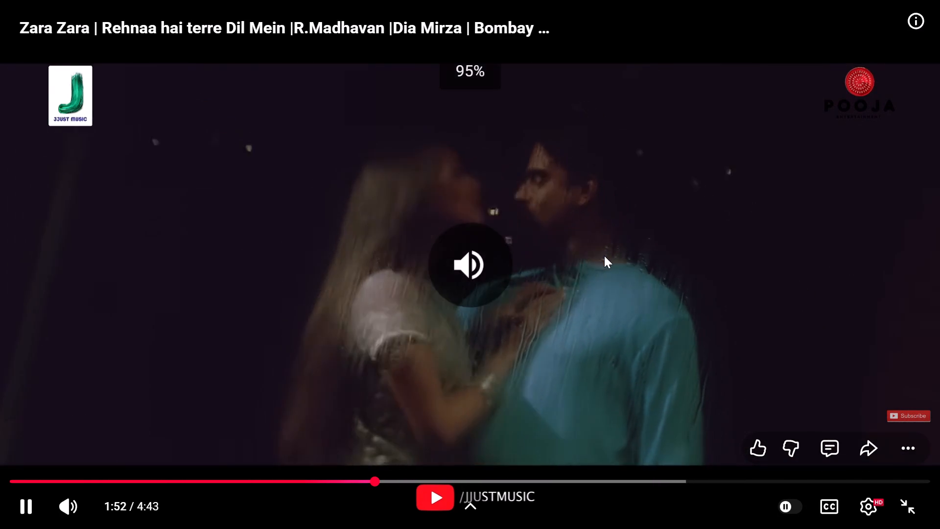
key(Up)
key(Up)
key(Down)
key(Down)
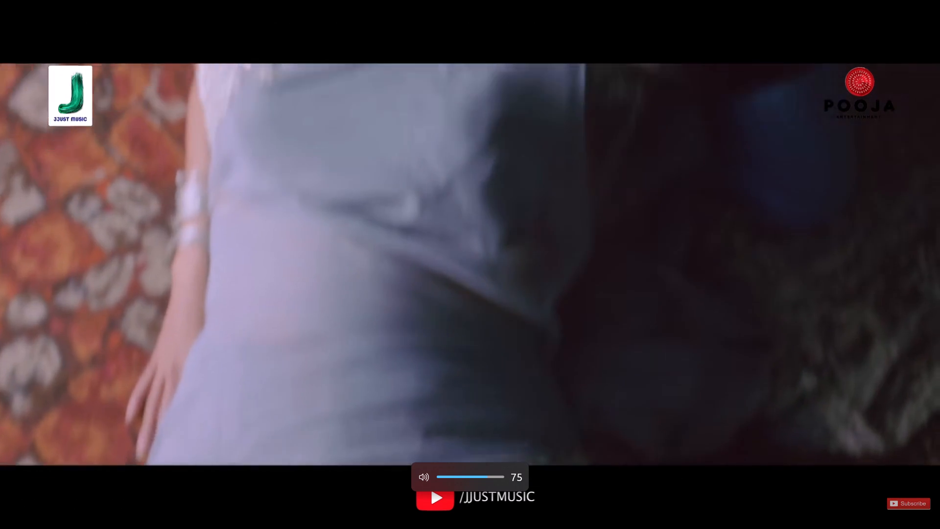